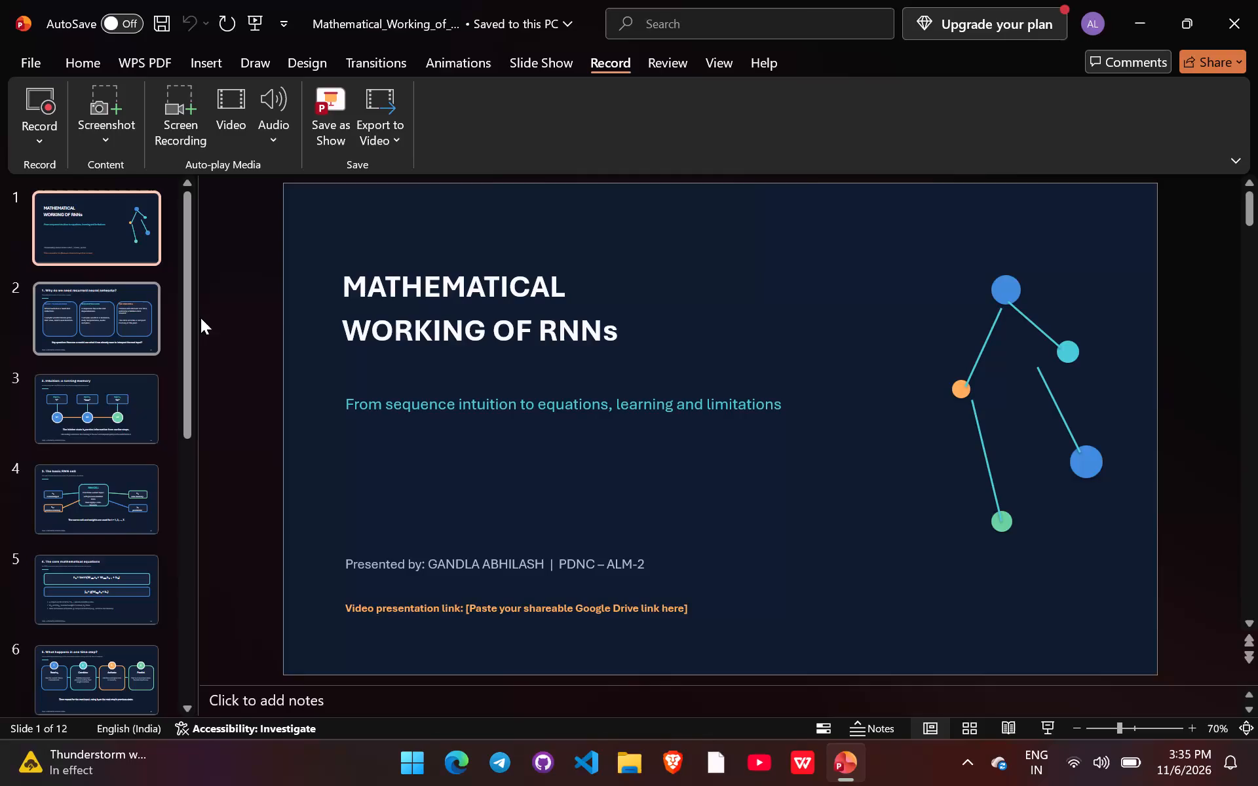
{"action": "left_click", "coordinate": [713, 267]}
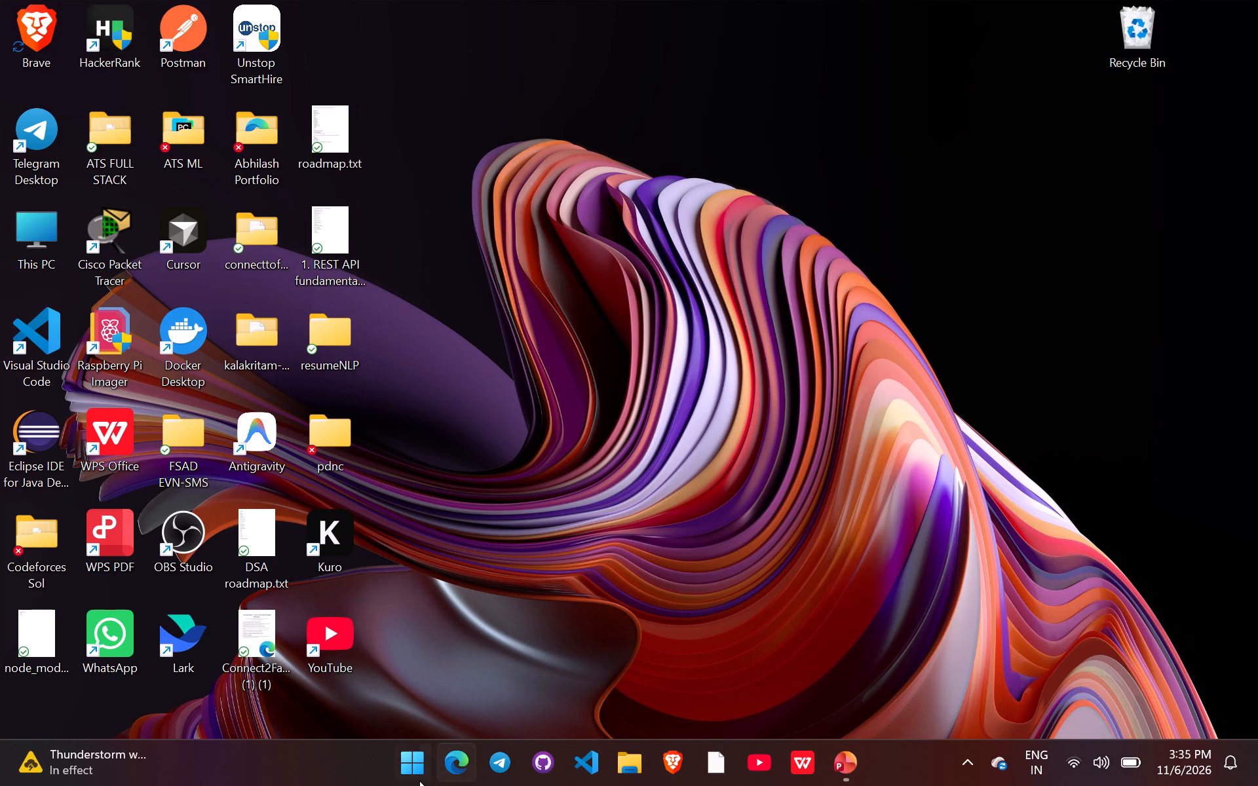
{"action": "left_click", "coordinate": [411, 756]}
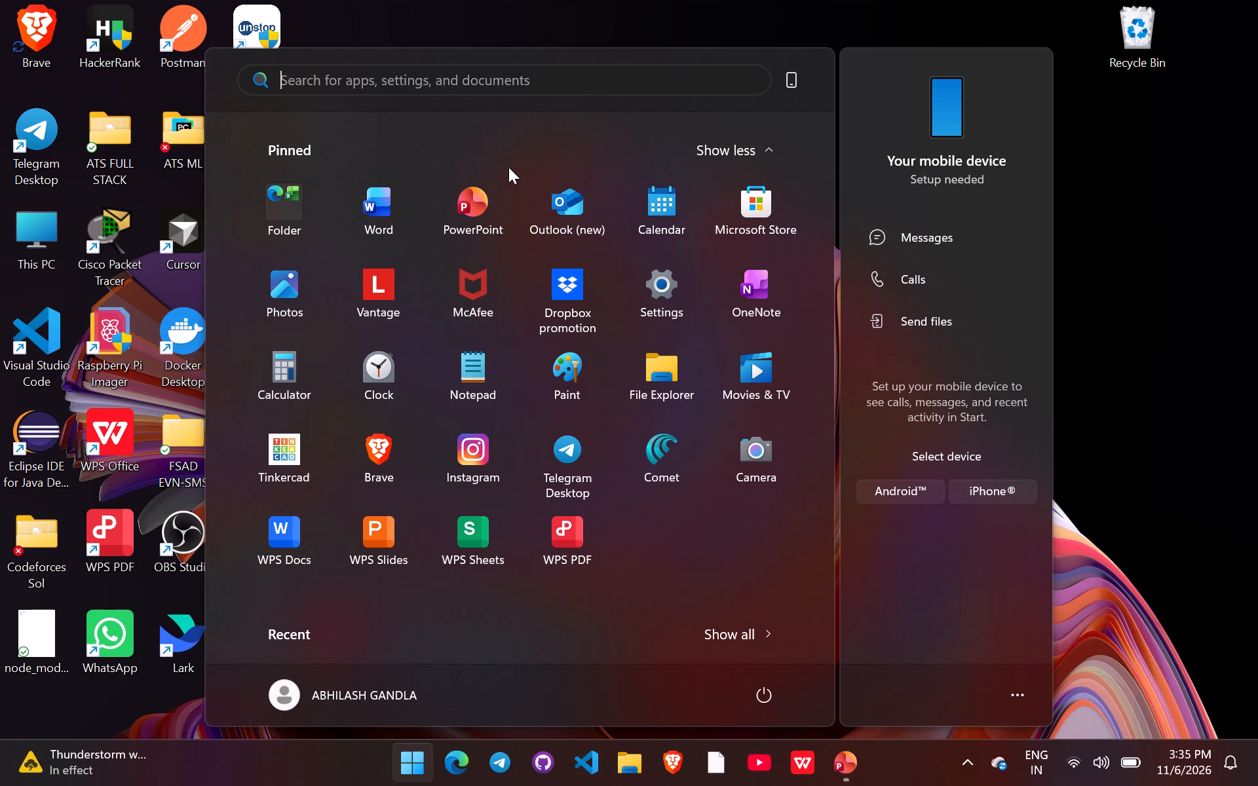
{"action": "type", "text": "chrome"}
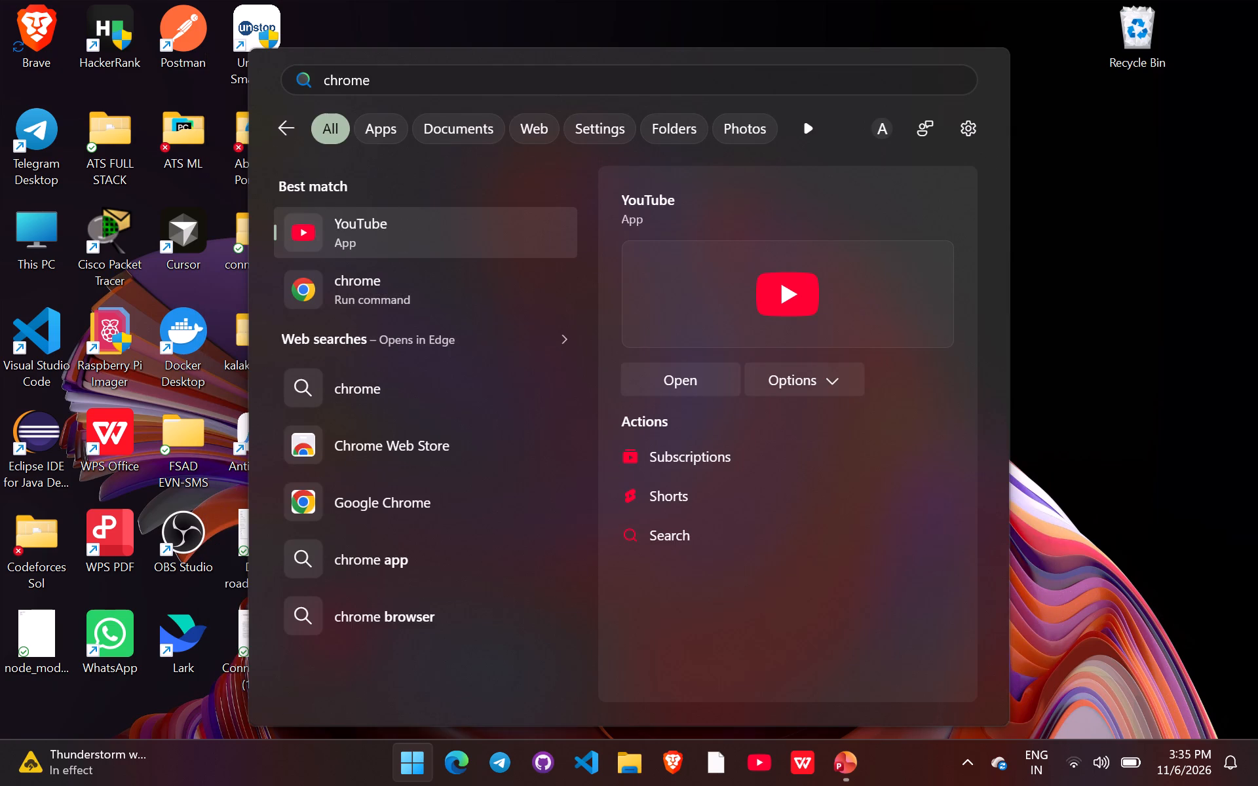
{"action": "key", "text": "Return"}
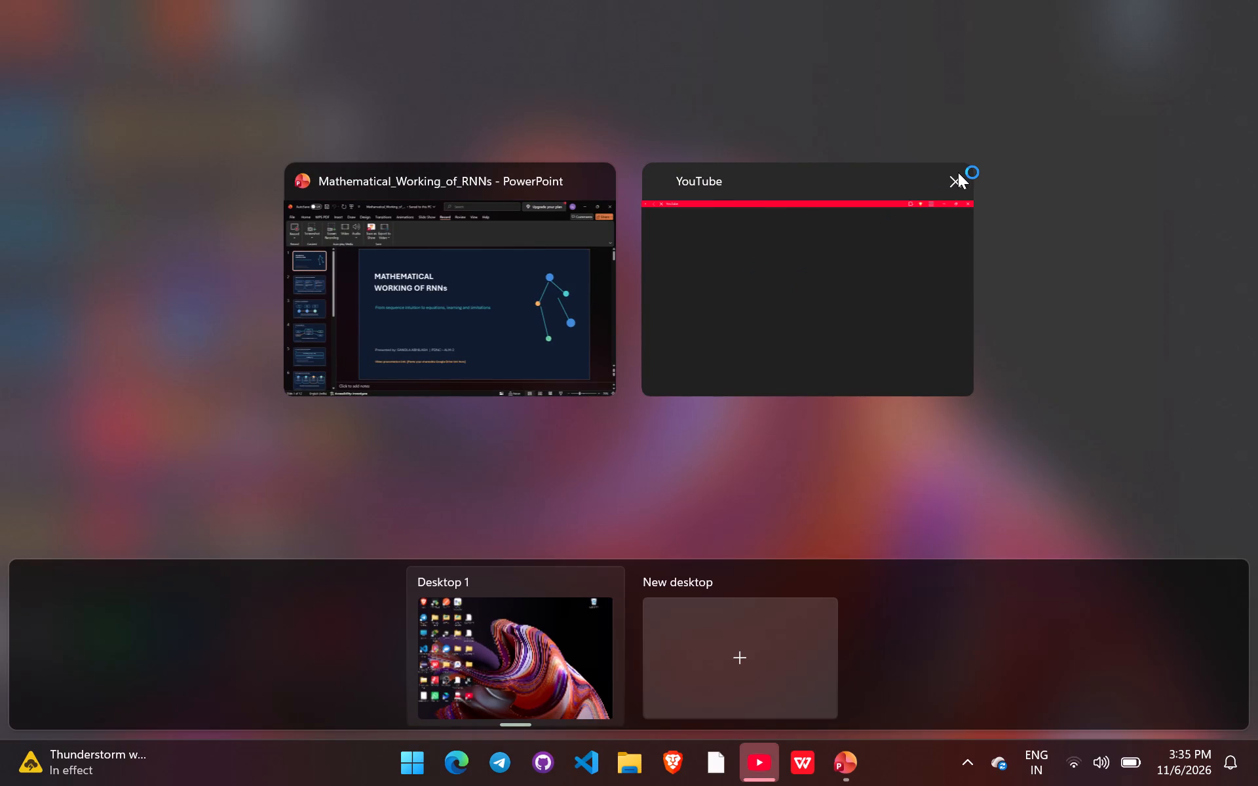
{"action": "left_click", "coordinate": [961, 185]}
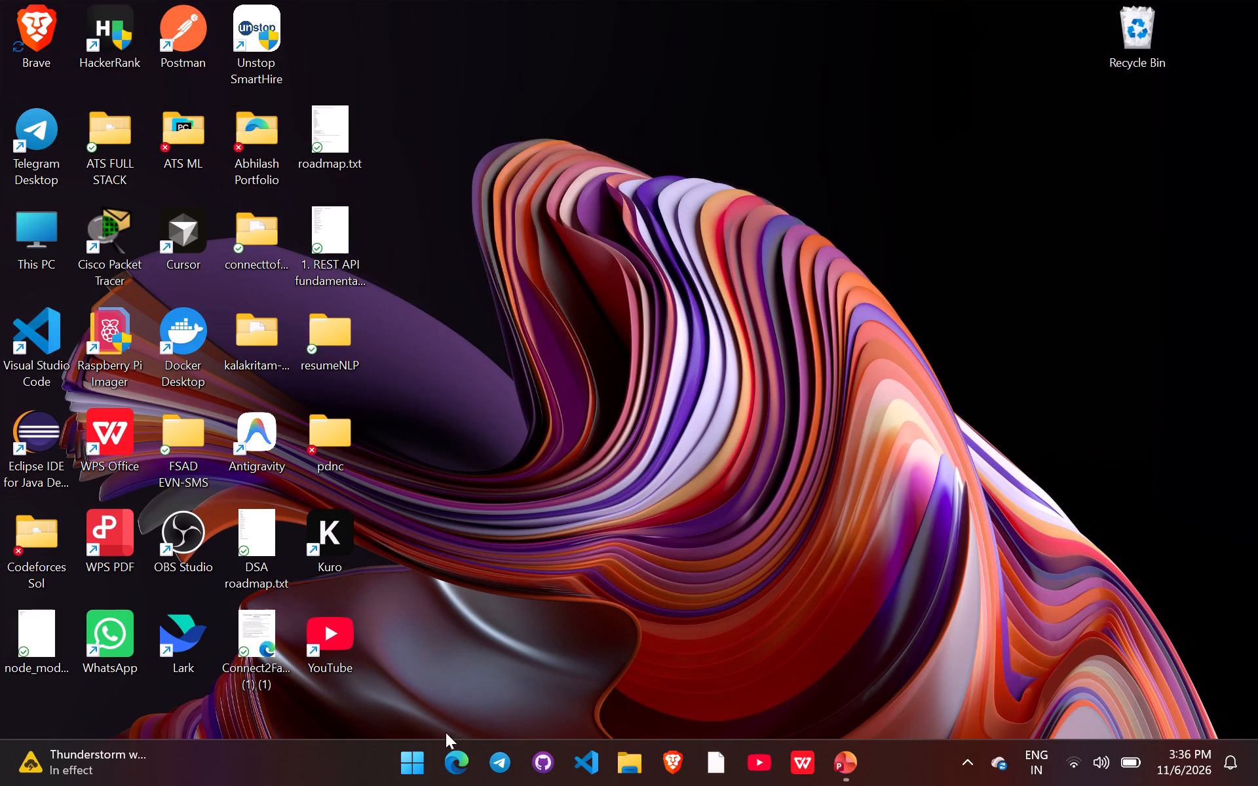
Search the computer for chrome, launch Google Chrome and open it with the klh.edu.in profile.
{"action": "left_click", "coordinate": [407, 757]}
{"action": "type", "text": "cho"}
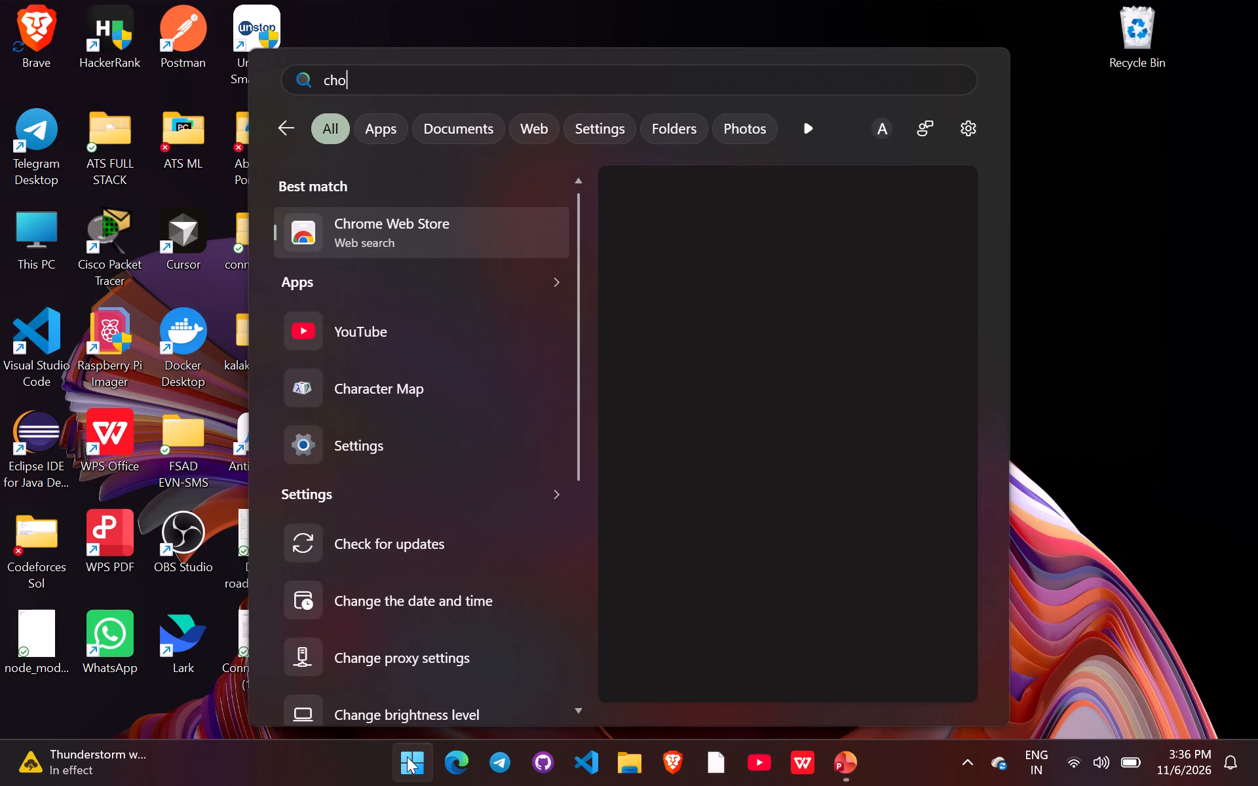
{"action": "key", "text": "BackSpace"}
{"action": "key", "text": "r"}
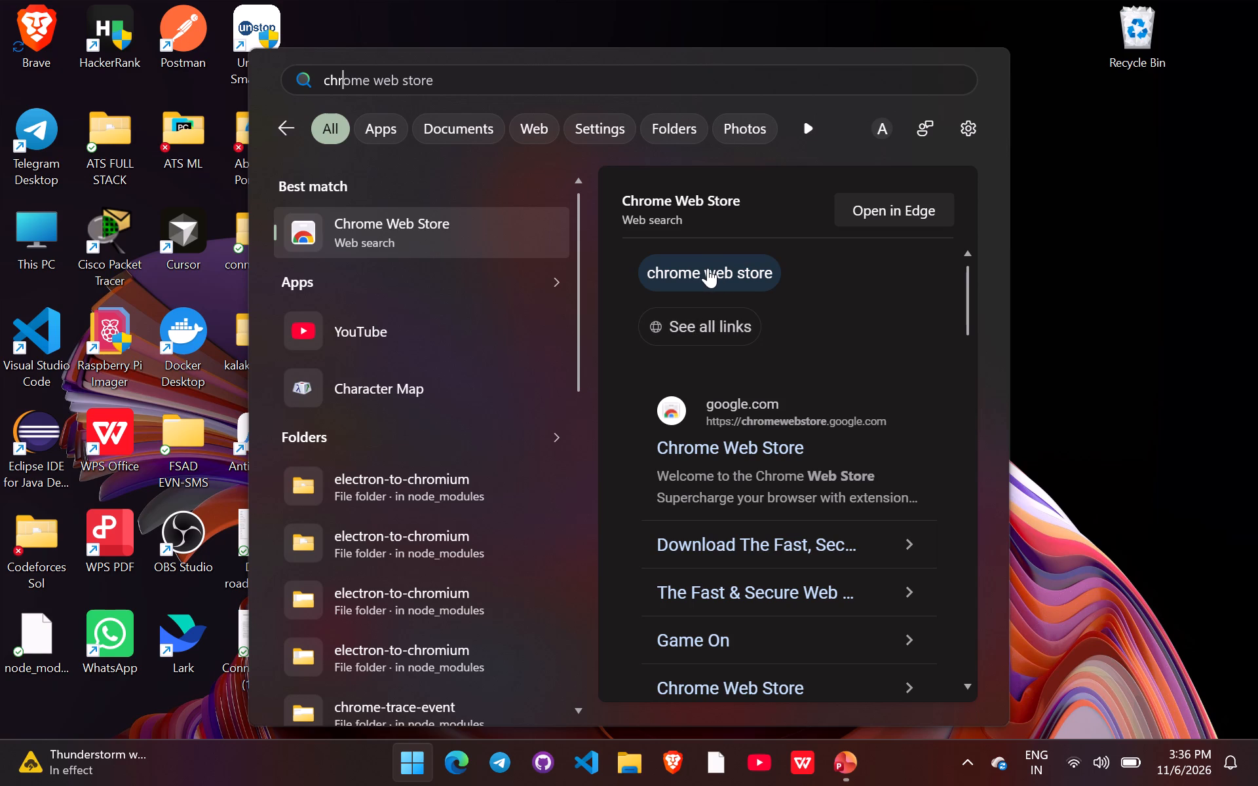
{"action": "type", "text": "ome"}
{"action": "left_click", "coordinate": [696, 385]}
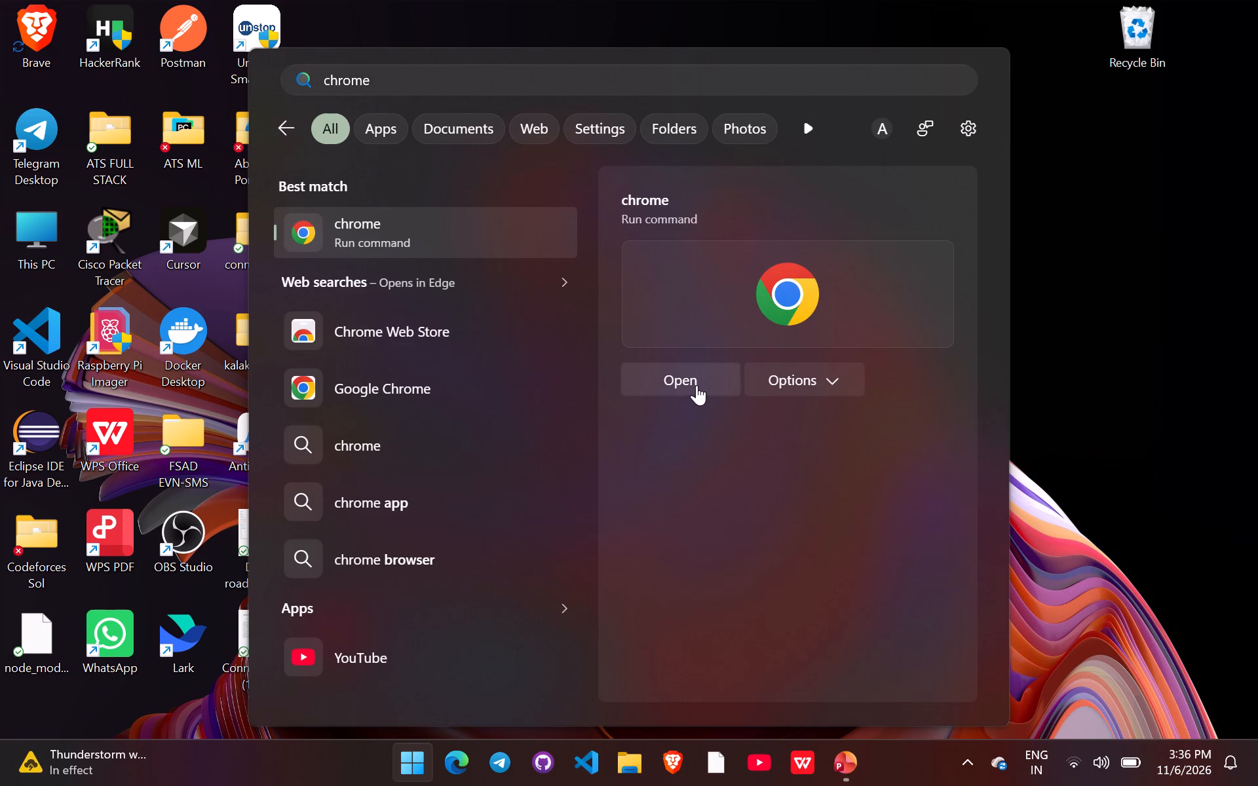
{"action": "left_click", "coordinate": [750, 468]}
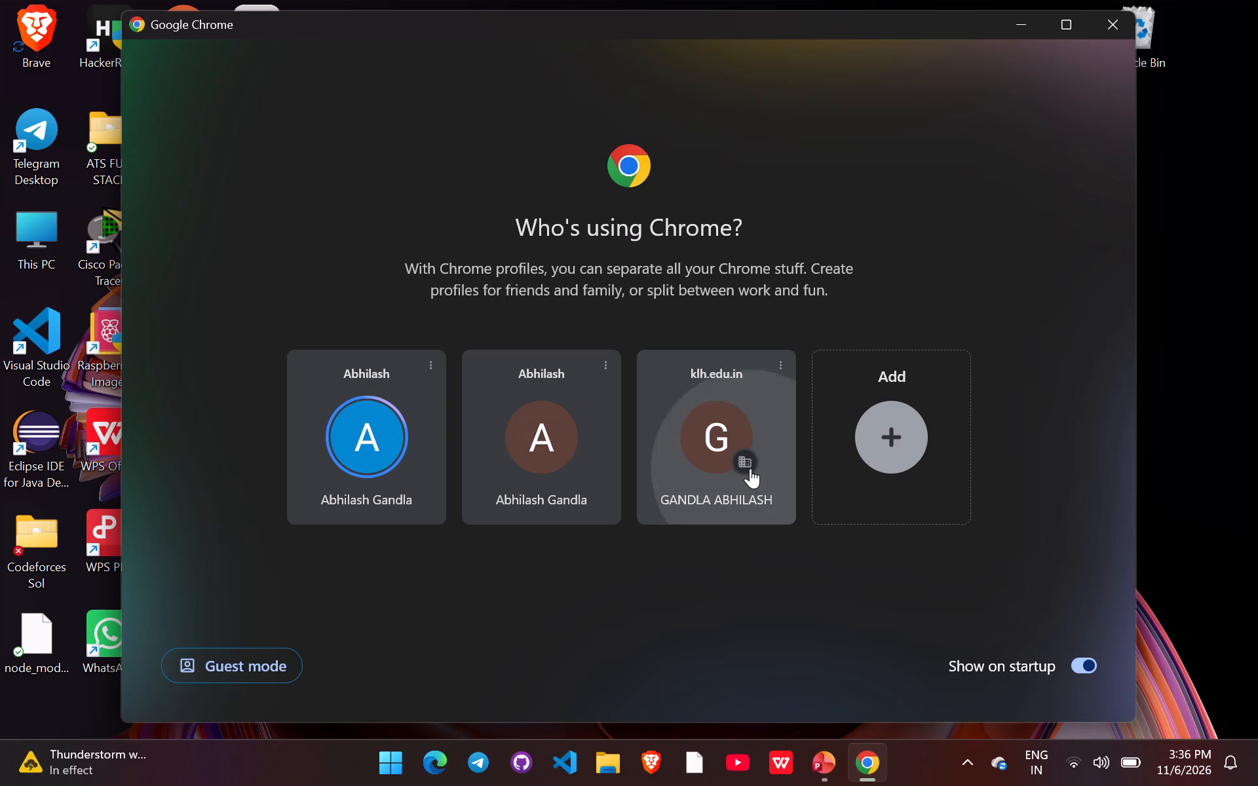
Enter a web search beginning with "klh" in the new tab.
{"action": "type", "text": "klh"}
{"action": "key", "text": "space"}
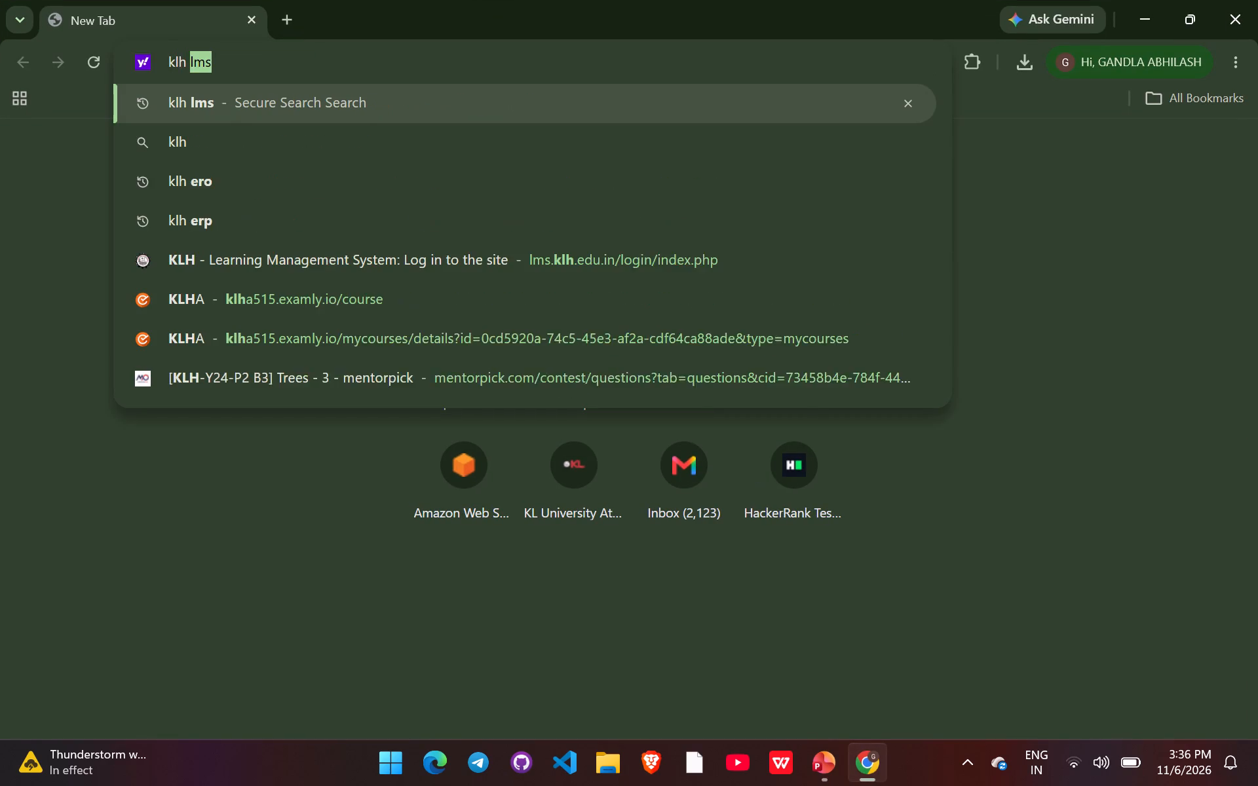
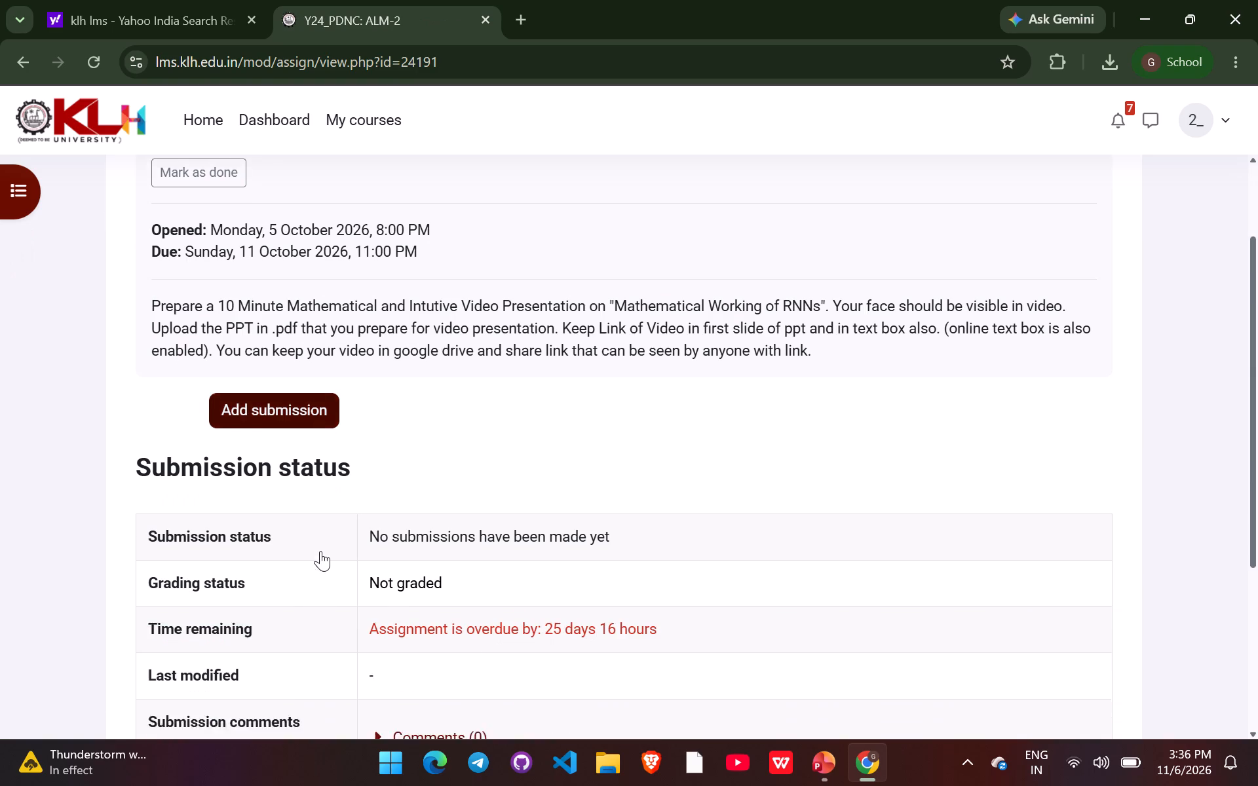
Examine the ALM-2 assignment's submission status and return to the Principles of Deep Neural Computation course page.
{"action": "scroll", "coordinate": [320, 551], "scroll_direction": "down", "scroll_amount": 2}
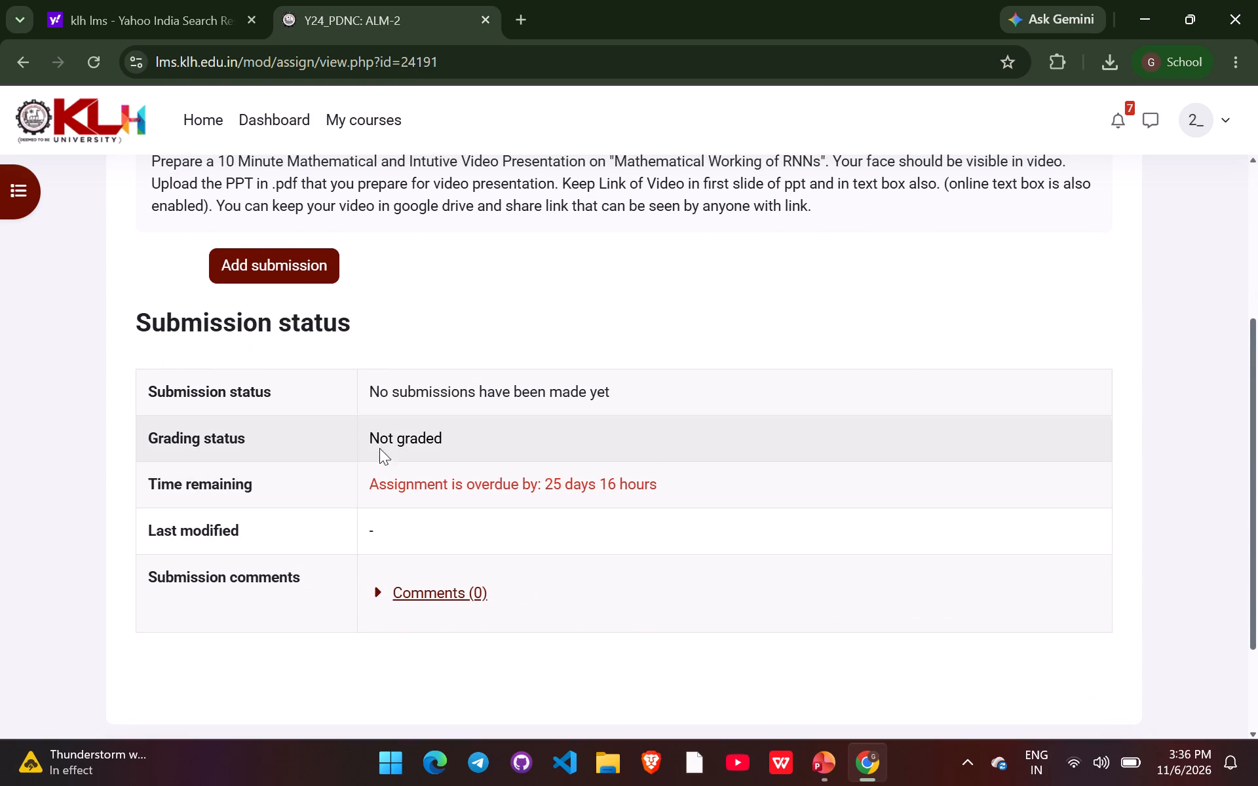
{"action": "scroll", "coordinate": [352, 381], "scroll_direction": "right", "scroll_amount": 5}
Open the ALM-1 assignment under CO1, examine its submission details and grading feedback, and return to the course page.
{"action": "left_click", "coordinate": [290, 568]}
{"action": "scroll", "coordinate": [290, 568], "scroll_direction": "down", "scroll_amount": 3}
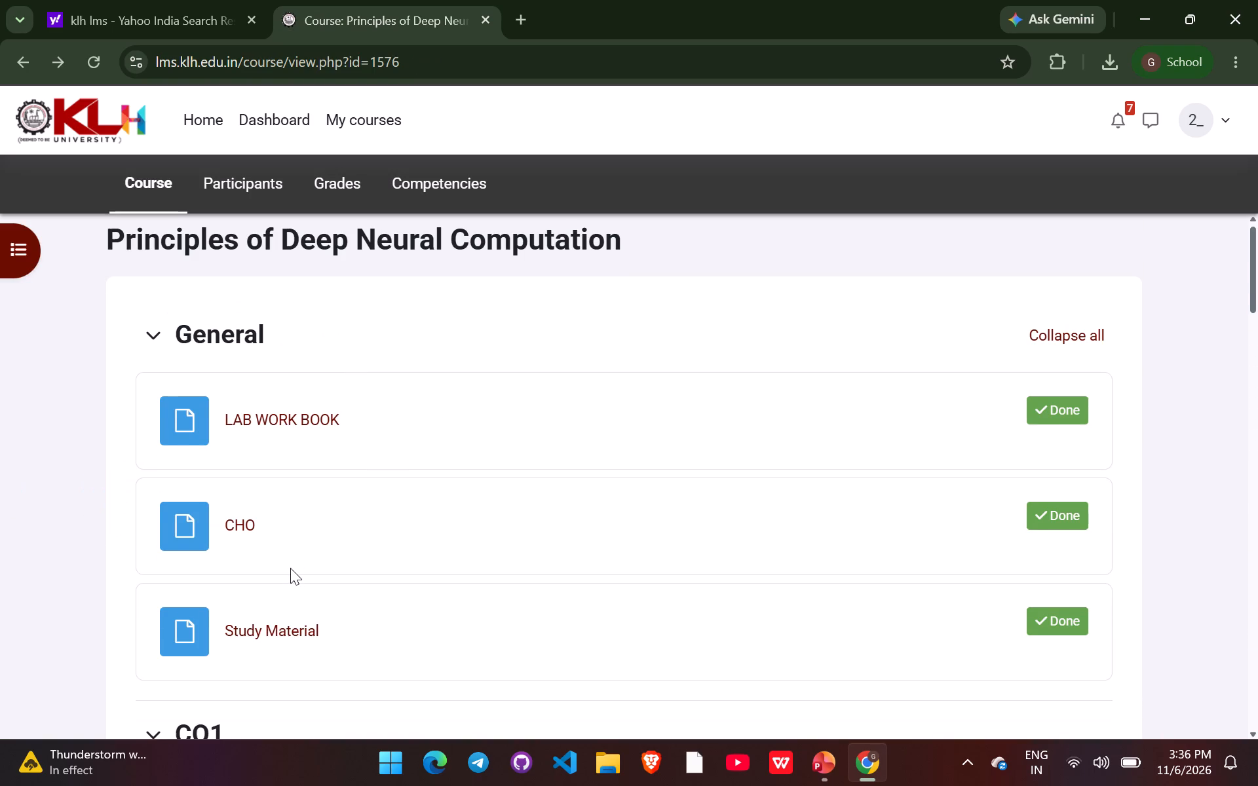
{"action": "scroll", "coordinate": [290, 568], "scroll_direction": "down", "scroll_amount": 2}
{"action": "scroll", "coordinate": [290, 568], "scroll_direction": "up", "scroll_amount": 2}
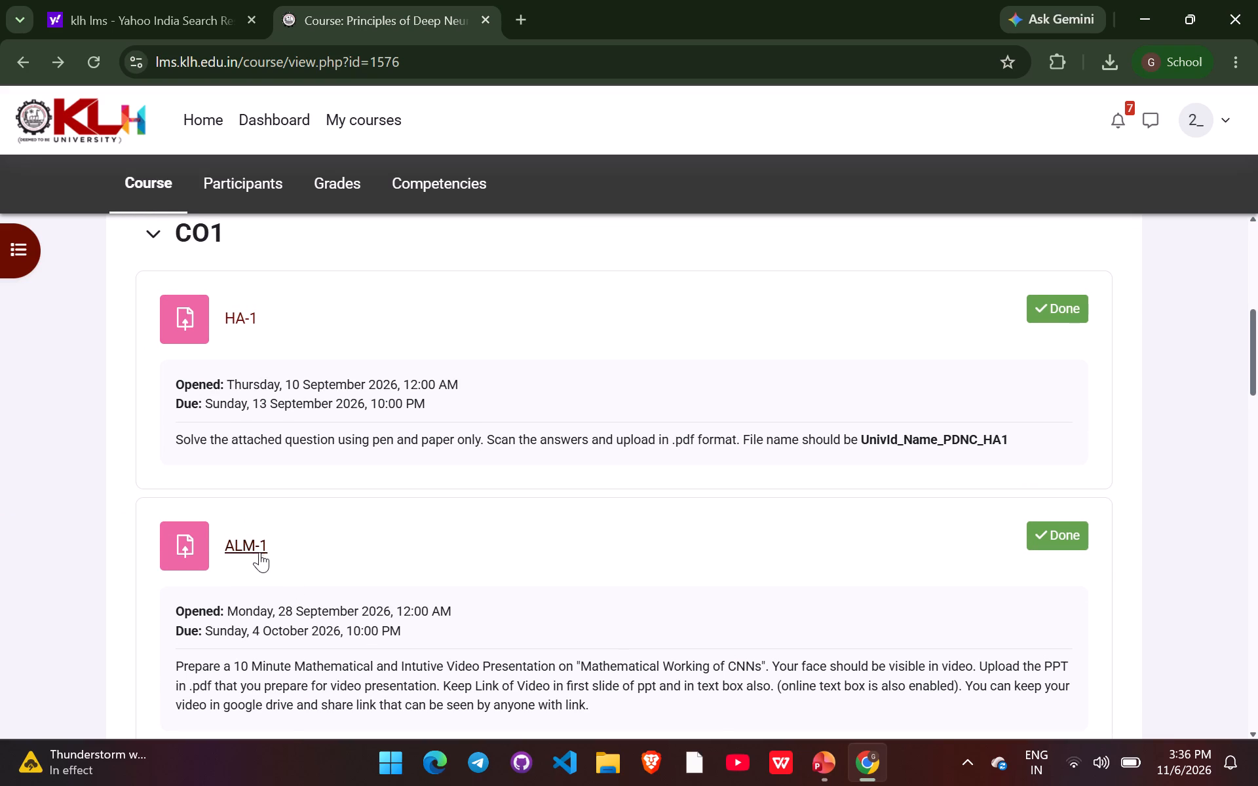
{"action": "left_click", "coordinate": [259, 552]}
{"action": "scroll", "coordinate": [410, 567], "scroll_direction": "down", "scroll_amount": 3}
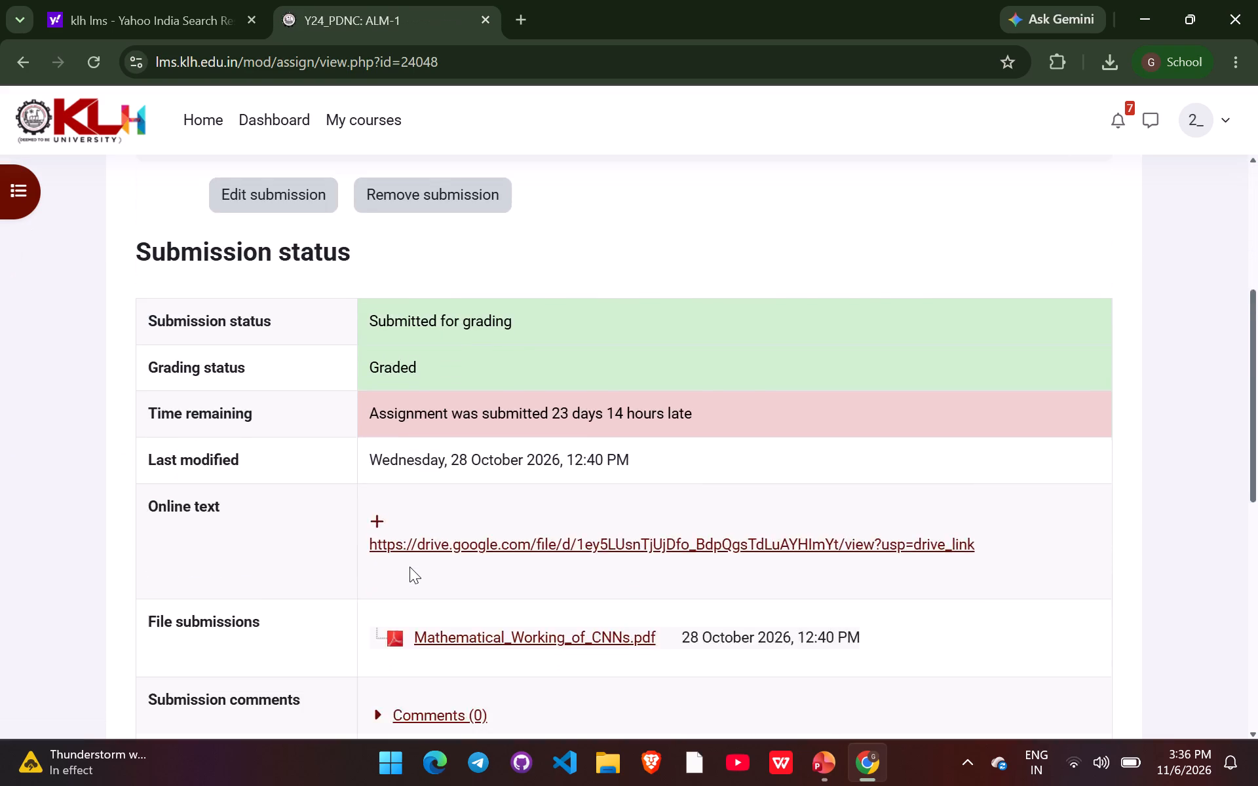
{"action": "scroll", "coordinate": [410, 567], "scroll_direction": "down", "scroll_amount": 7}
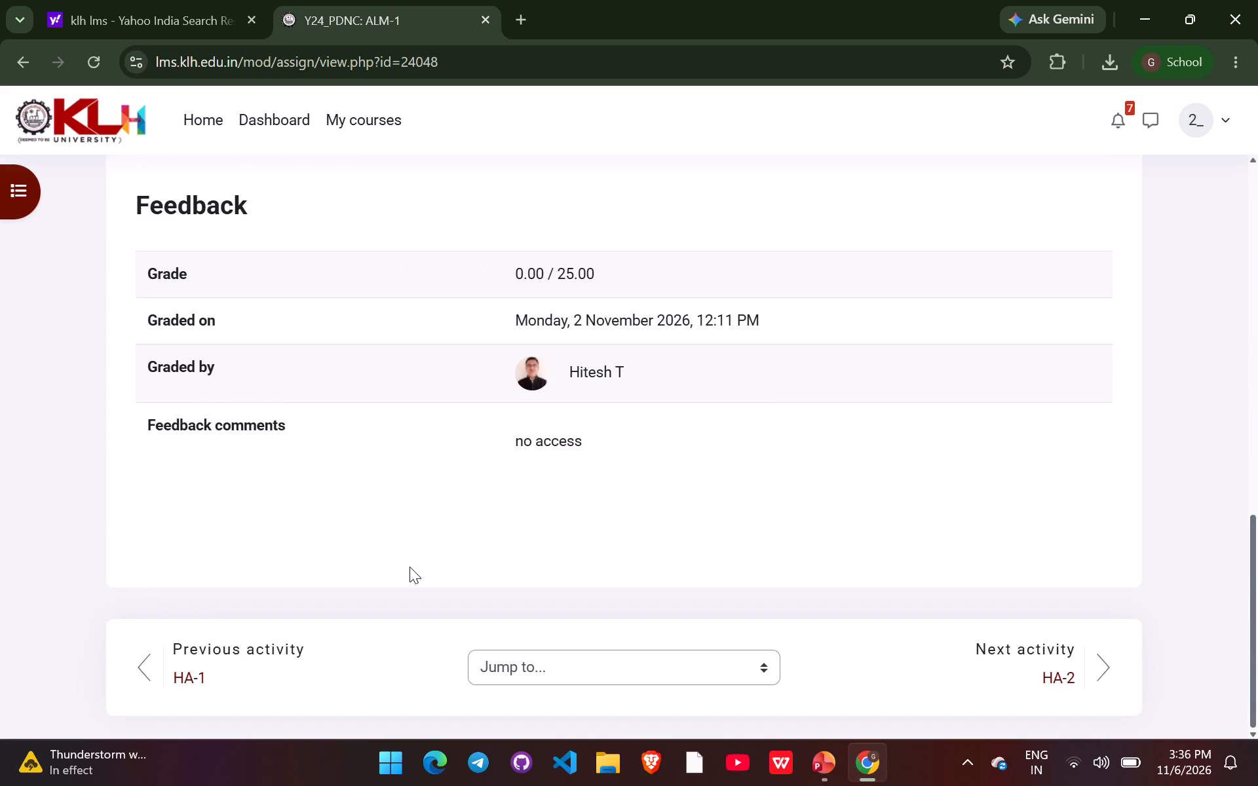
{"action": "scroll", "coordinate": [410, 567], "scroll_direction": "right", "scroll_amount": 4}
Open the ALM-3 assignment under CO-3, examine its grading feedback, and return to the course page.
{"action": "scroll", "coordinate": [361, 534], "scroll_direction": "down", "scroll_amount": 3}
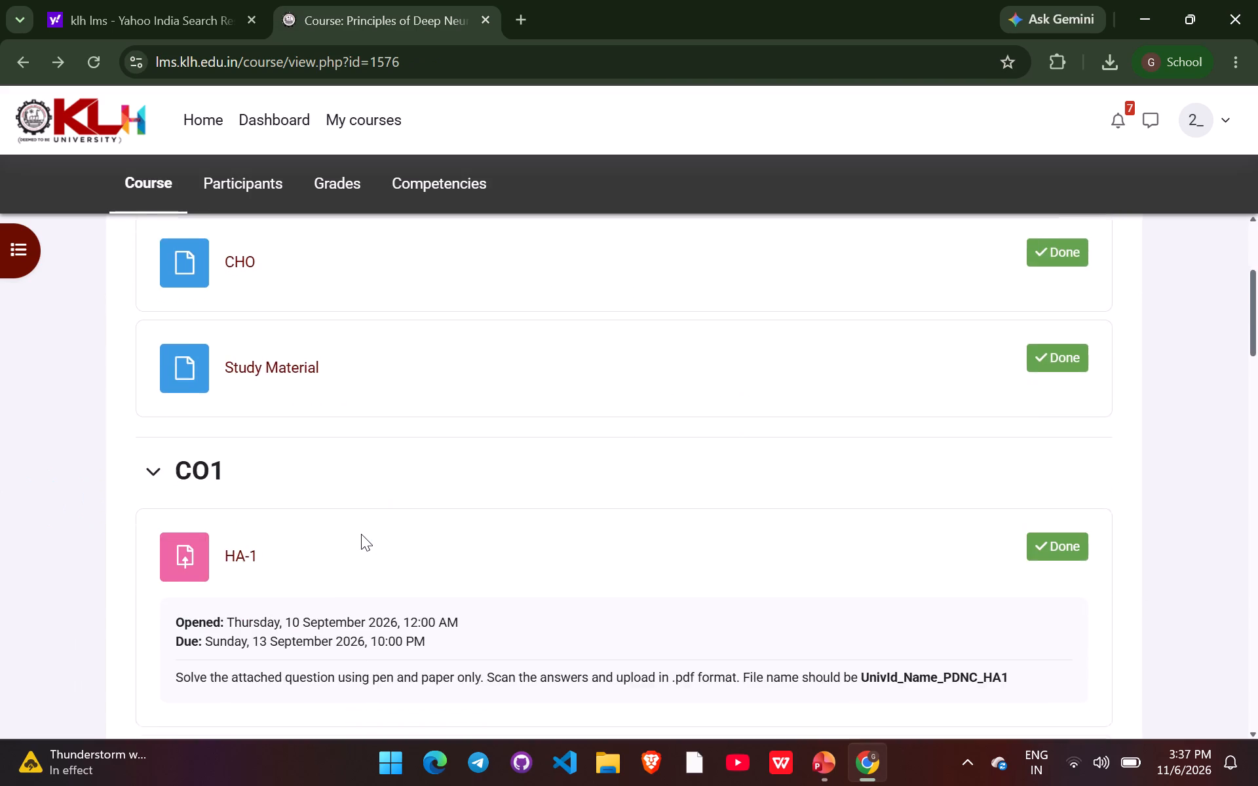
{"action": "scroll", "coordinate": [361, 534], "scroll_direction": "down", "scroll_amount": 2}
{"action": "scroll", "coordinate": [287, 586], "scroll_direction": "down", "scroll_amount": 2}
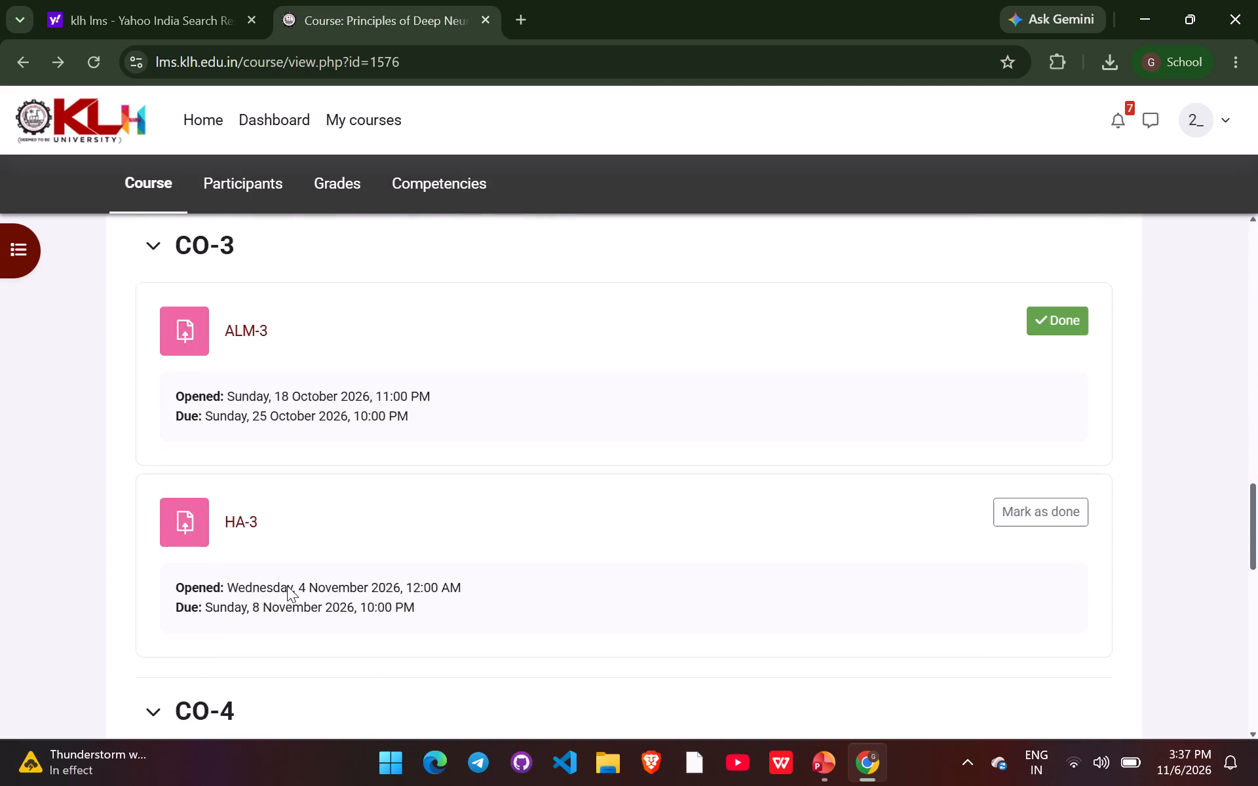
{"action": "scroll", "coordinate": [287, 586], "scroll_direction": "down", "scroll_amount": 3}
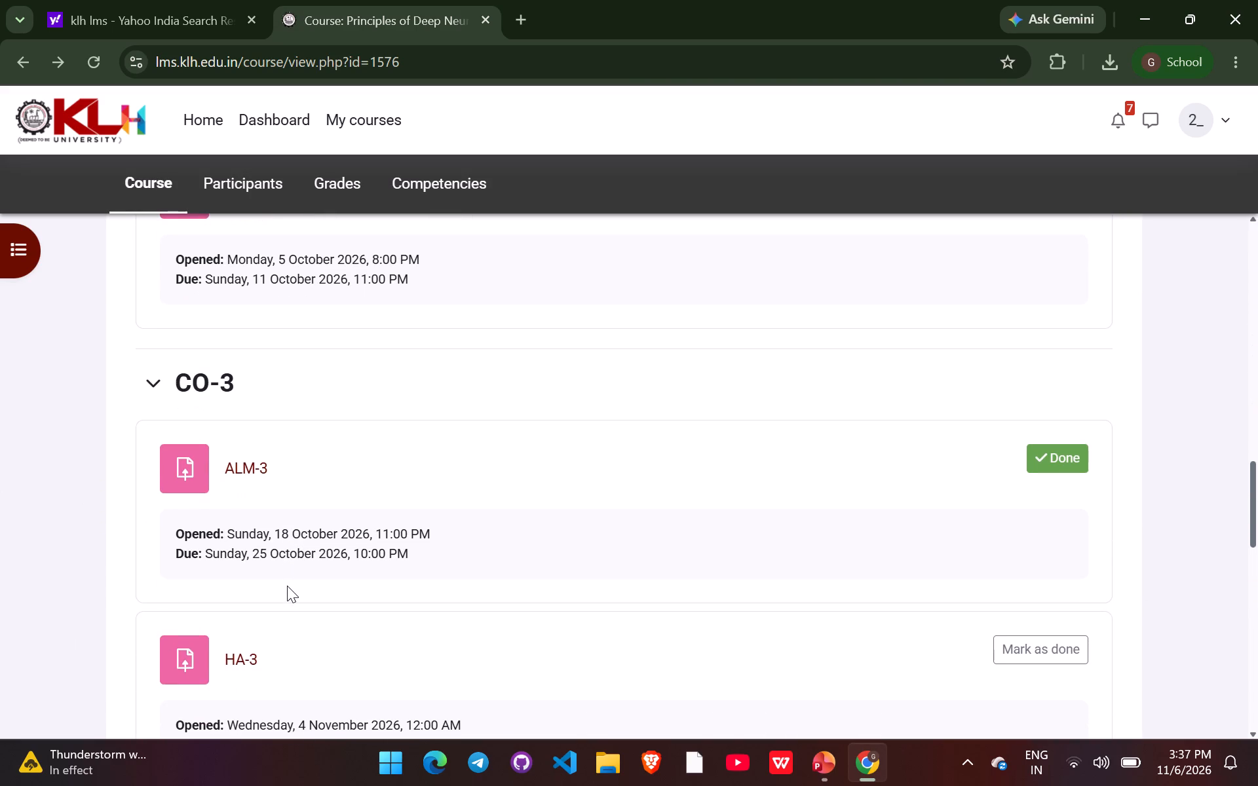
{"action": "left_click", "coordinate": [241, 466]}
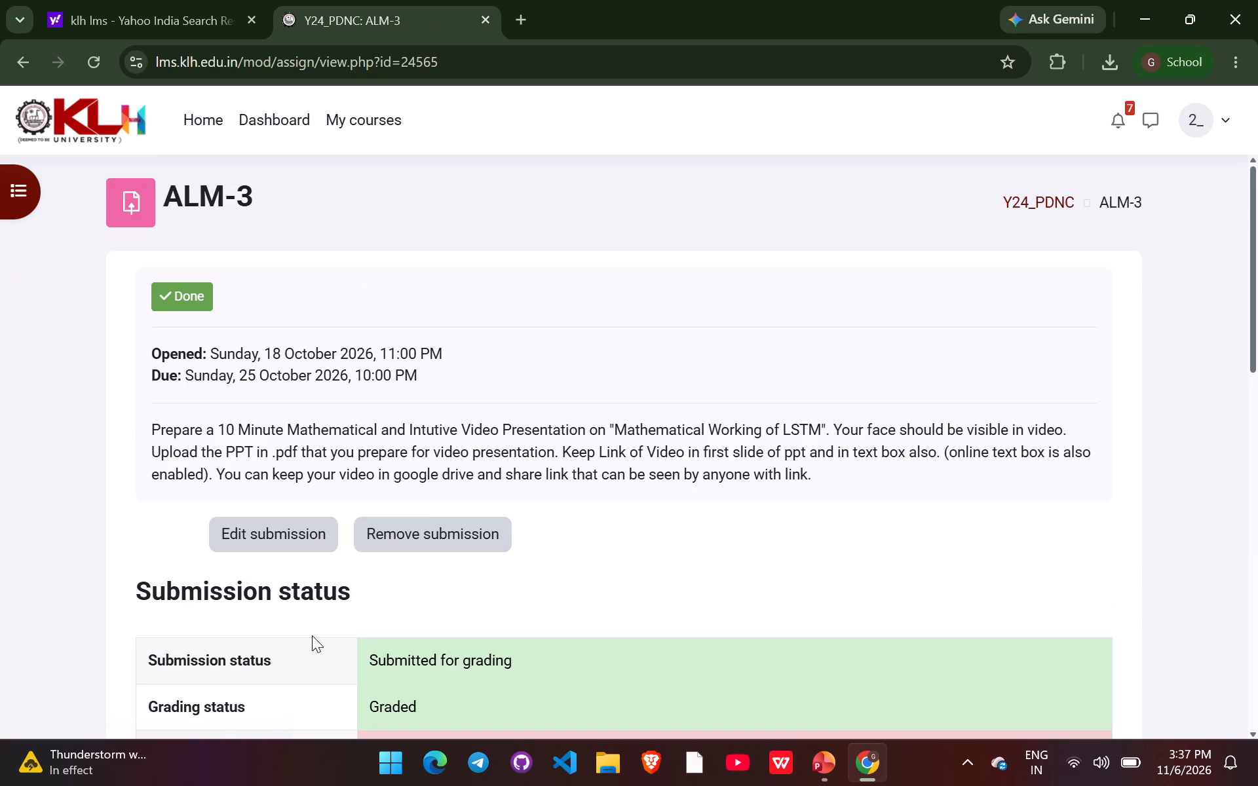
{"action": "scroll", "coordinate": [312, 635], "scroll_direction": "down", "scroll_amount": 6}
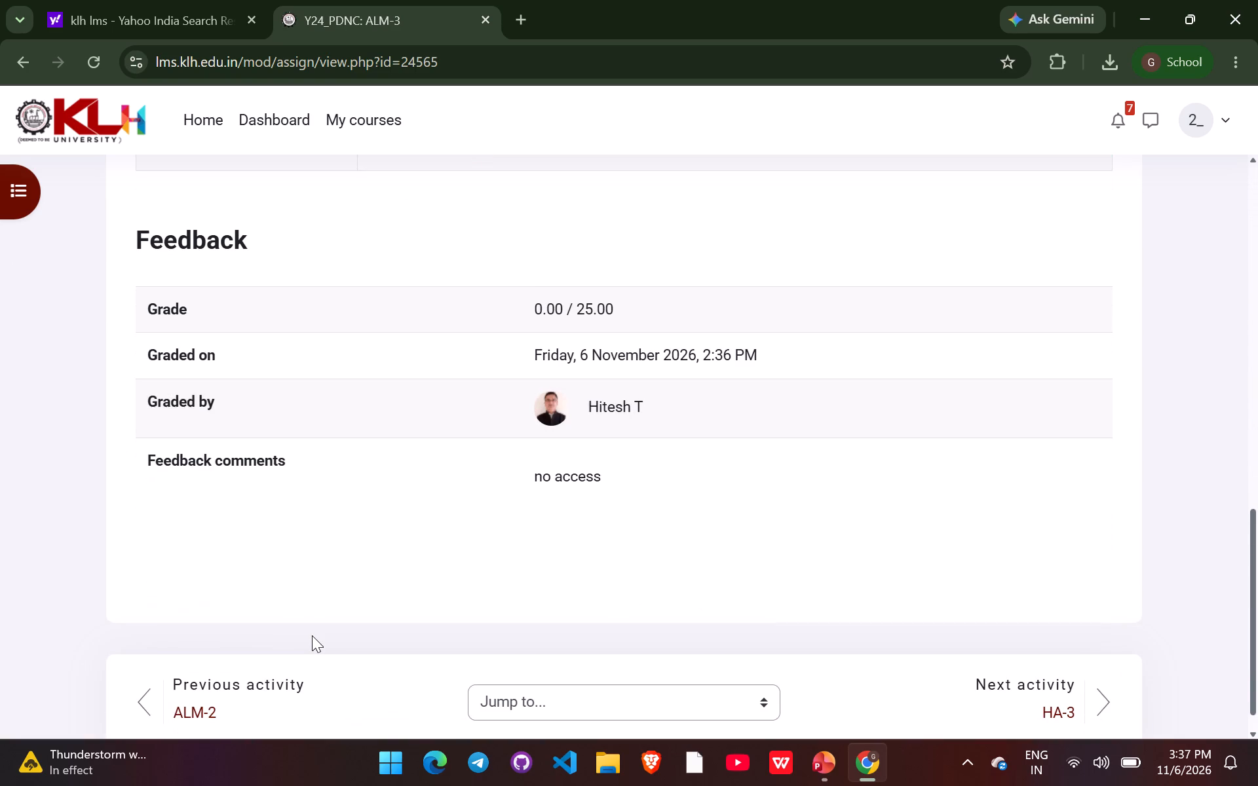
{"action": "scroll", "coordinate": [312, 635], "scroll_direction": "right", "scroll_amount": 4}
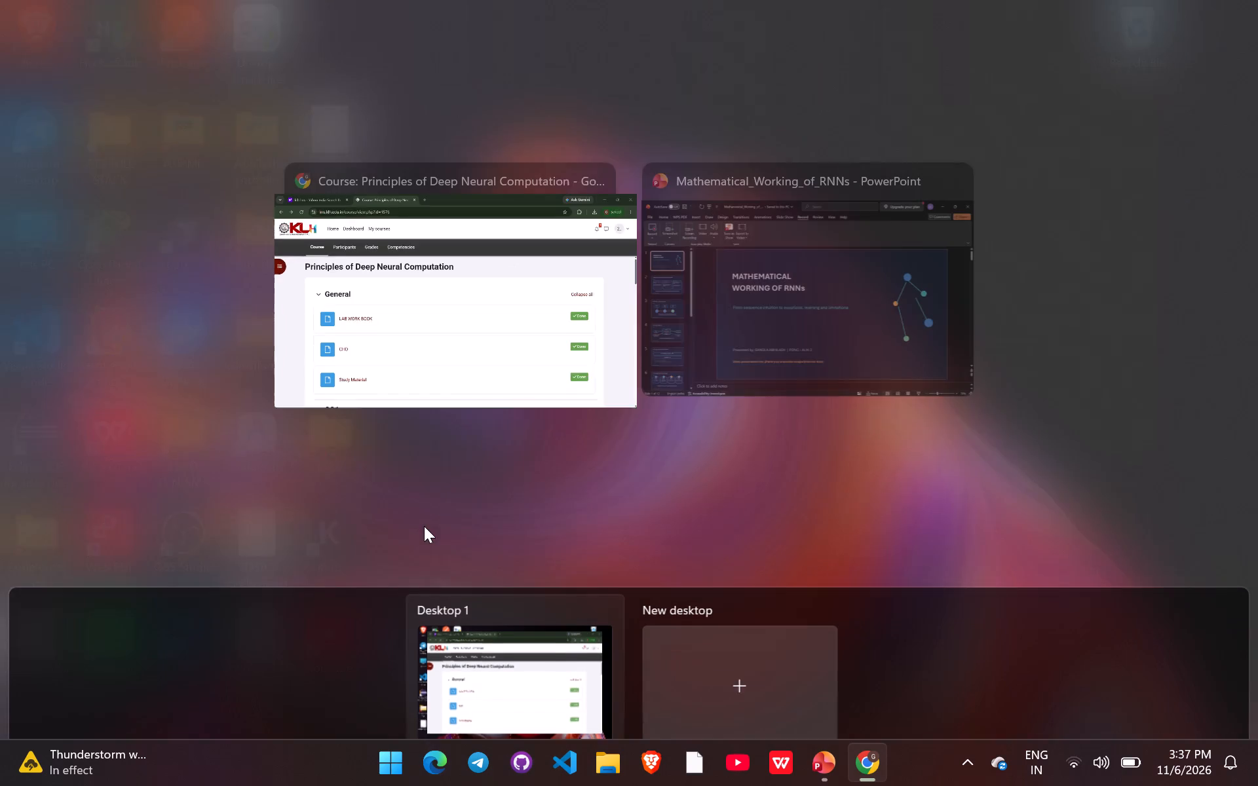
Switch to the Mathematical_Working_of_RNNs presentation in PowerPoint and open the slide show recorder from the current slide.
{"action": "left_click", "coordinate": [730, 236]}
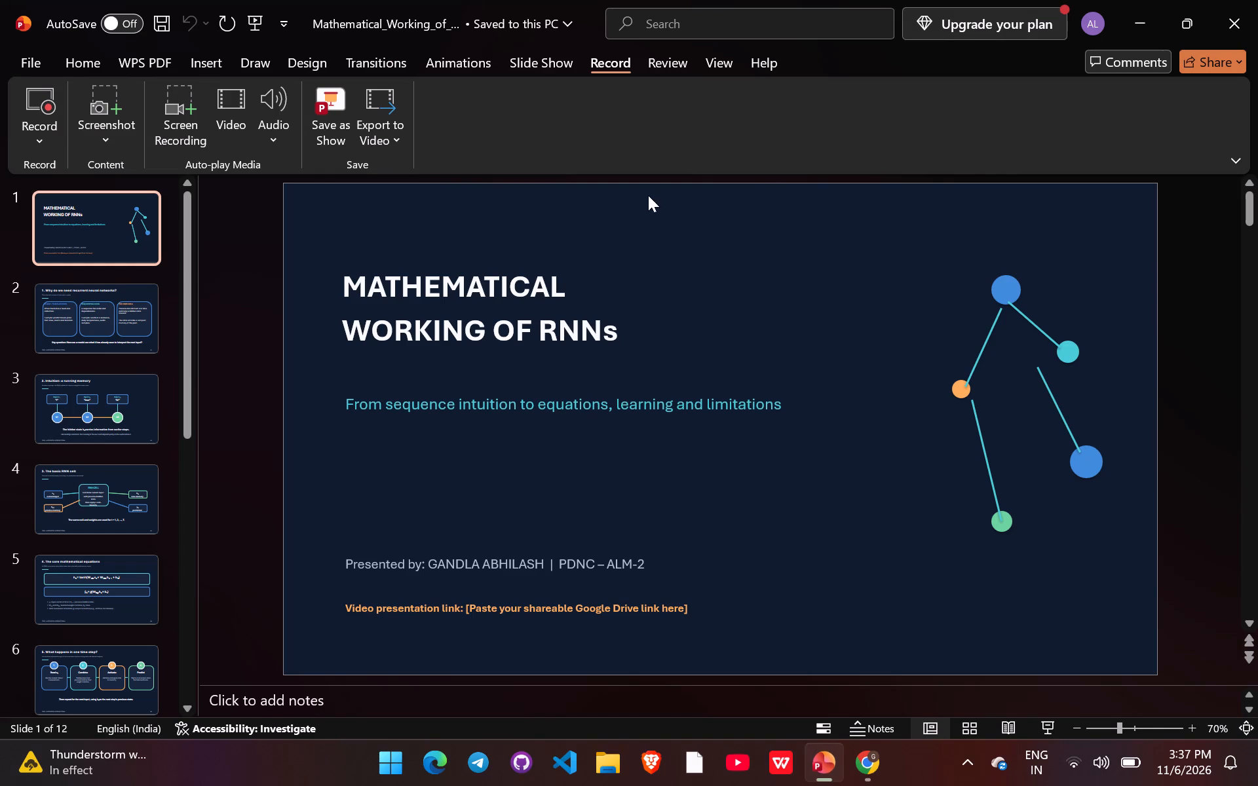
{"action": "left_click", "coordinate": [47, 132]}
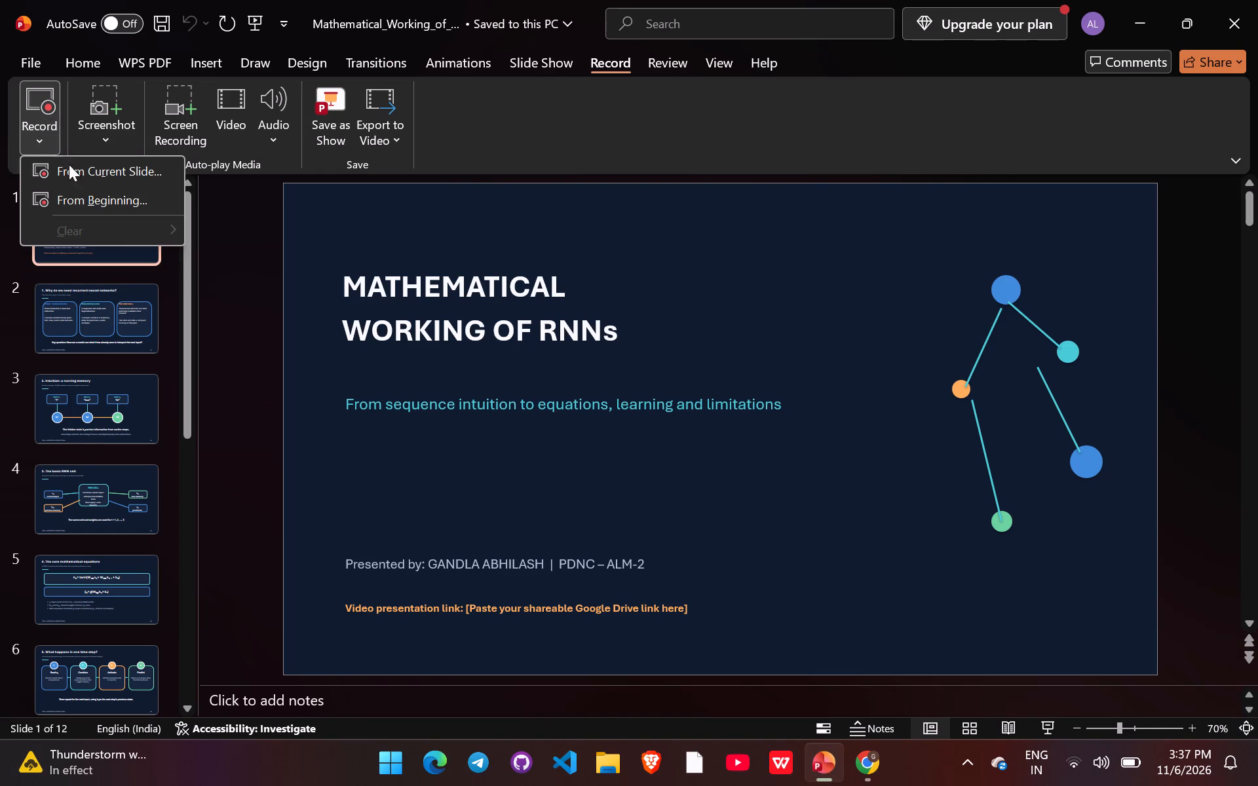
{"action": "left_click", "coordinate": [82, 170]}
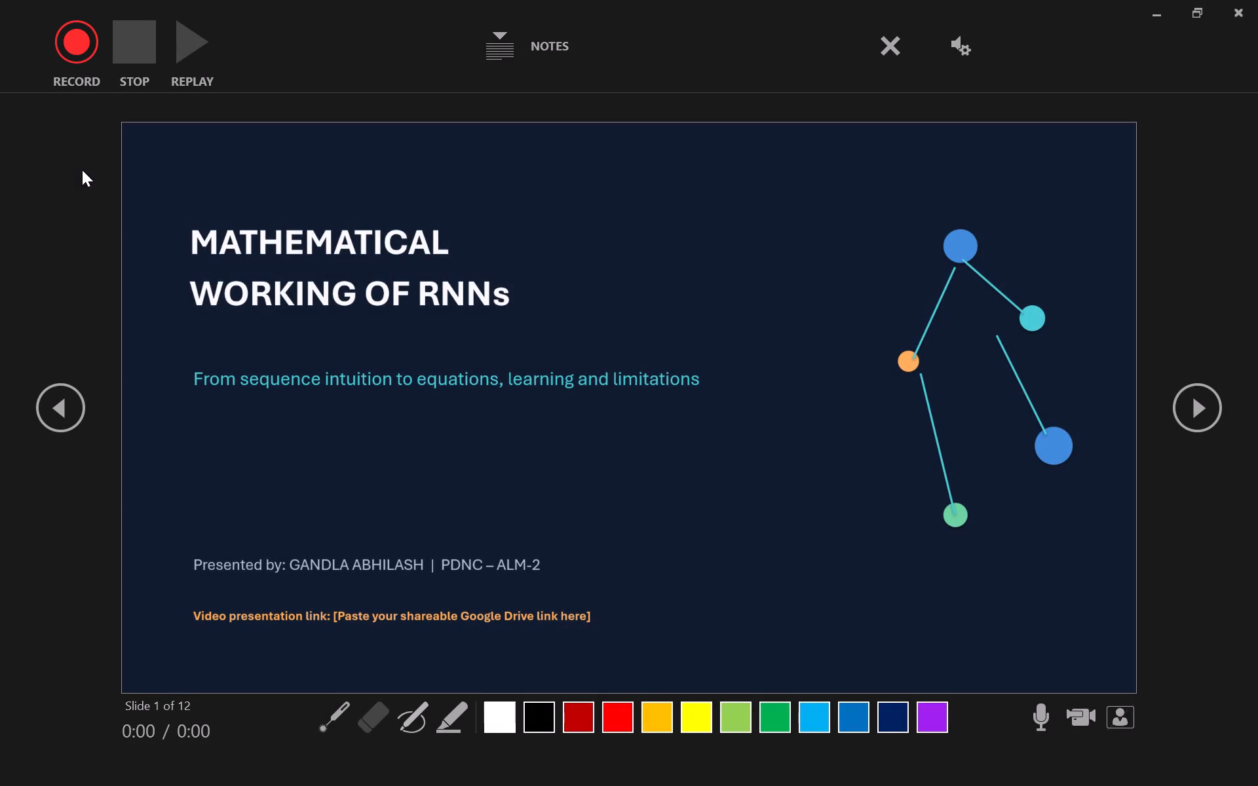
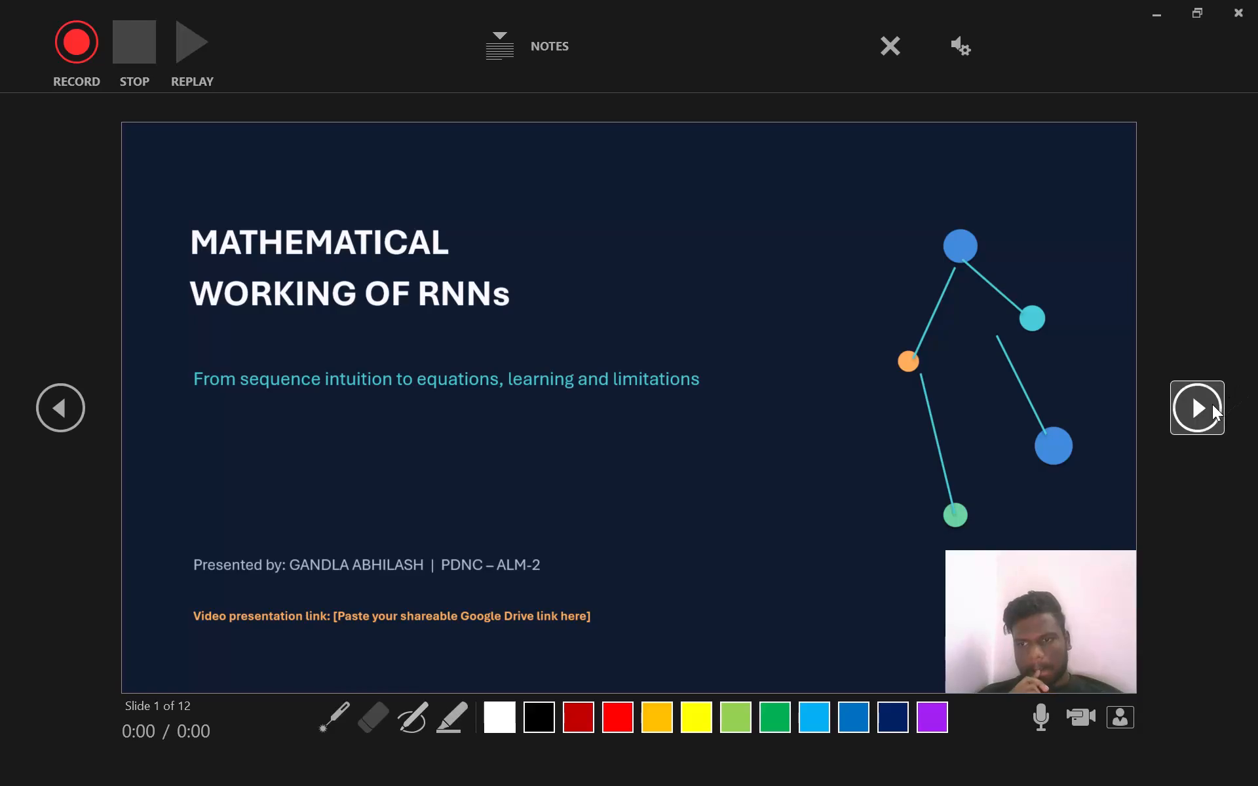
Preview the second slide in the slide show recorder and return to the title slide.
{"action": "left_click", "coordinate": [1213, 403]}
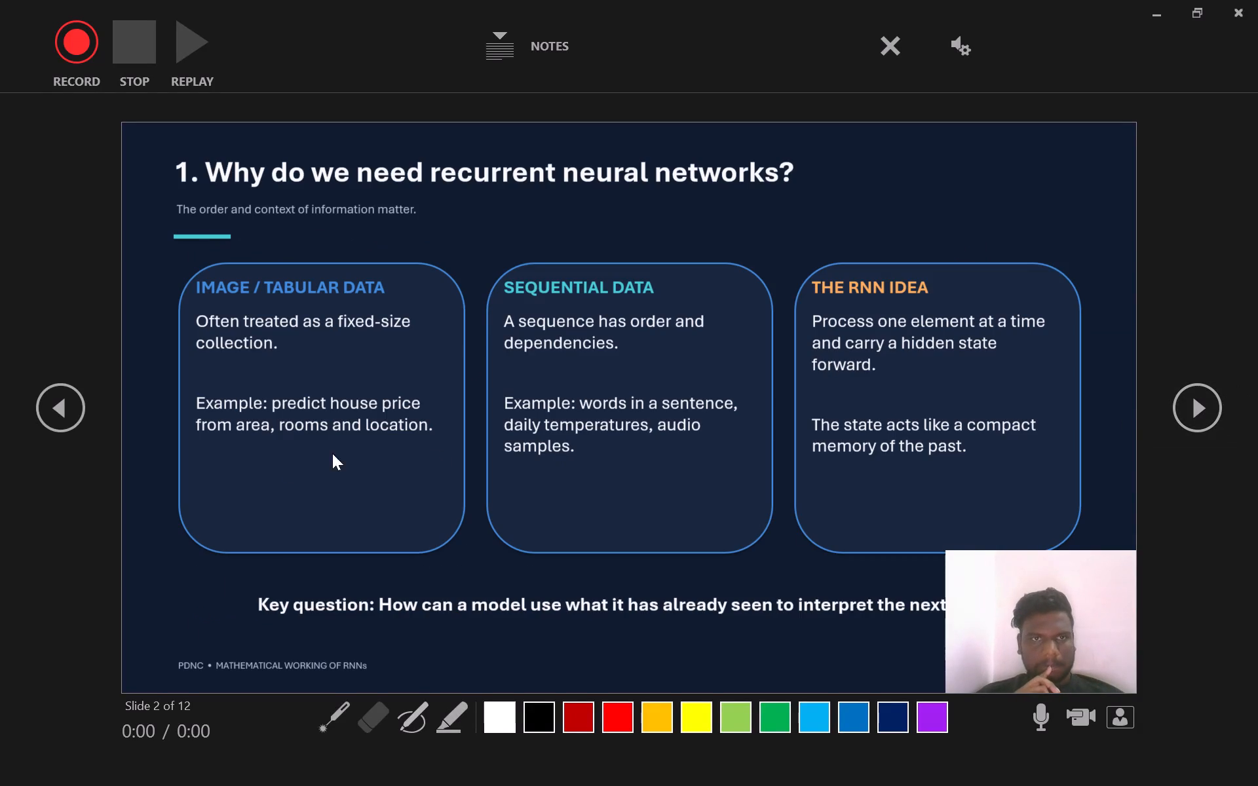
{"action": "left_click", "coordinate": [75, 397]}
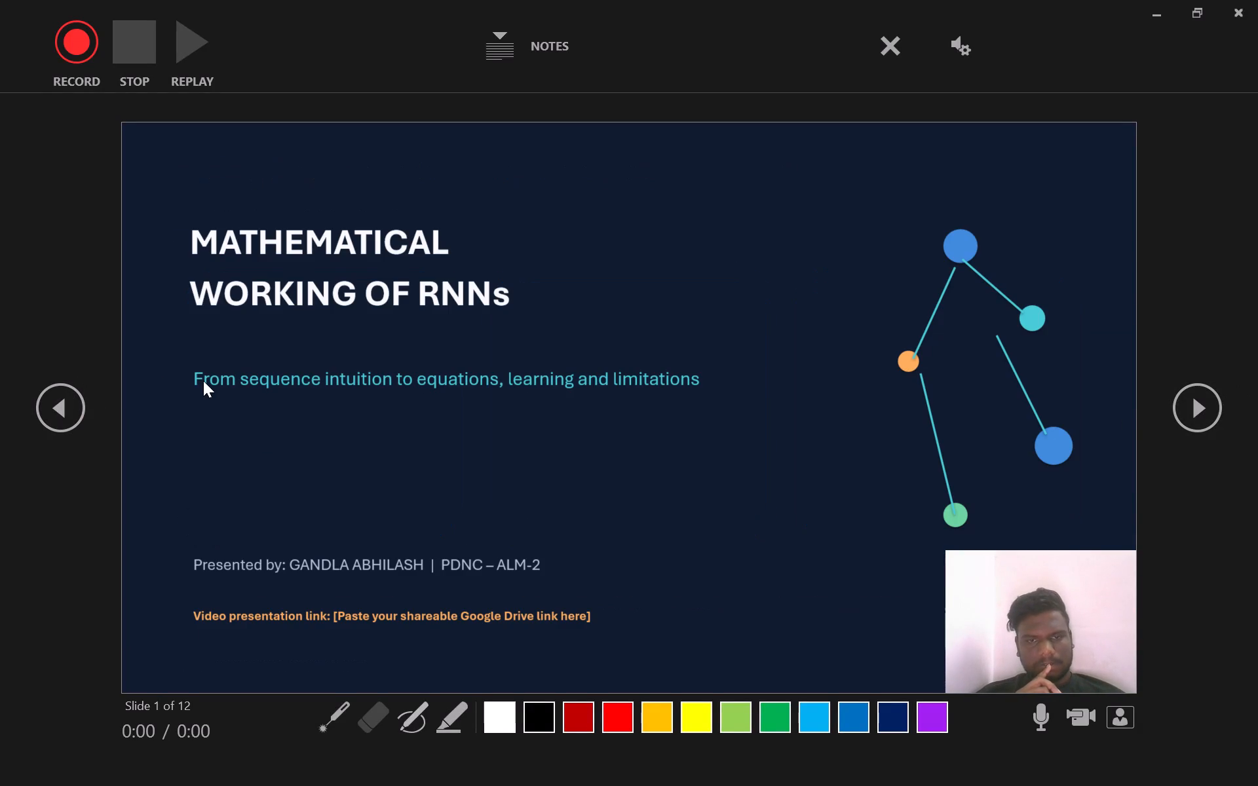
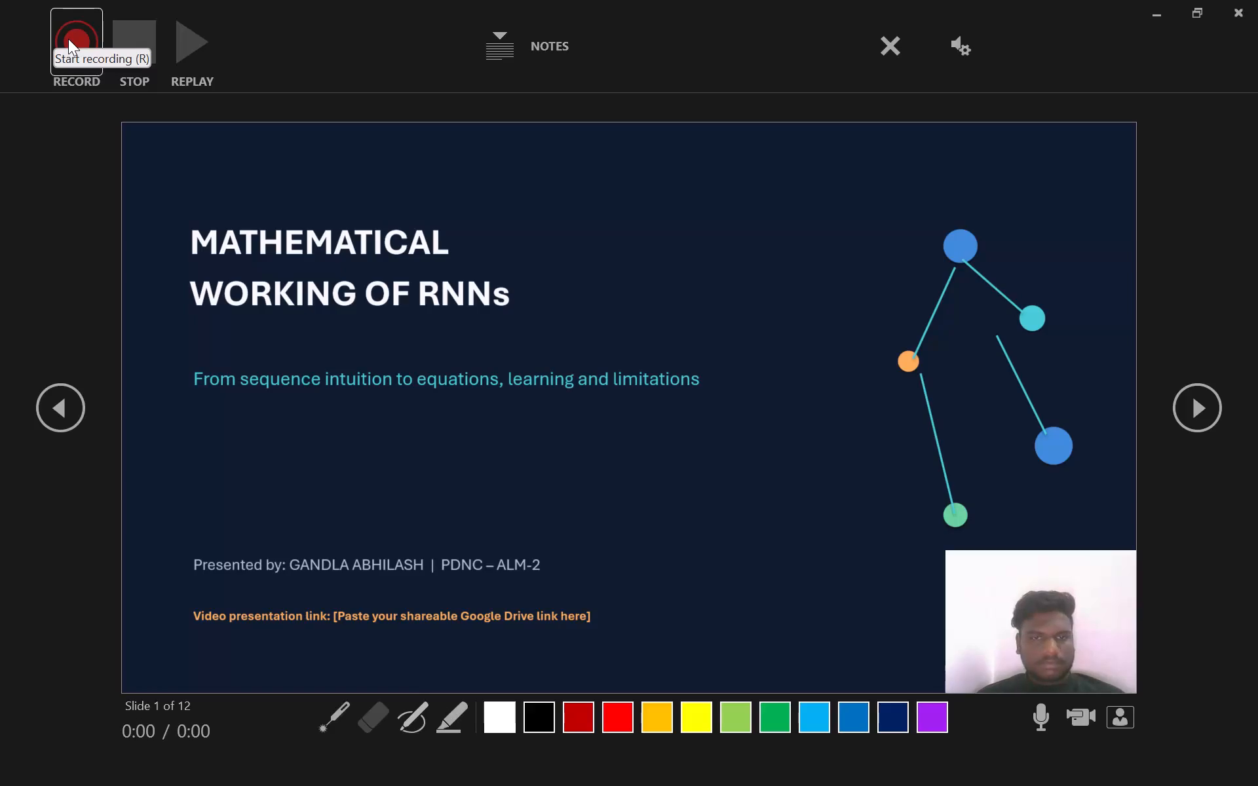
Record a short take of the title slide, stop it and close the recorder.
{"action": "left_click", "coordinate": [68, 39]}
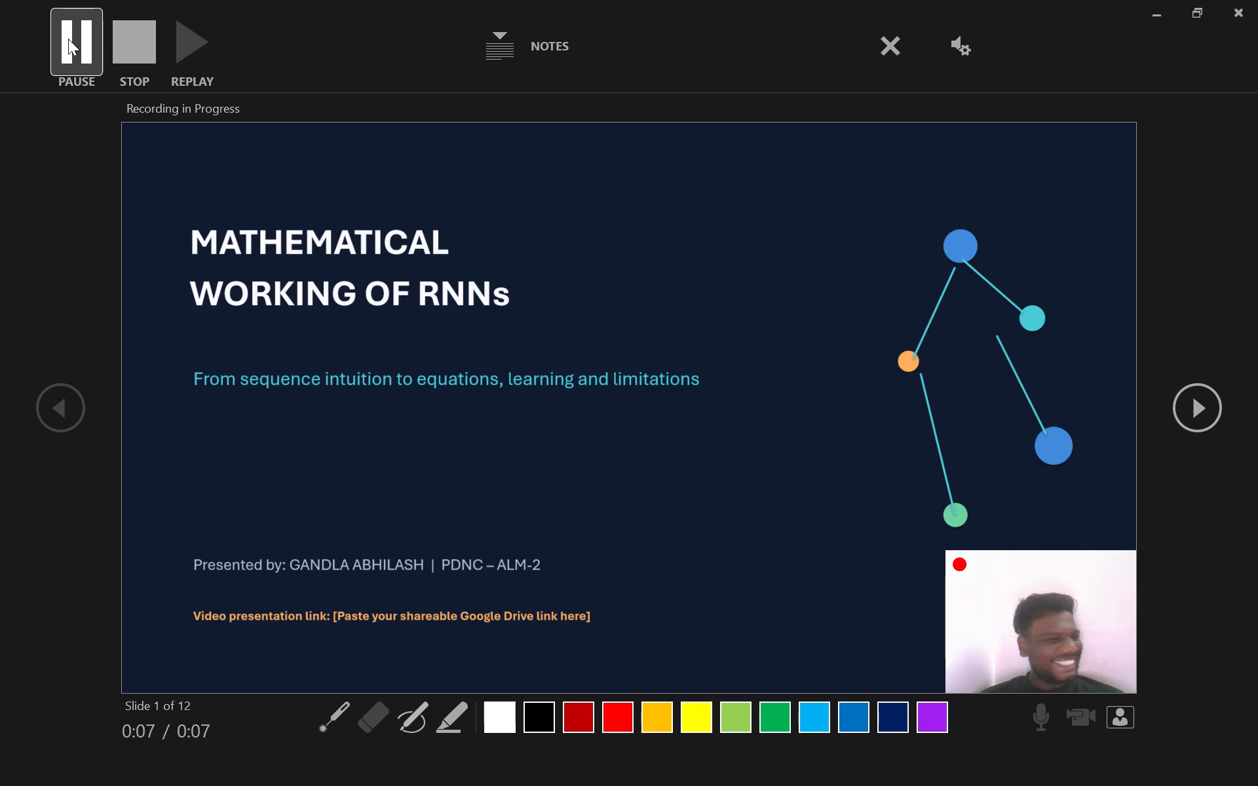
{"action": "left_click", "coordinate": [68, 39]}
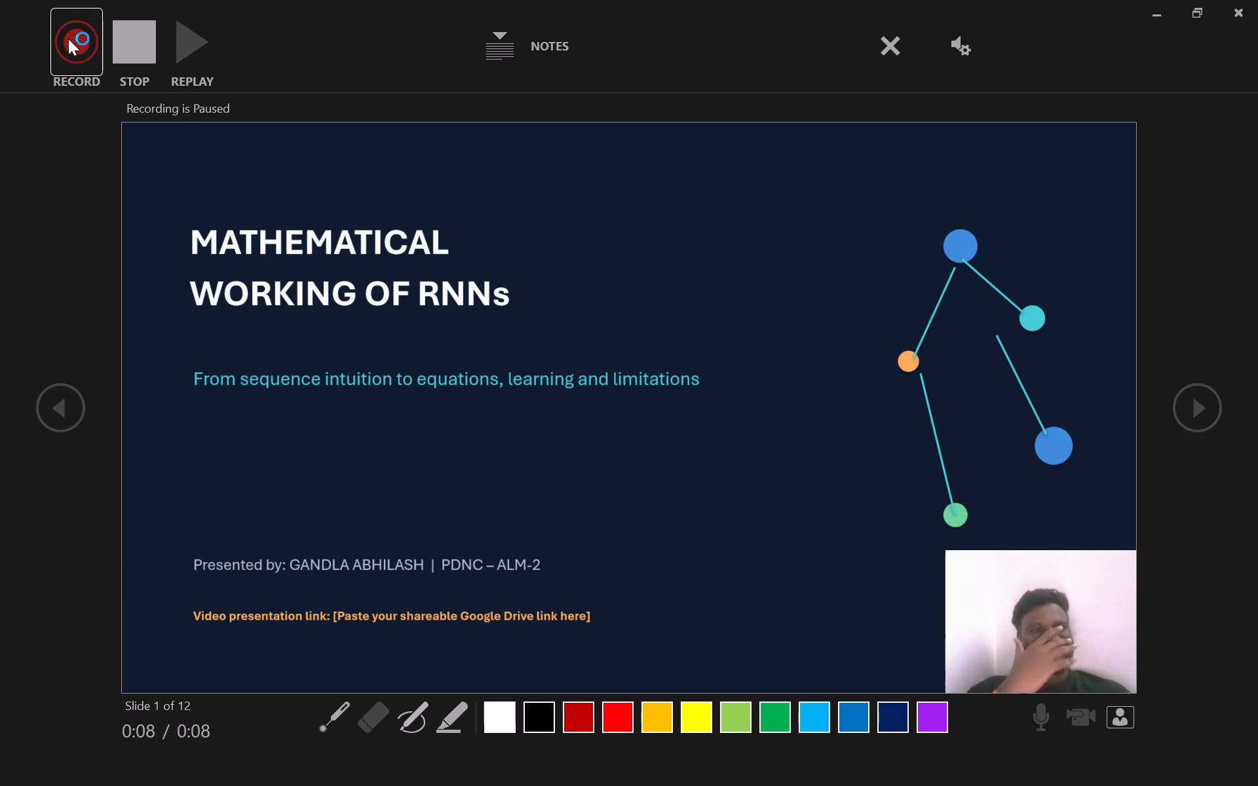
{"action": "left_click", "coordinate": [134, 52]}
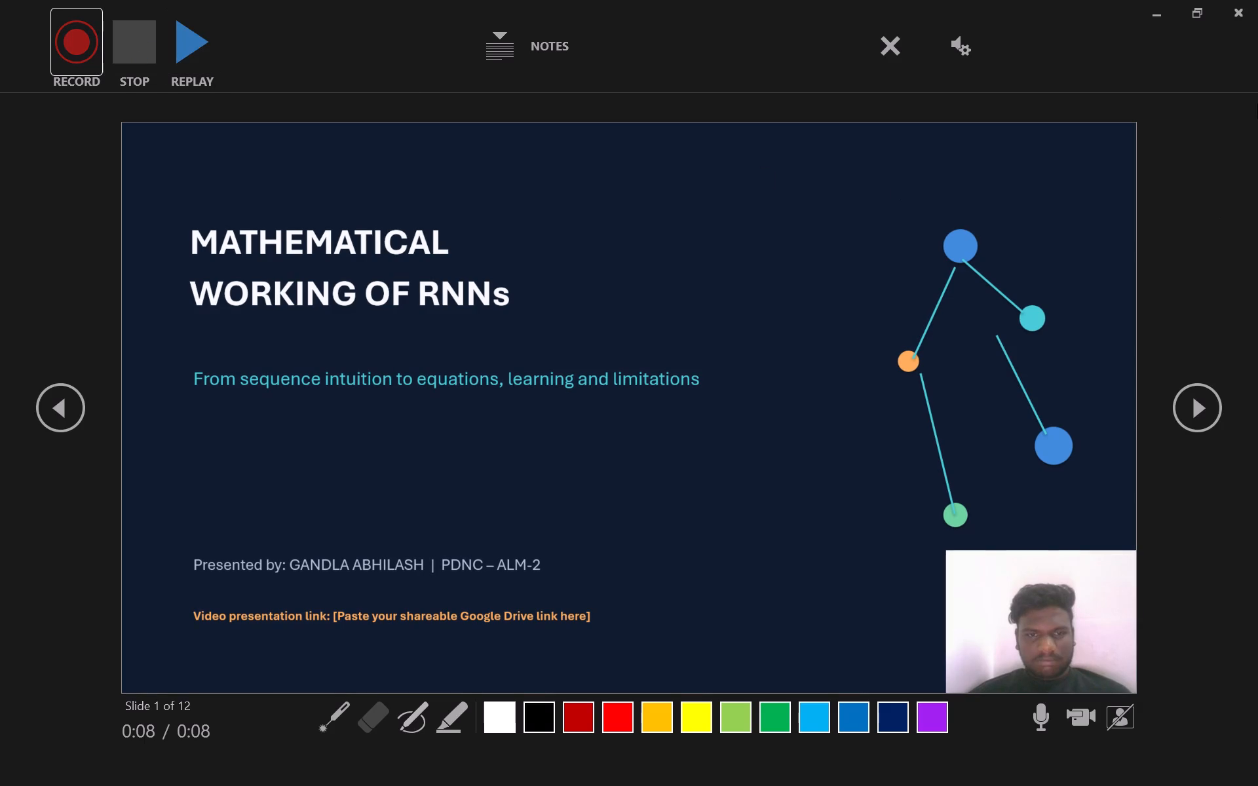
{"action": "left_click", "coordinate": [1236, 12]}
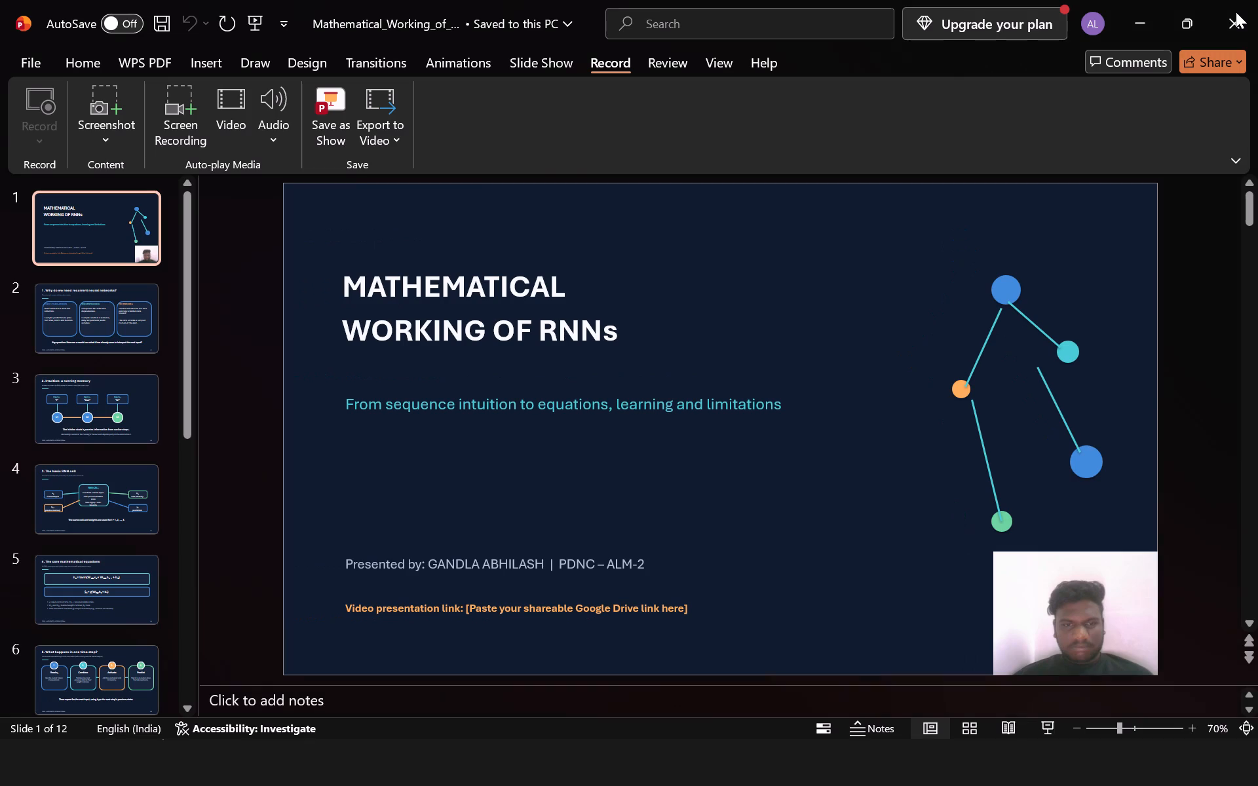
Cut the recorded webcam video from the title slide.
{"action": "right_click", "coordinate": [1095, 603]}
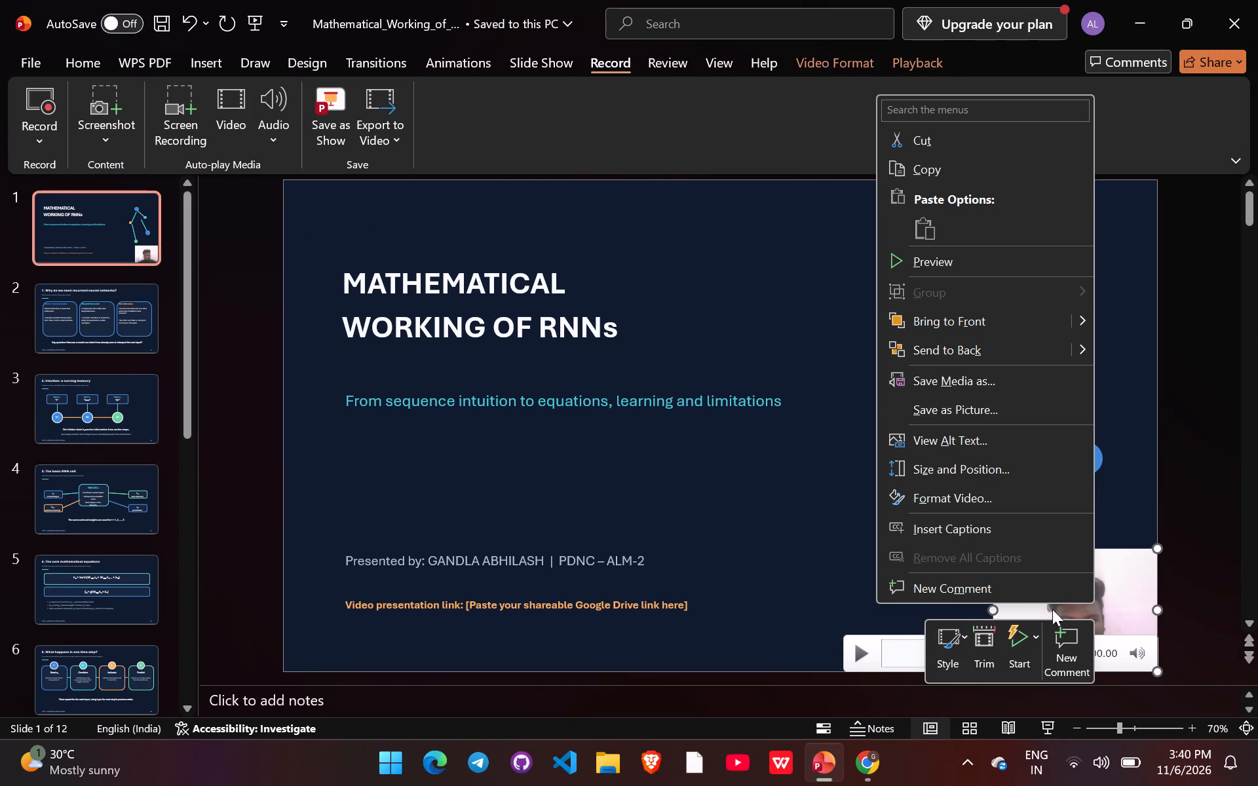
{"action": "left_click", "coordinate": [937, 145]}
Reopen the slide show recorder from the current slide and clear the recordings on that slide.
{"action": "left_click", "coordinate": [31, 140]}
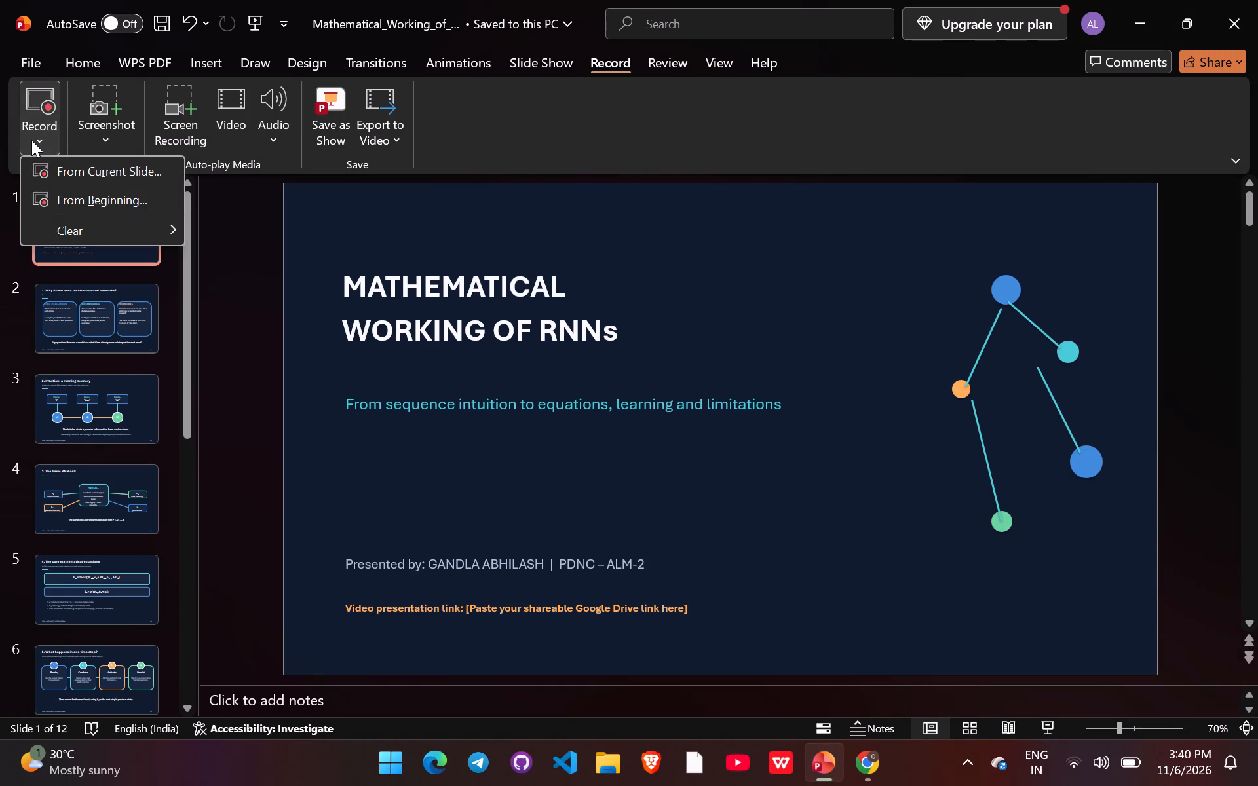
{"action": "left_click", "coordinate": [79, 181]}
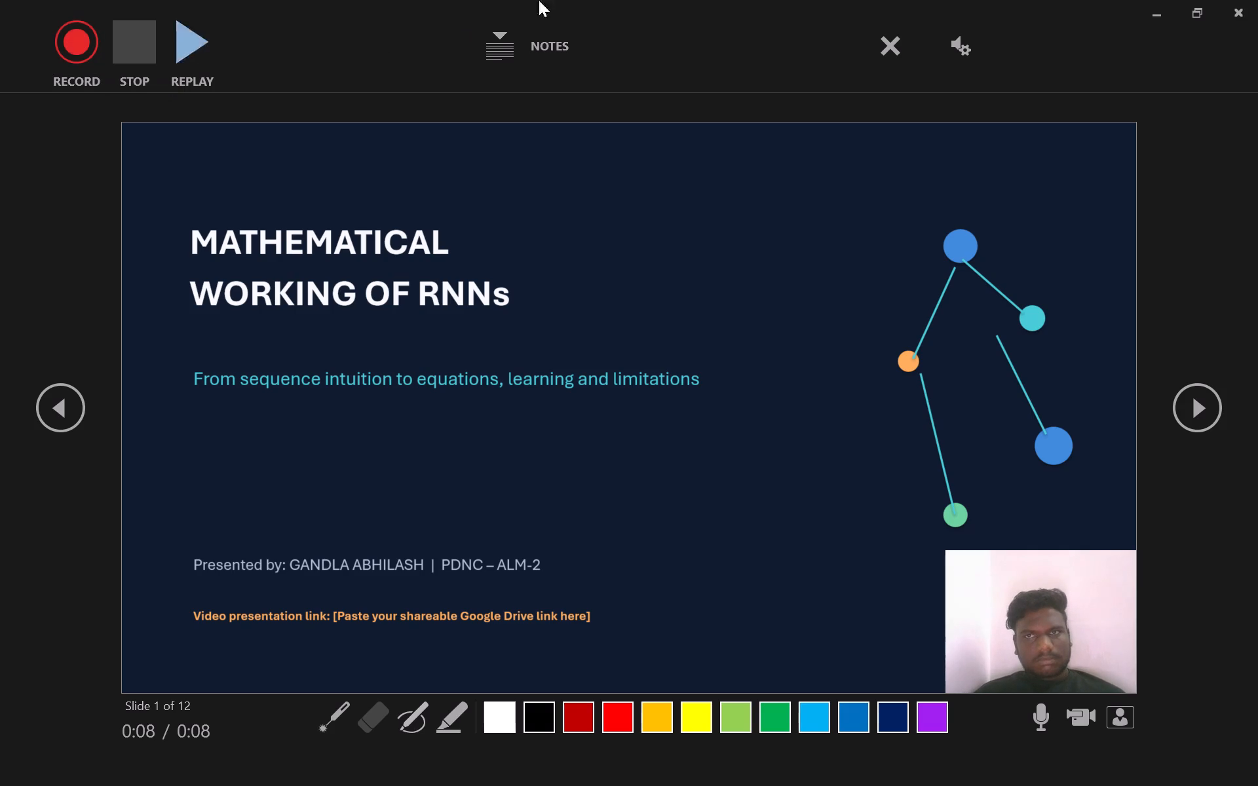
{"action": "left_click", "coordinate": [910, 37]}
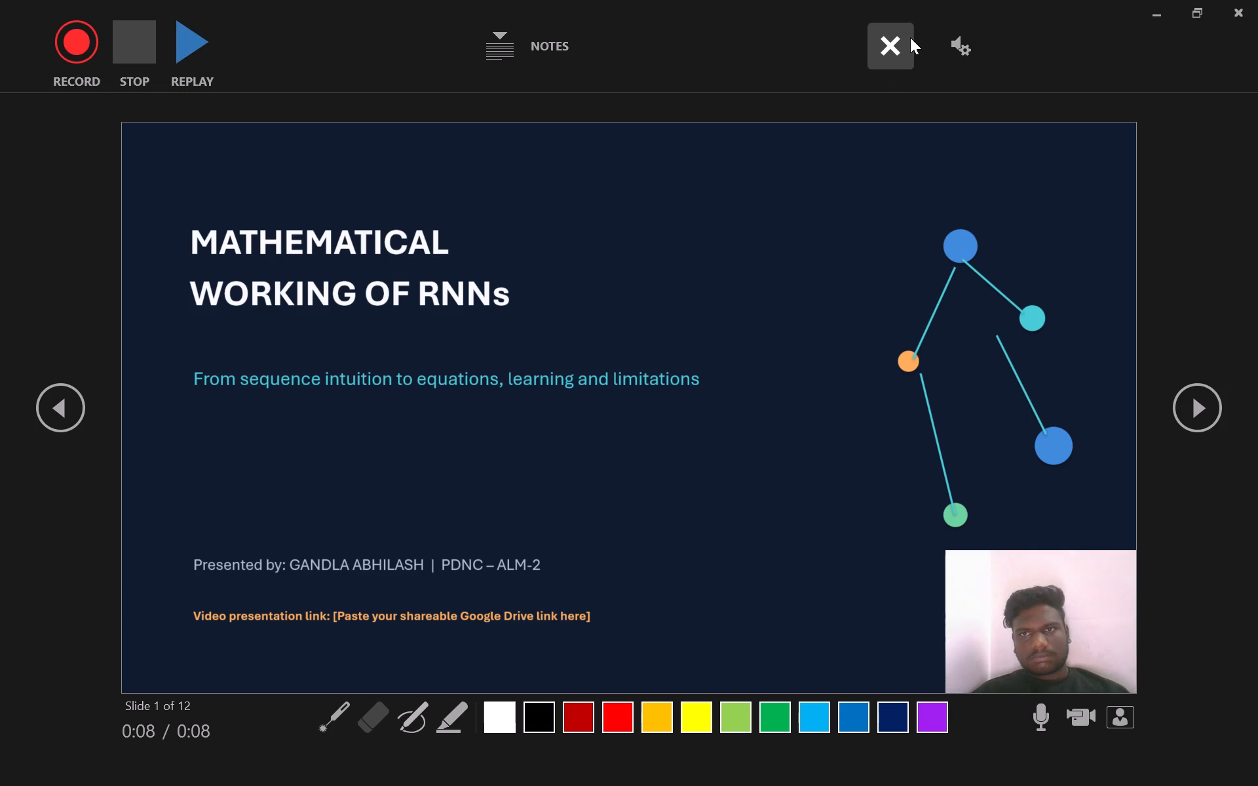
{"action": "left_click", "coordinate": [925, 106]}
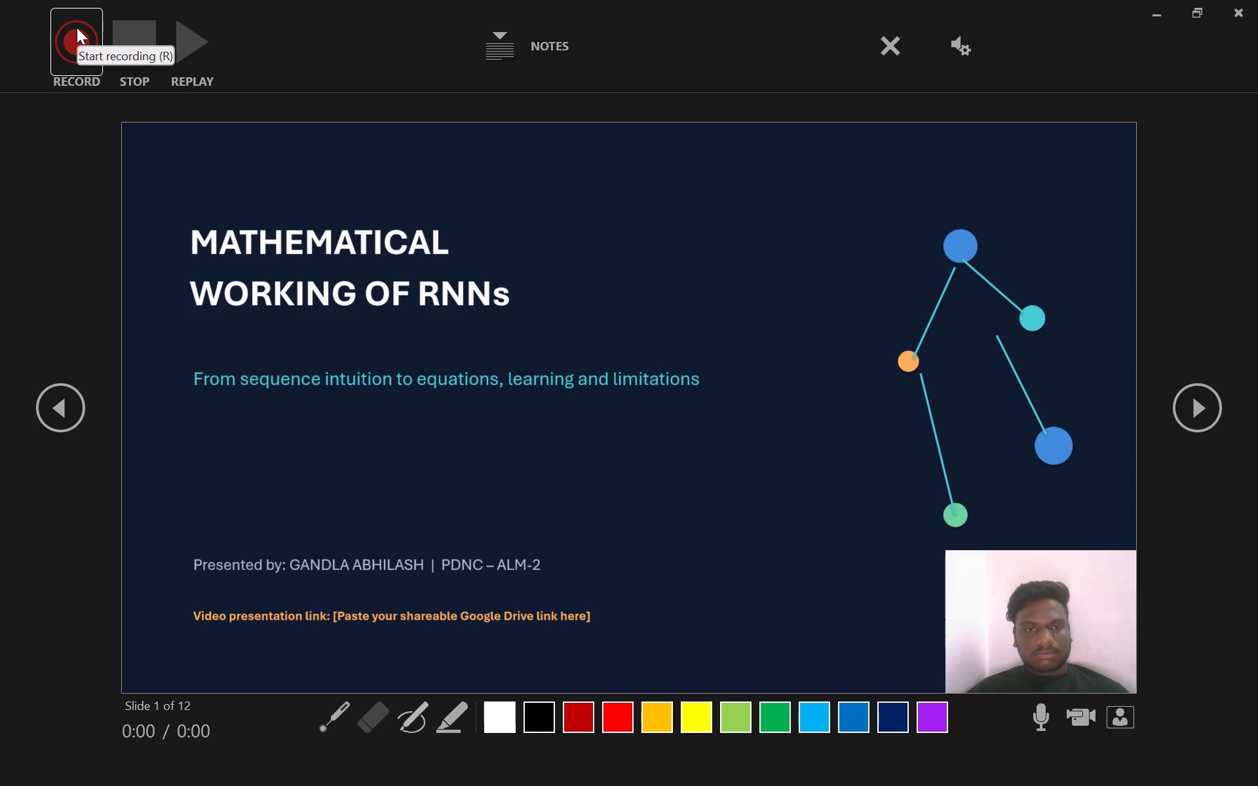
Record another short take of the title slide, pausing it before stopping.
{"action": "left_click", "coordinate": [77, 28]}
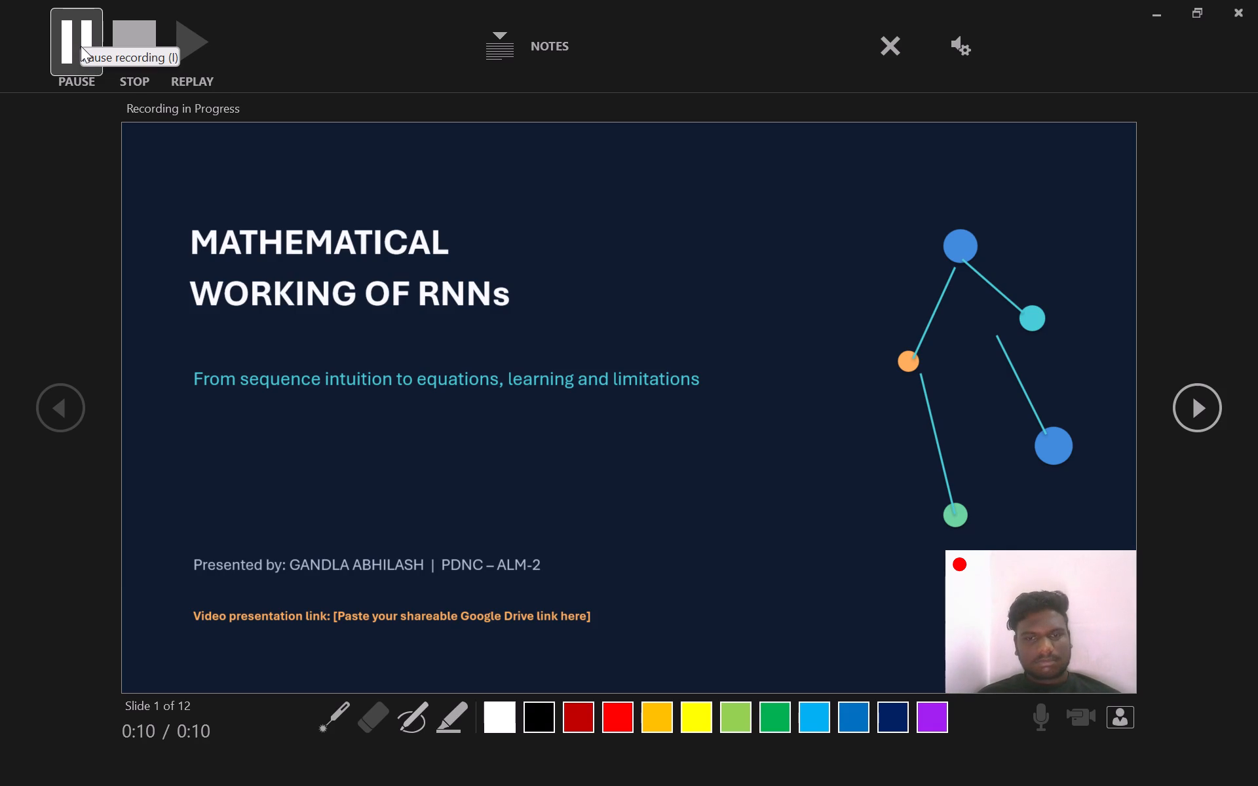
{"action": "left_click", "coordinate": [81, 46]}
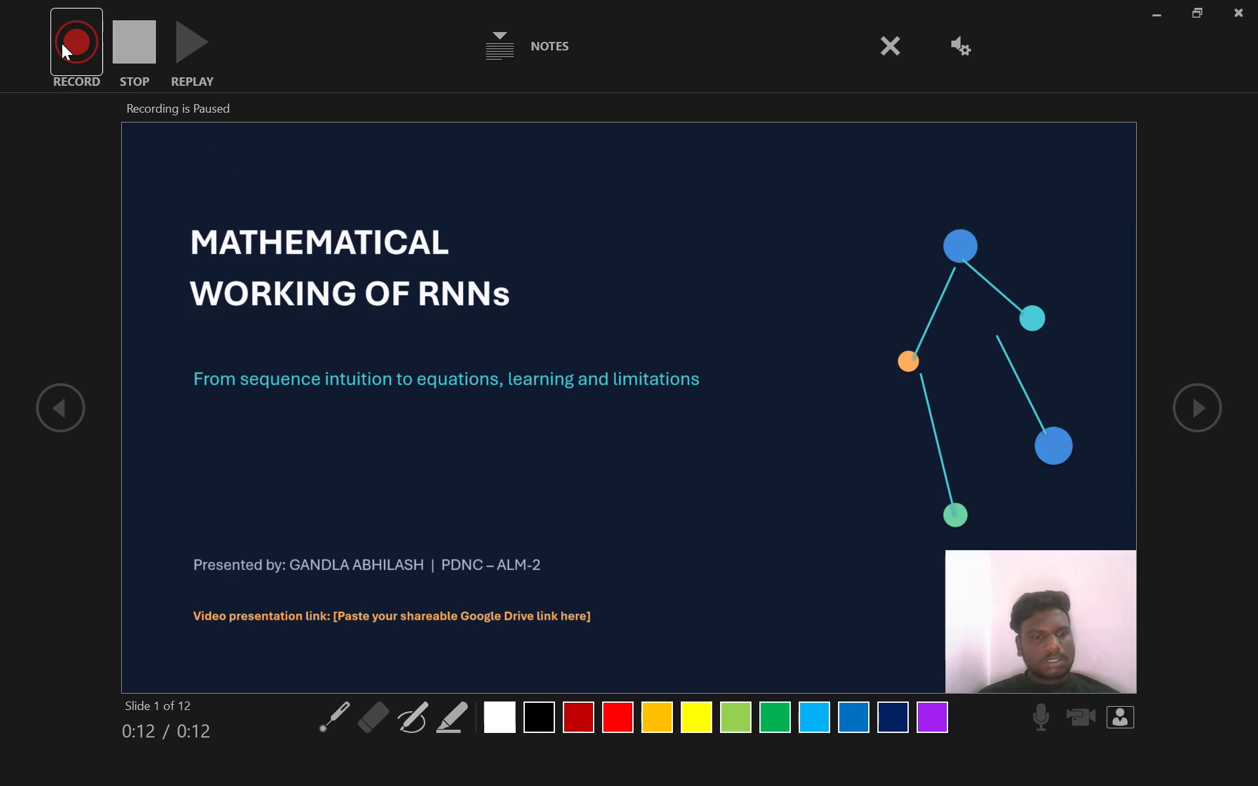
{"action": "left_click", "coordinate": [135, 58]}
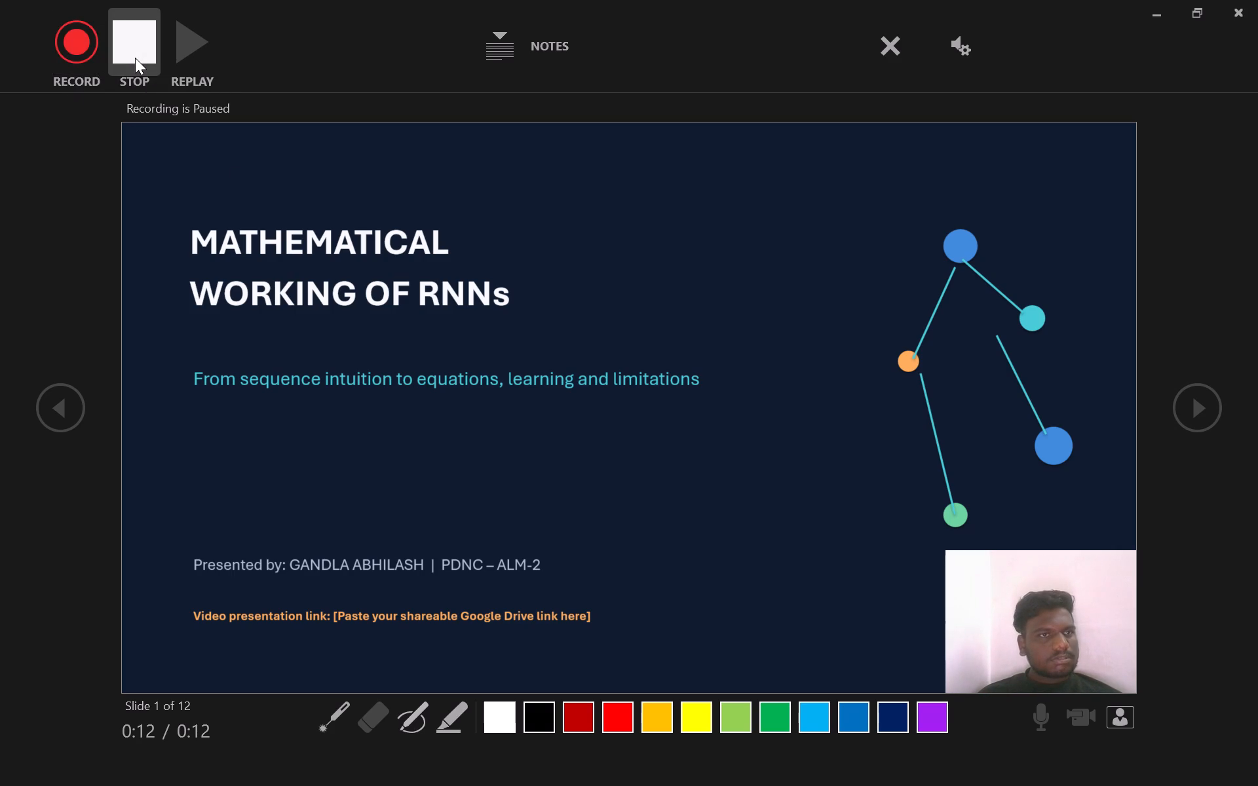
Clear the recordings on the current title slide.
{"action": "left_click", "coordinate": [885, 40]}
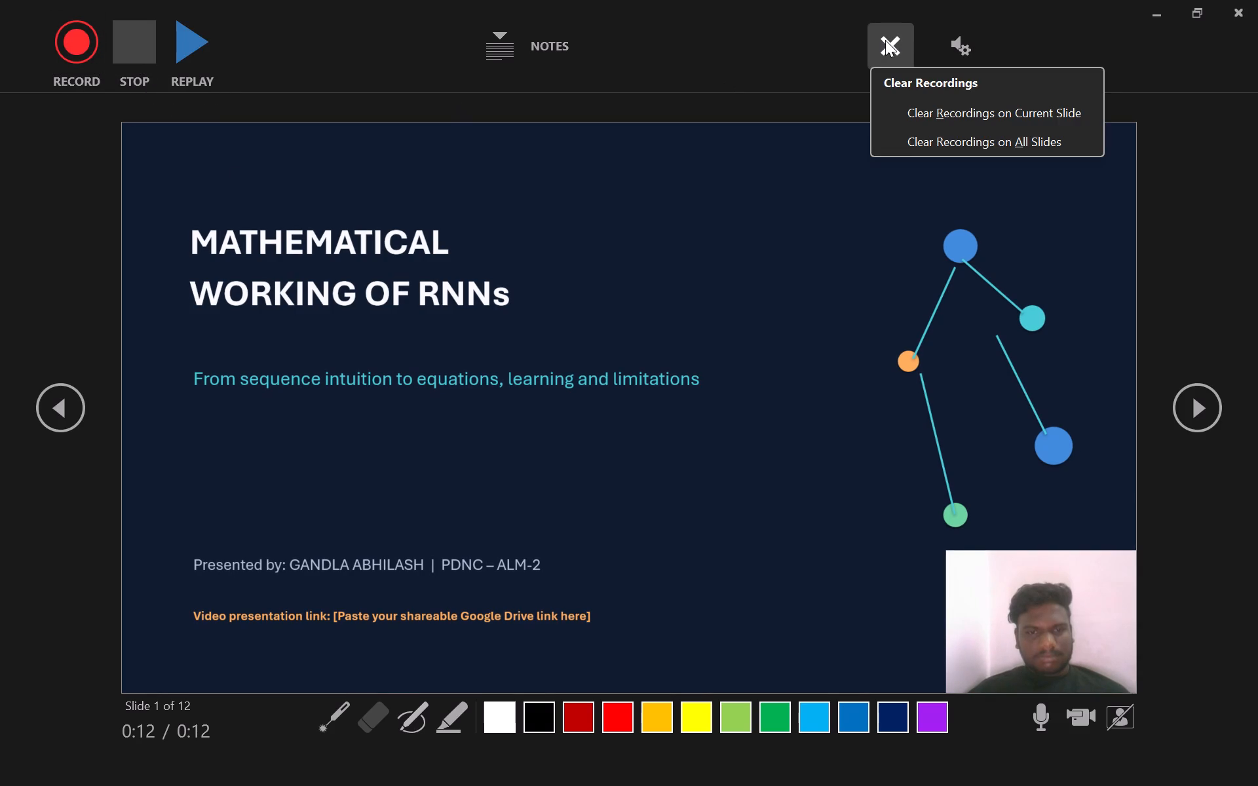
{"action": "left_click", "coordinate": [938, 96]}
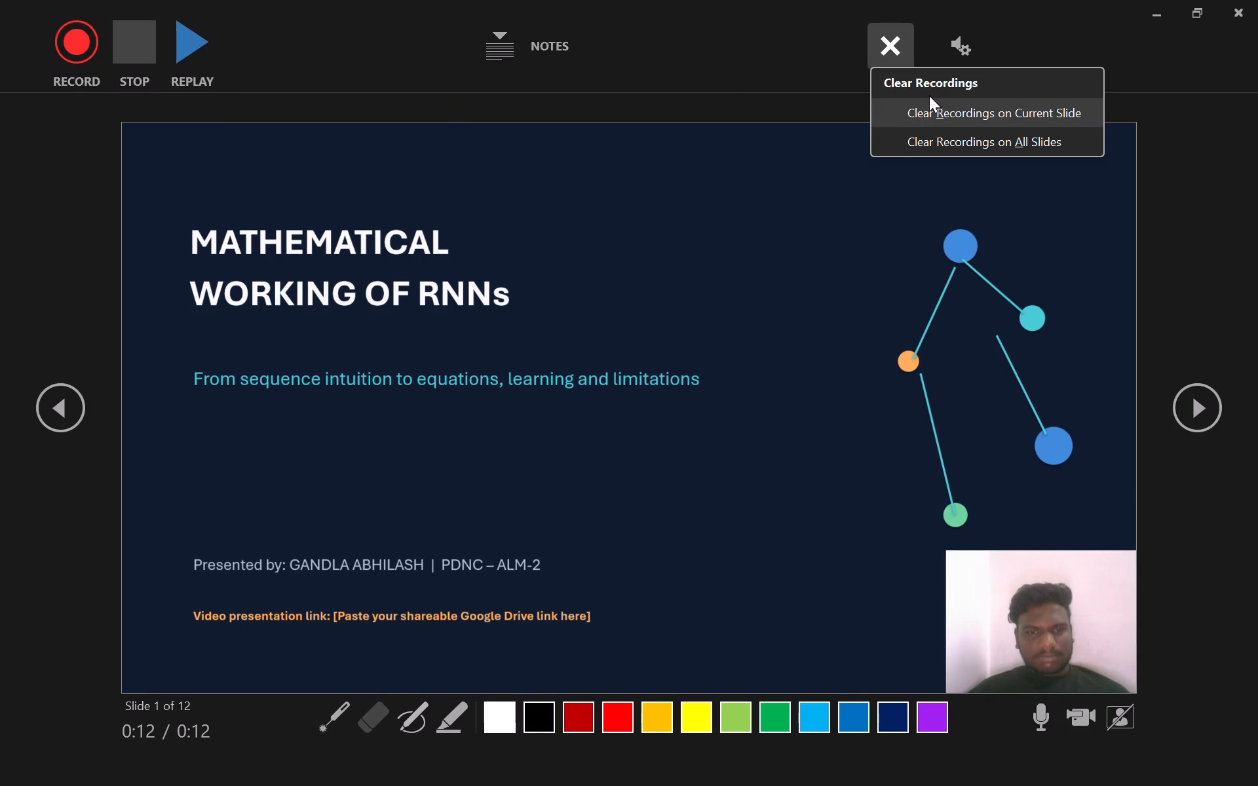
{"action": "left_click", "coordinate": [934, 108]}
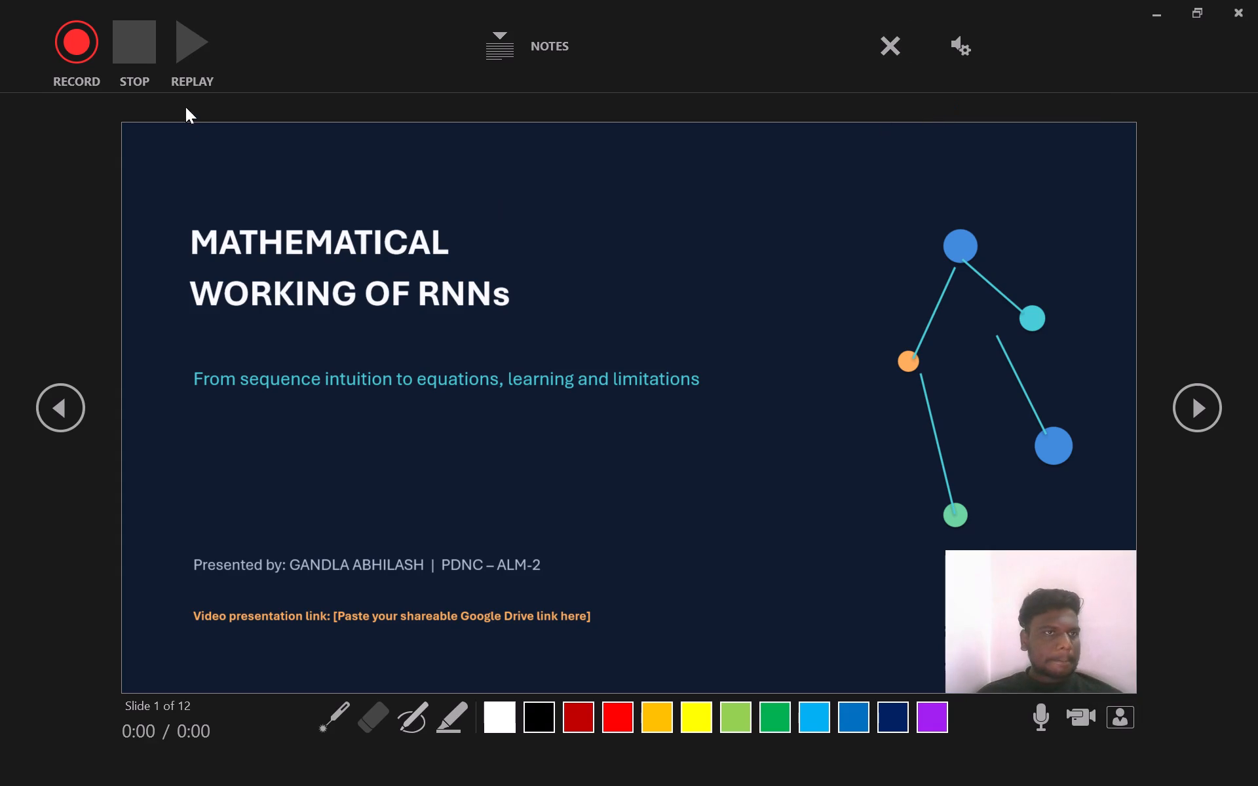
Start a new recording of the presentation from the title slide.
{"action": "left_click", "coordinate": [78, 52]}
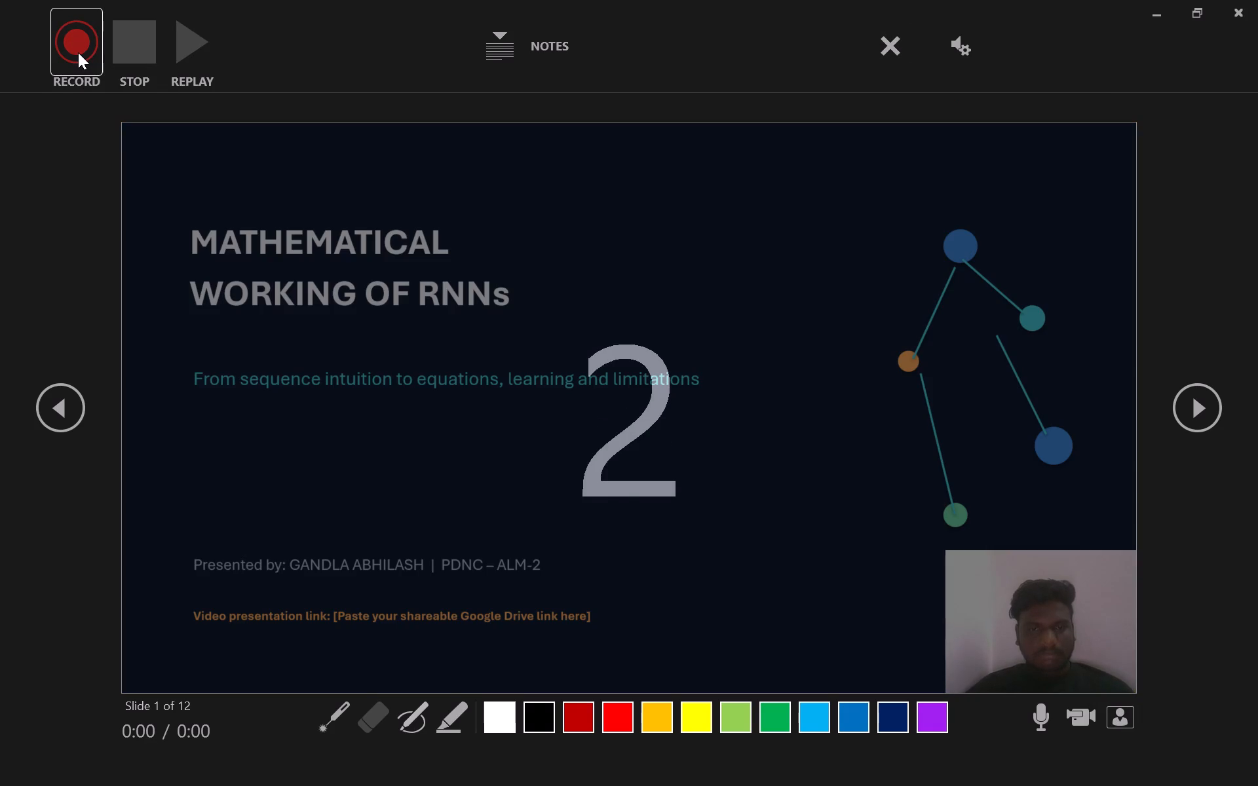
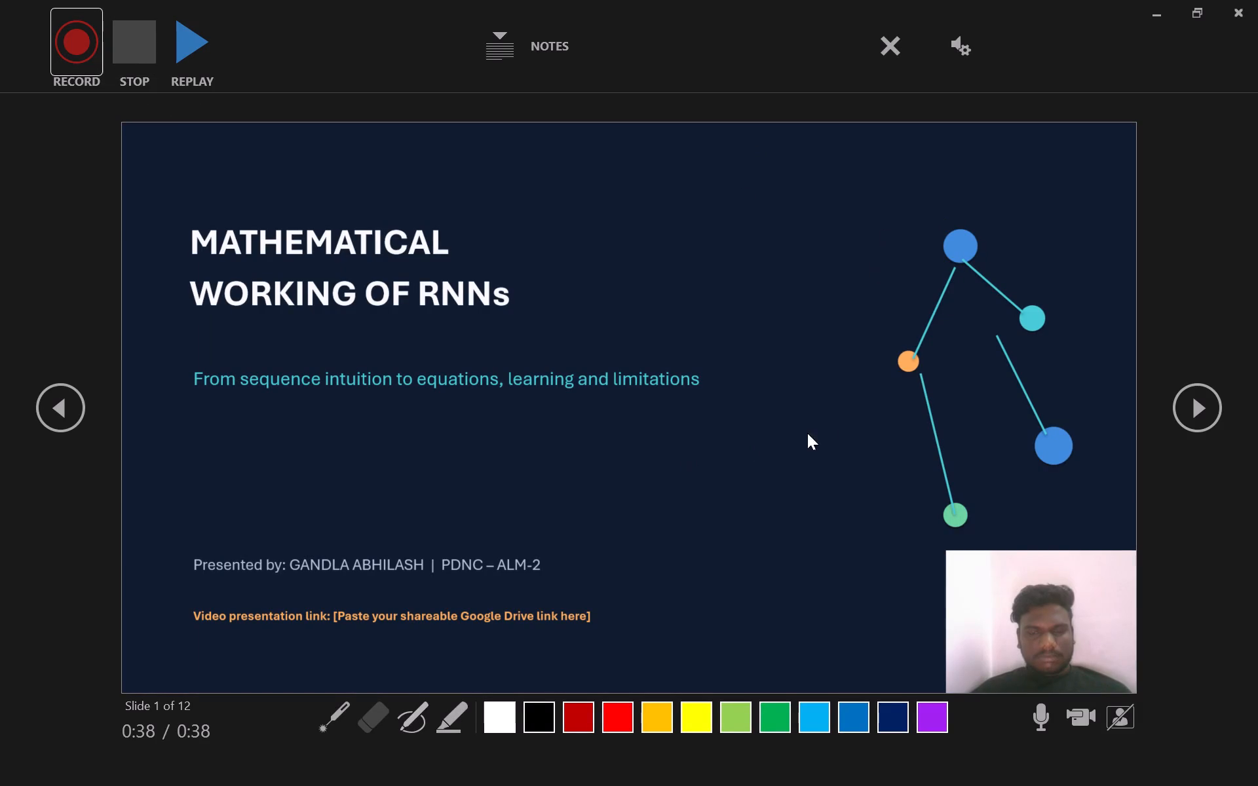
Leave the title slide's recording session and start recording webcam narration from slide 2, "Why do we need recurrent neural networks?".
{"action": "left_click", "coordinate": [1238, 20]}
{"action": "left_click", "coordinate": [91, 337]}
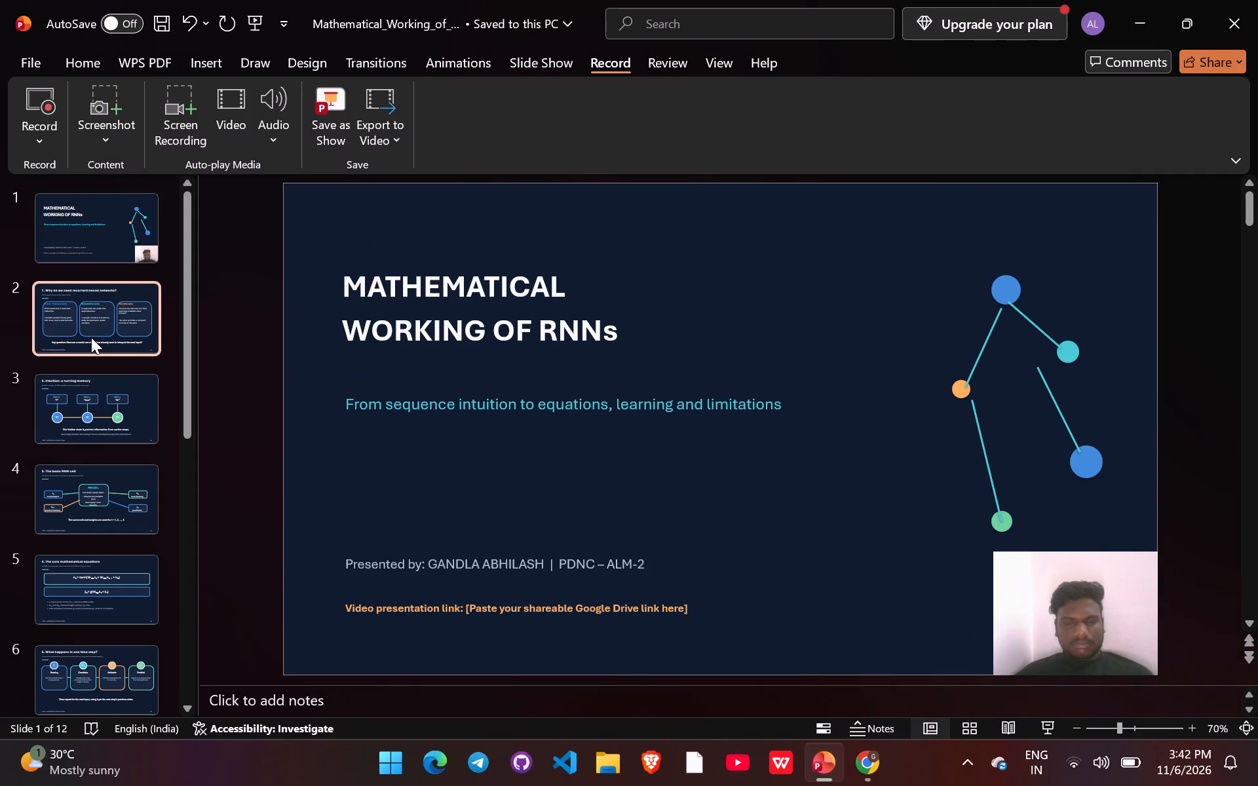
{"action": "left_click", "coordinate": [38, 128]}
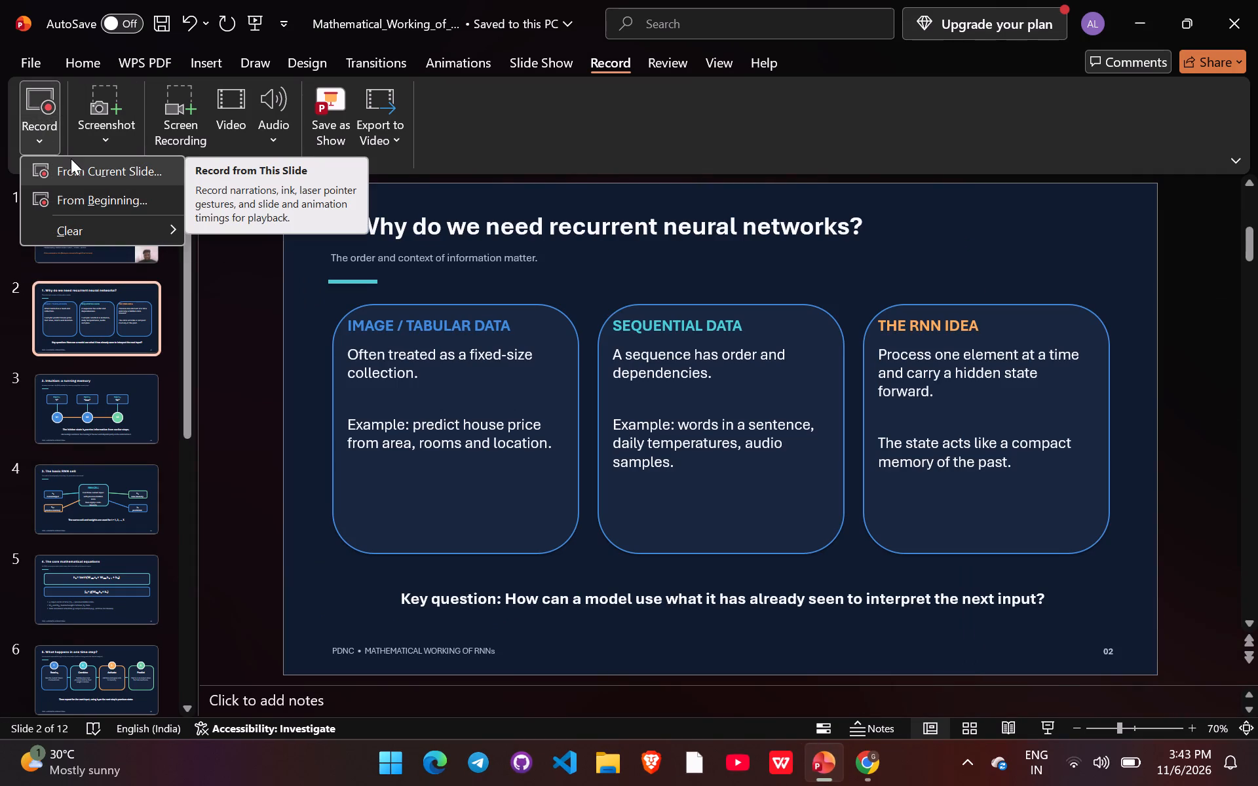
{"action": "left_click", "coordinate": [81, 174]}
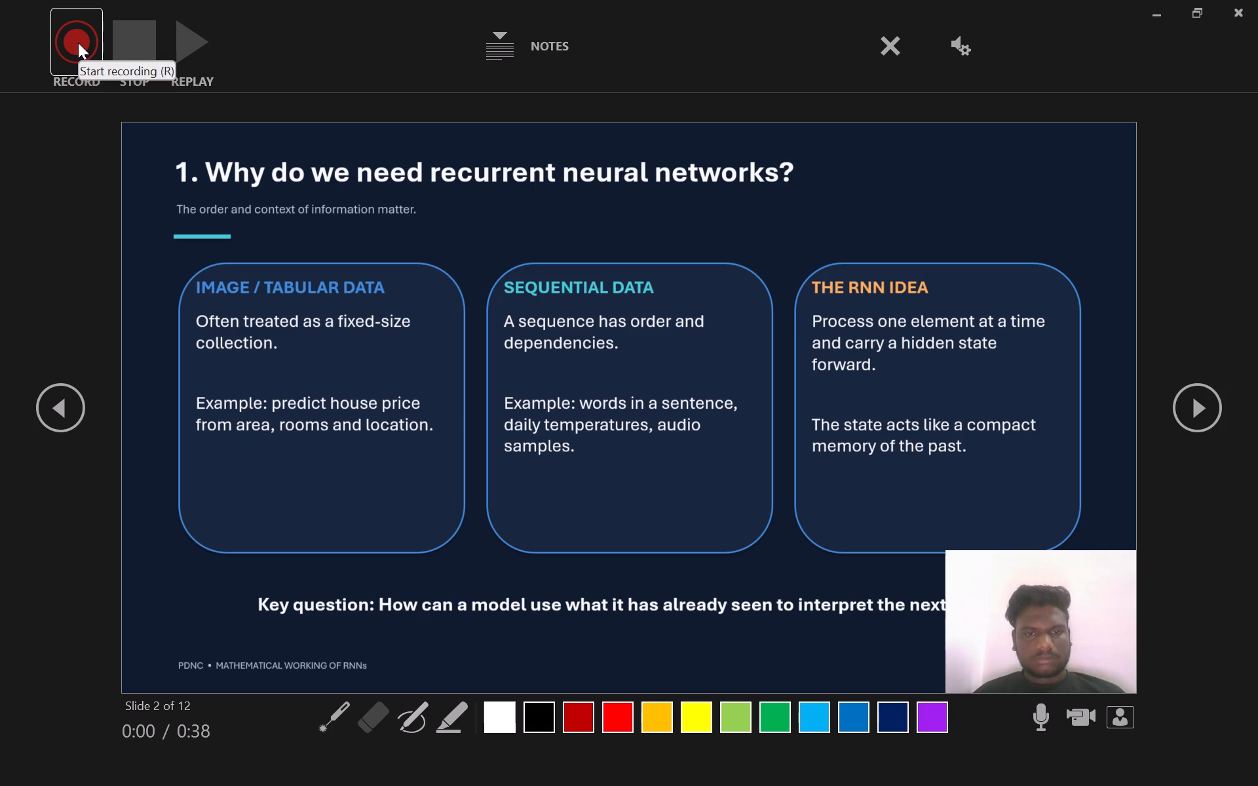
{"action": "left_click", "coordinate": [78, 43]}
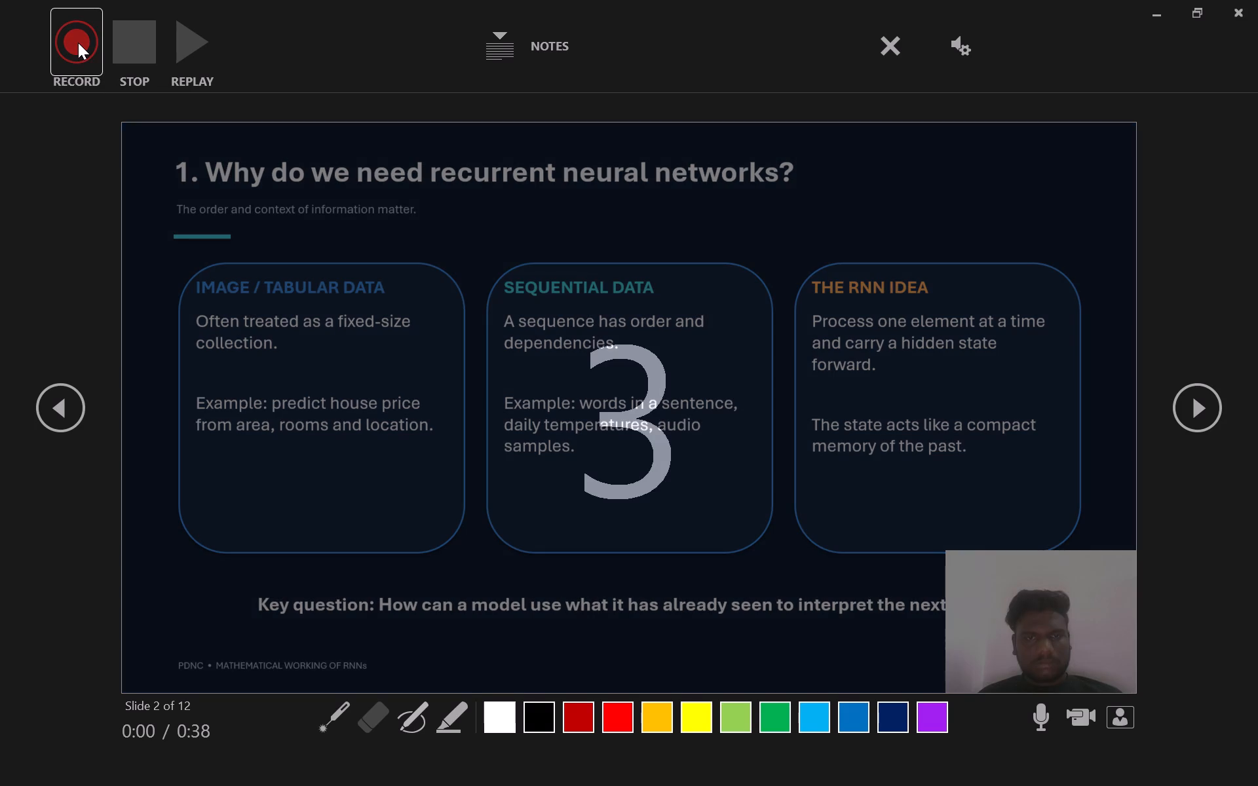
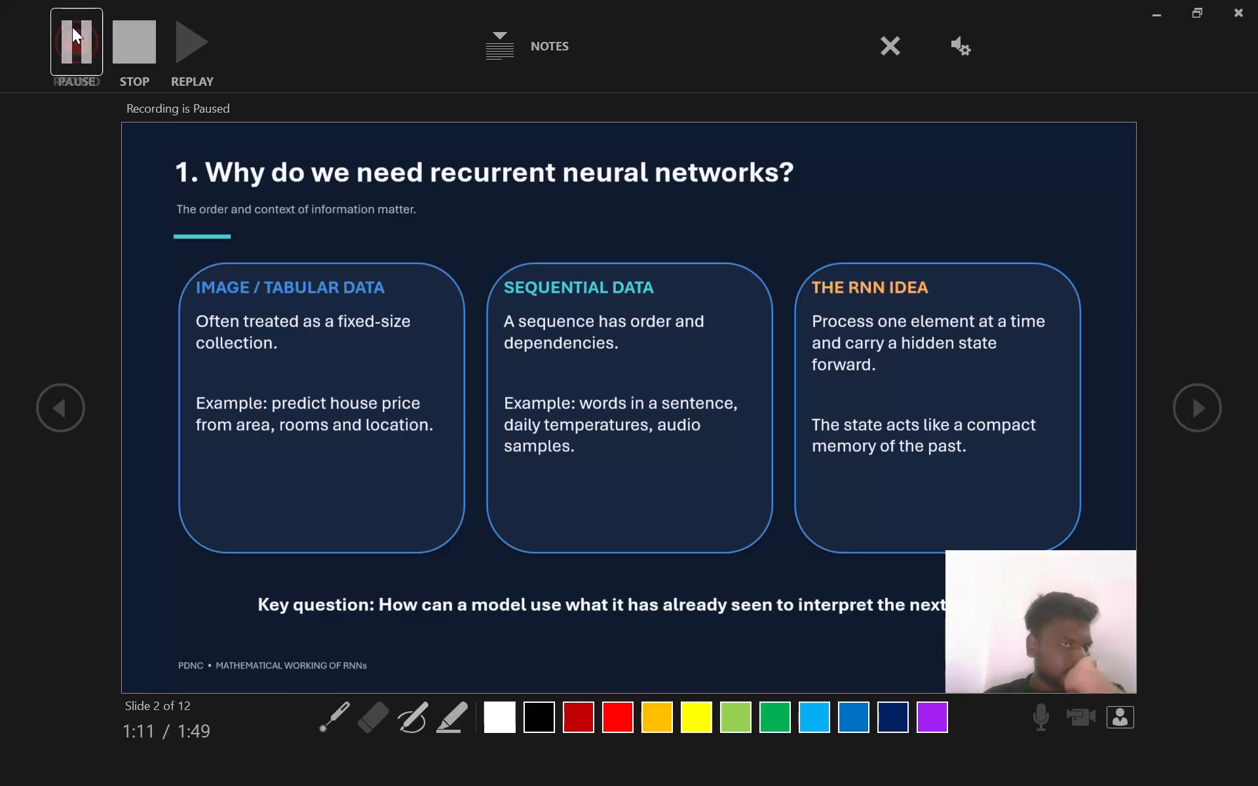
Stop the webcam narration recording on slide 2, "Why do we need recurrent neural networks?", and leave the recording session.
{"action": "left_click", "coordinate": [122, 45]}
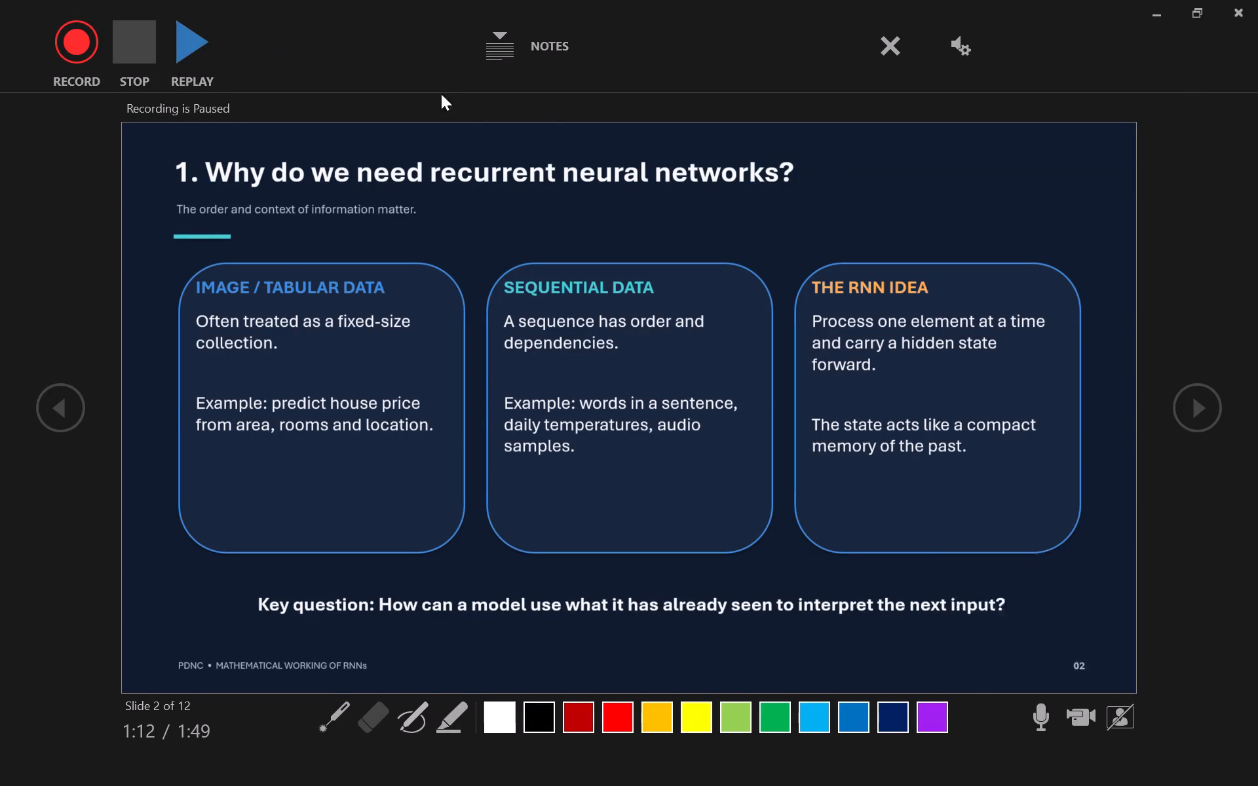
{"action": "left_click", "coordinate": [1236, 20]}
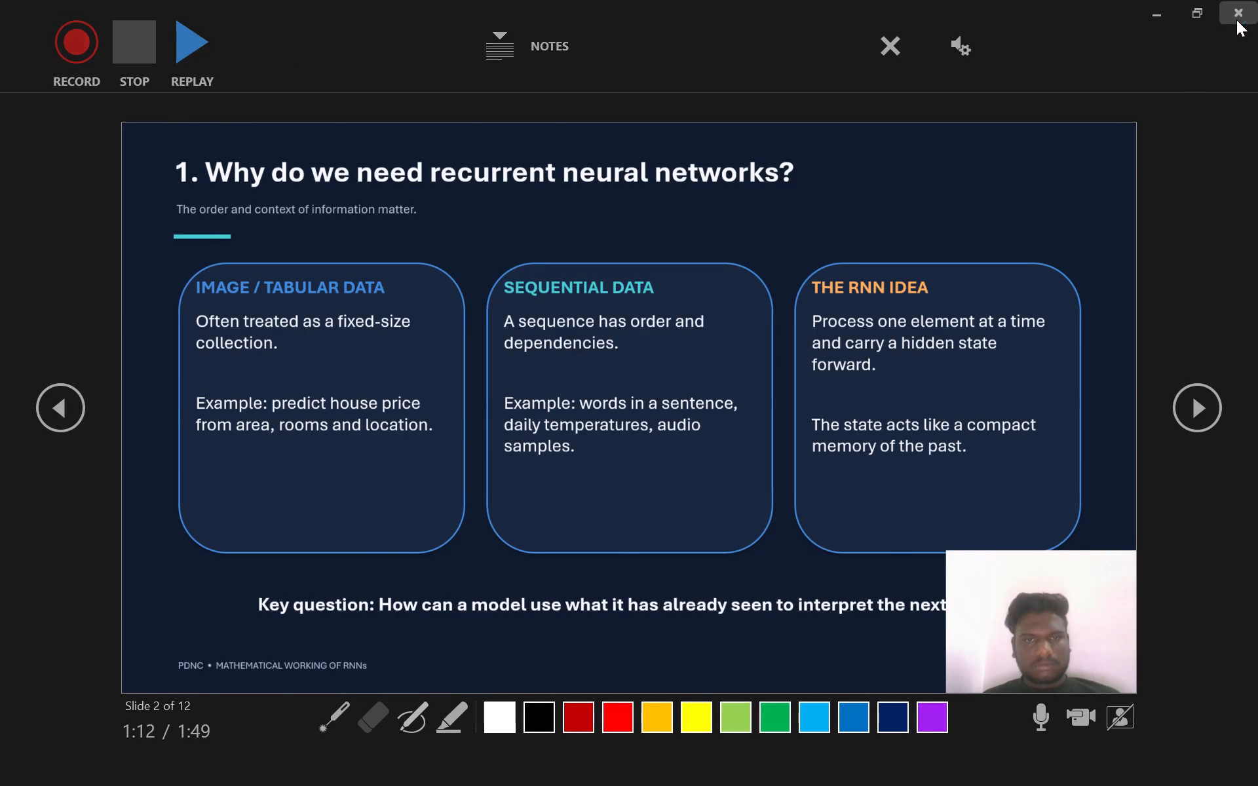
Open a new recording session starting from slide 3, "Intuition: a running memory".
{"action": "left_click", "coordinate": [92, 433]}
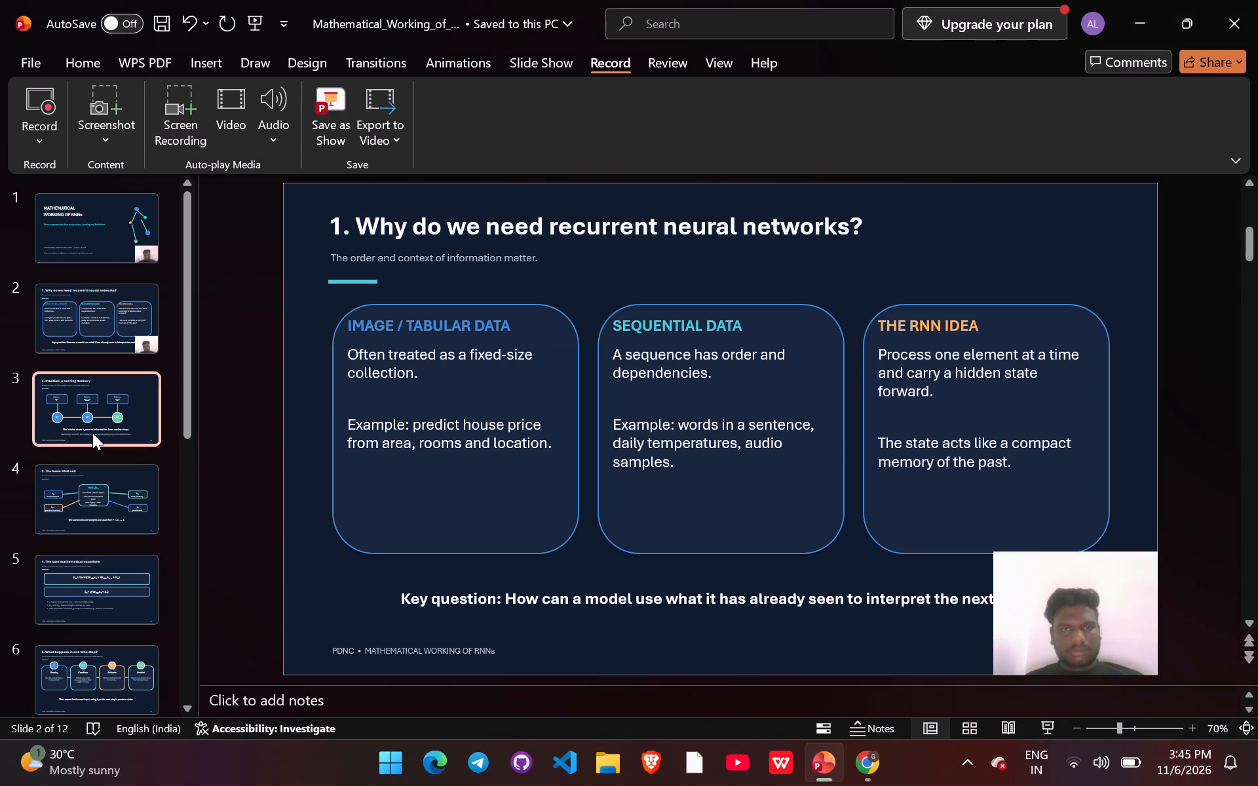
{"action": "left_click", "coordinate": [134, 305]}
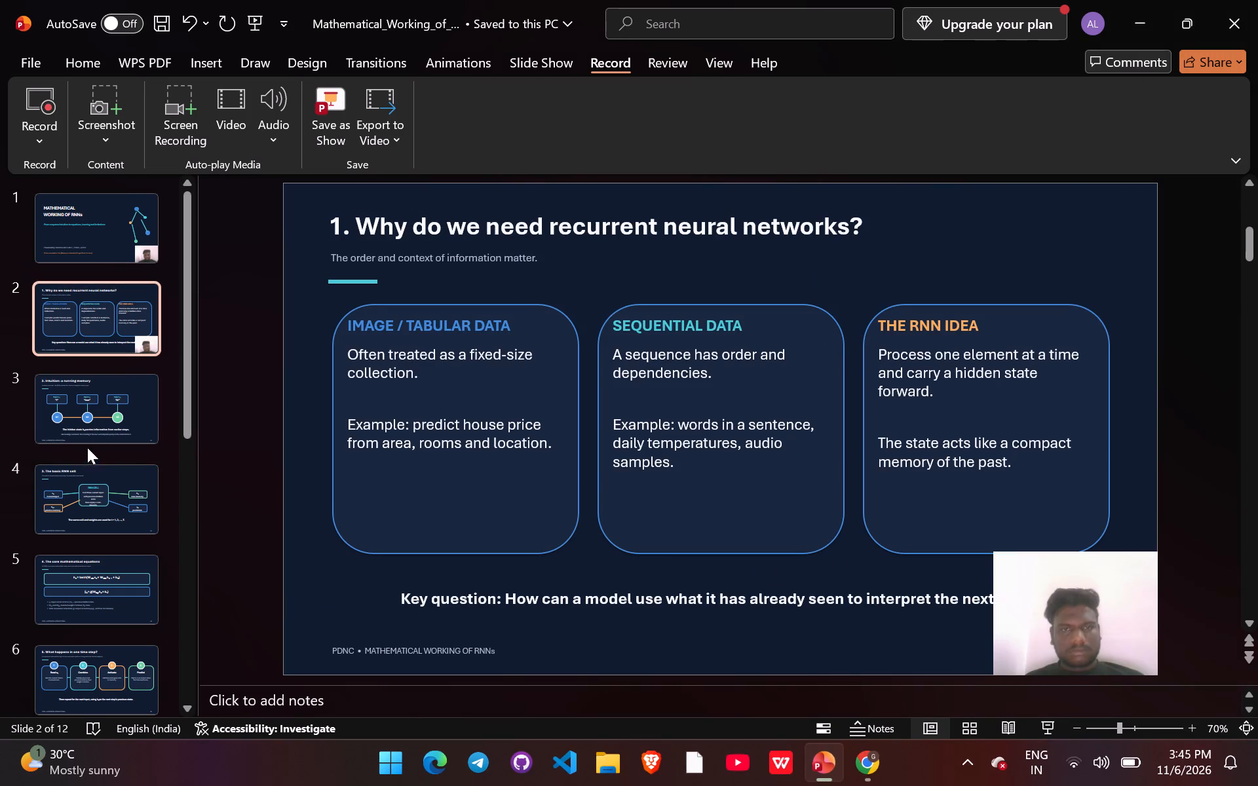
{"action": "left_click", "coordinate": [92, 431]}
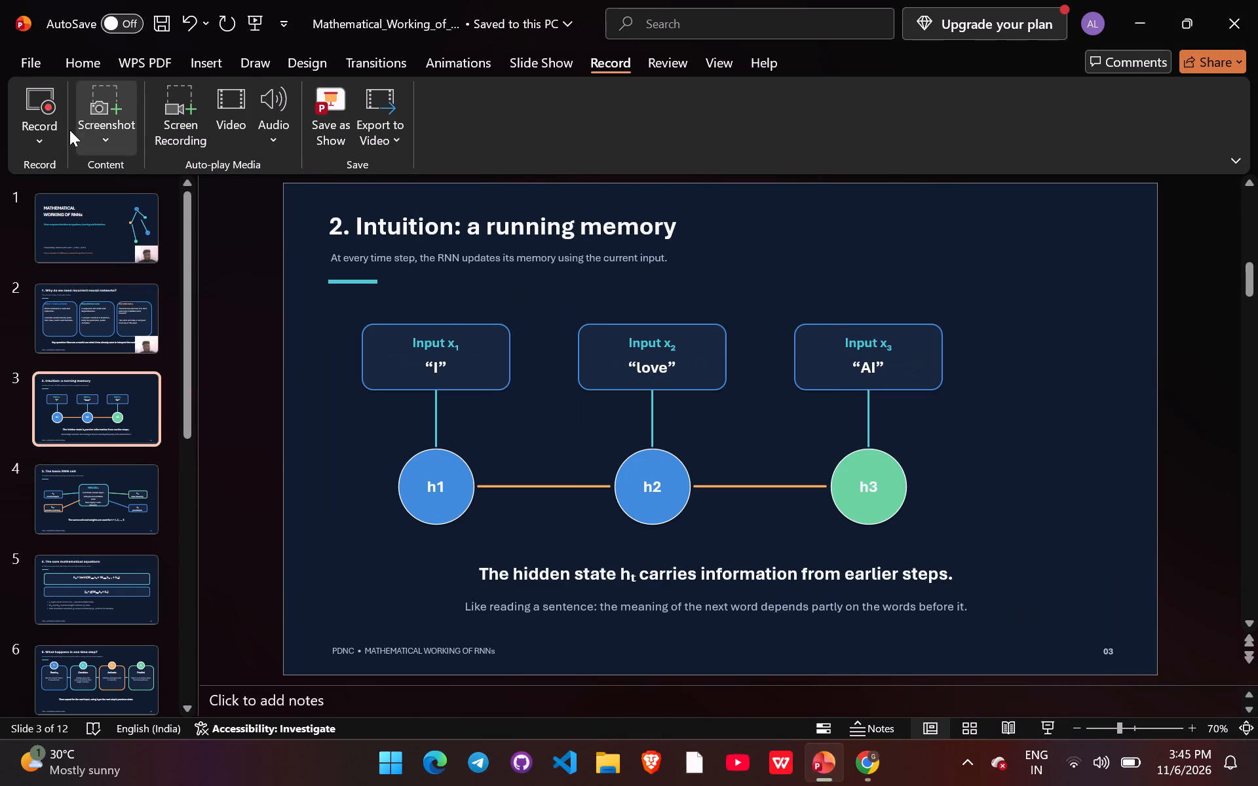
{"action": "left_click", "coordinate": [46, 133]}
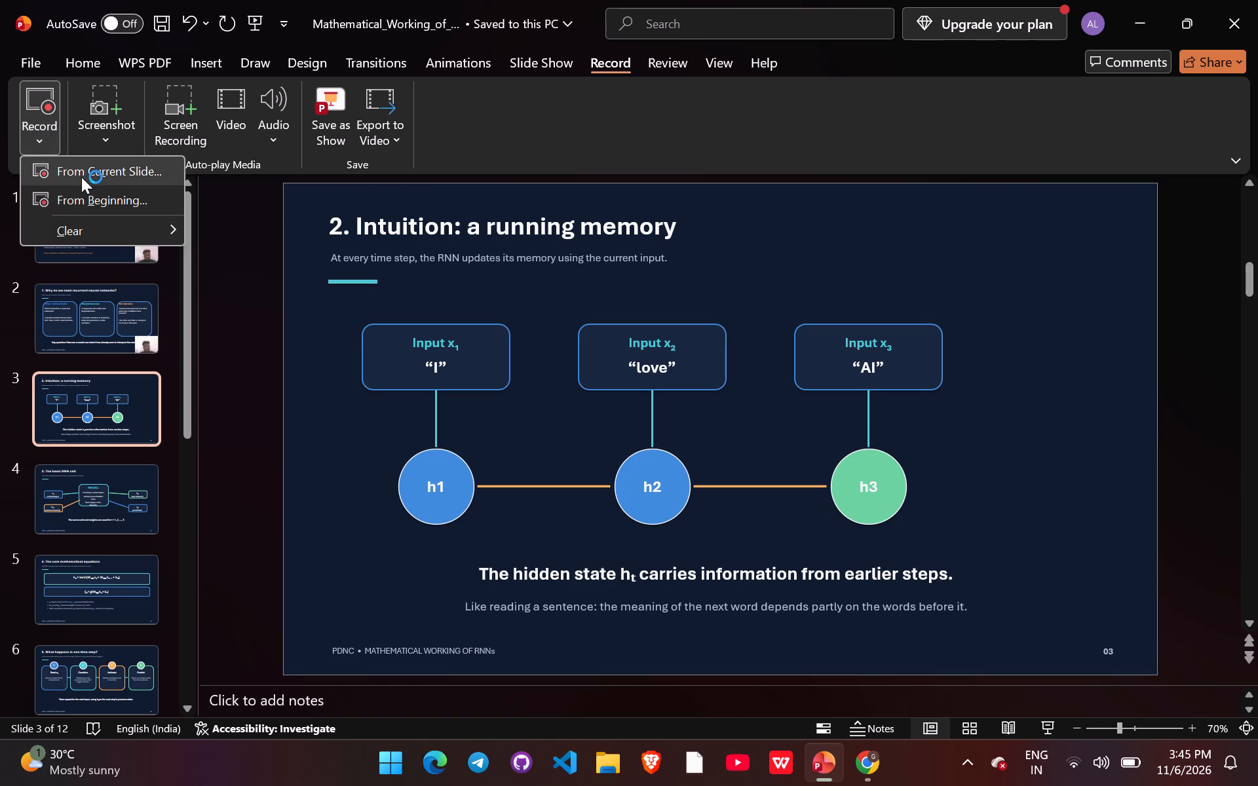
{"action": "left_click", "coordinate": [81, 176]}
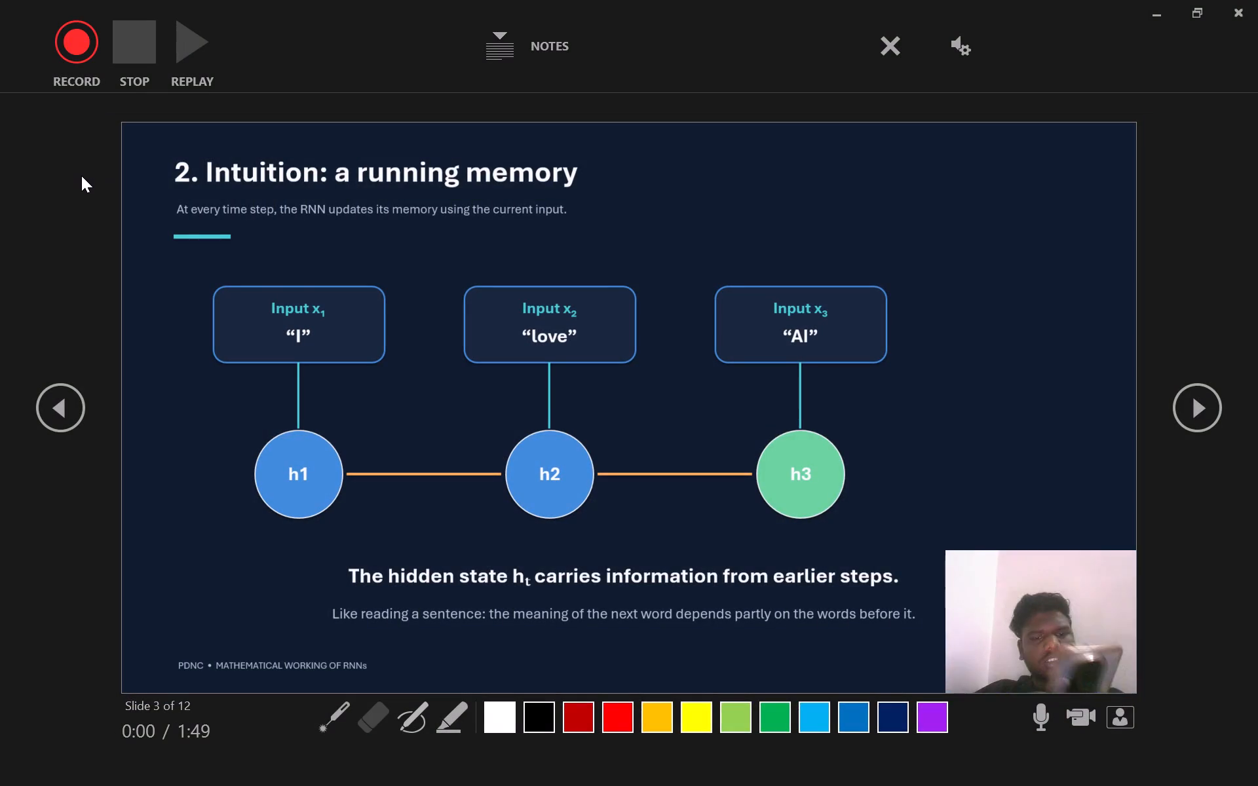
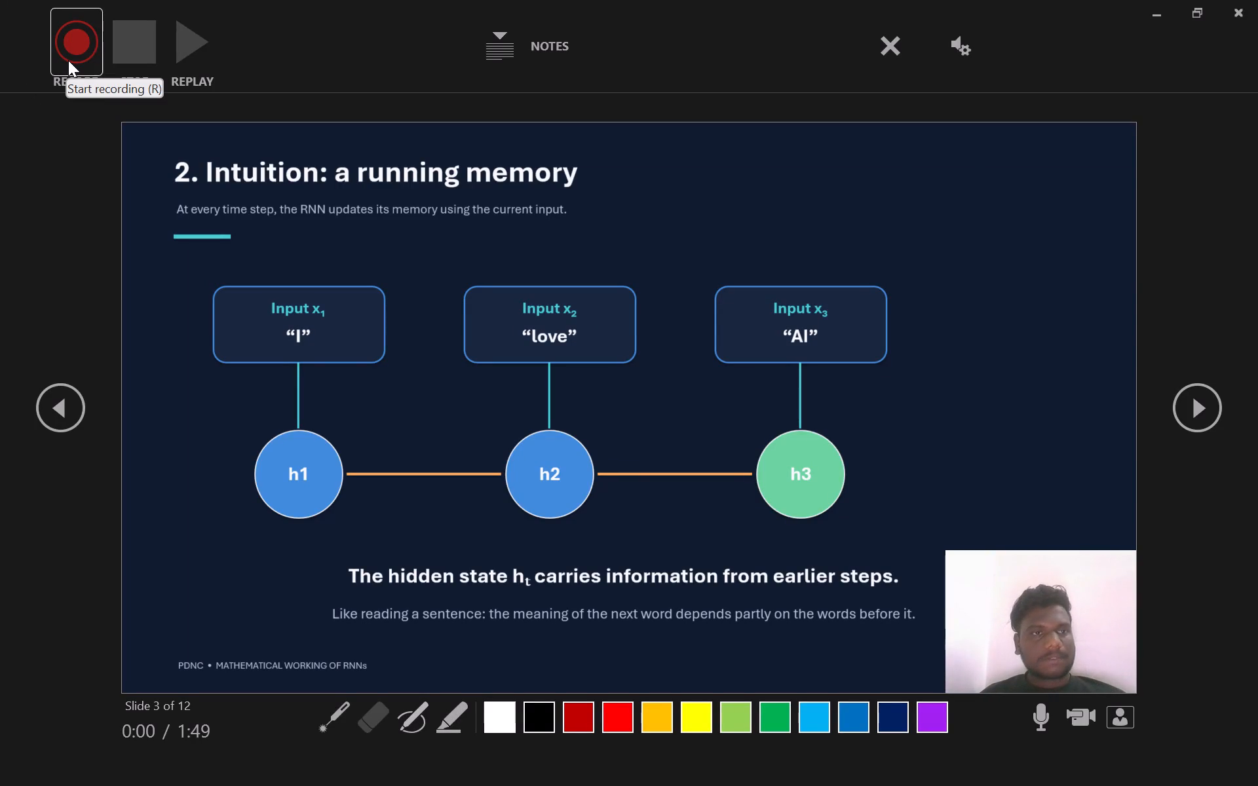
Start the webcam narration recording on slide 3, "Intuition: a running memory".
{"action": "left_click", "coordinate": [79, 56]}
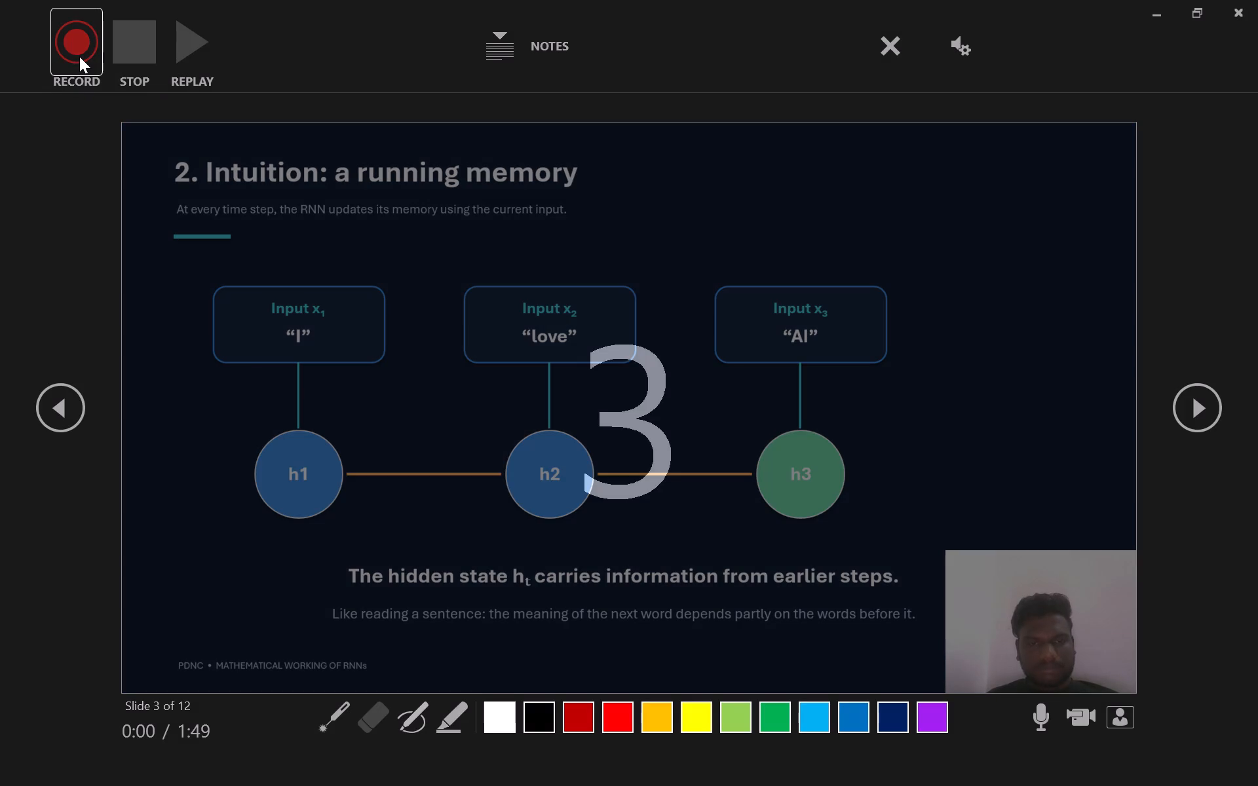
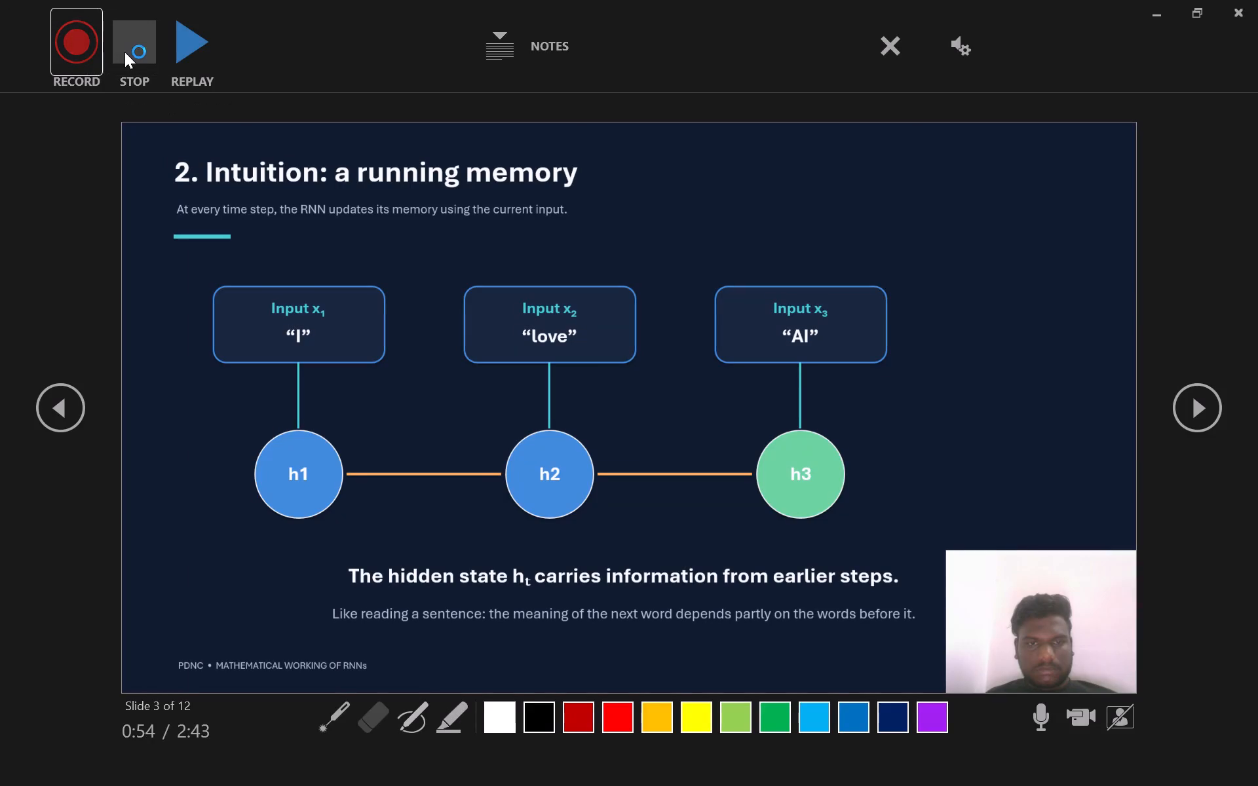
Close the slide 3 narration recording session and return to the presentation's editing view.
{"action": "left_click", "coordinate": [1229, 12]}
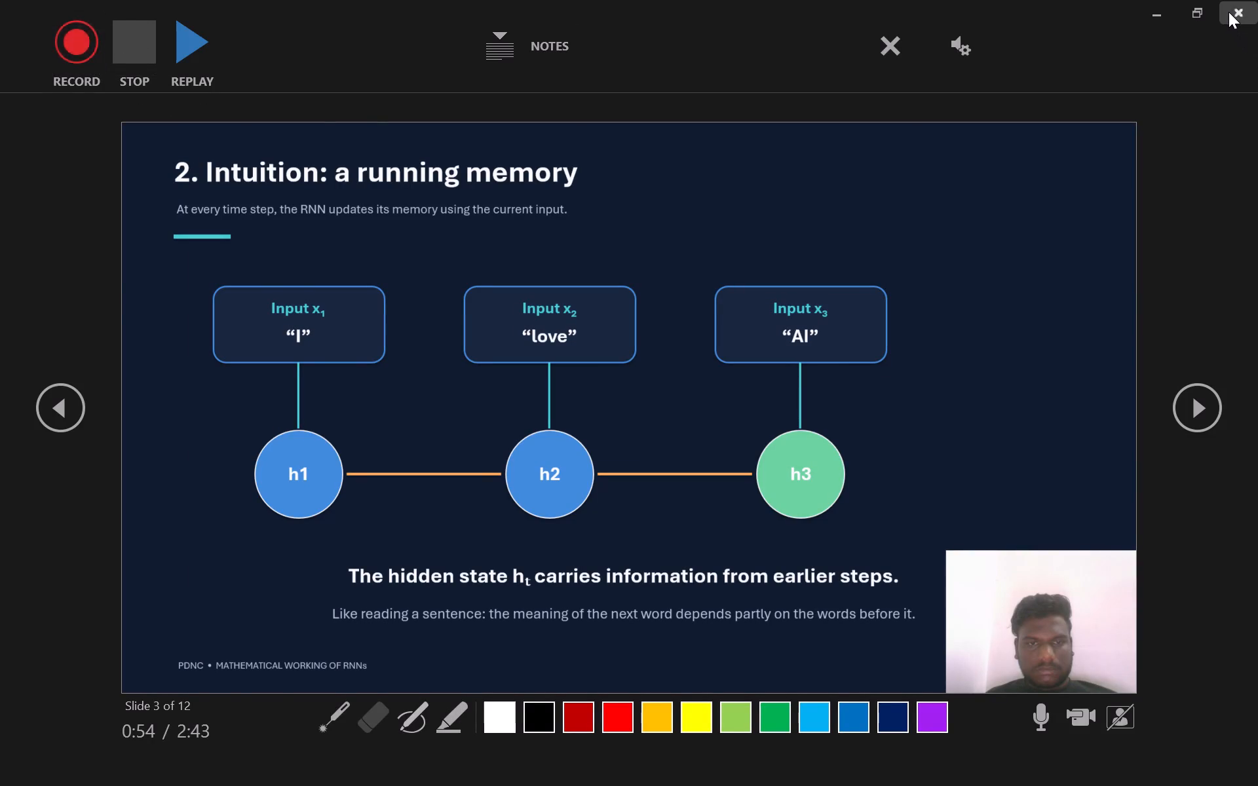
Start the webcam narration recording from the current slide on slide 4, "The basic RNN cell".
{"action": "left_click", "coordinate": [113, 478]}
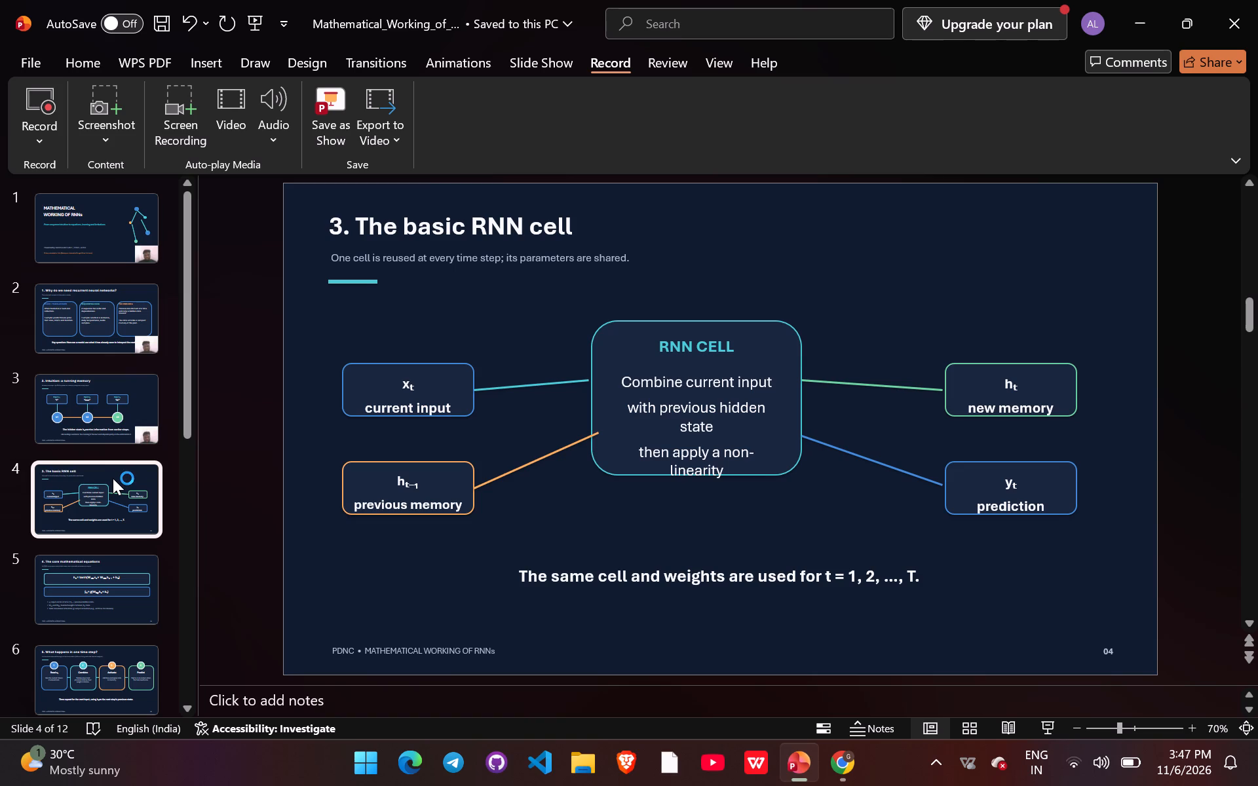
{"action": "left_click", "coordinate": [33, 134]}
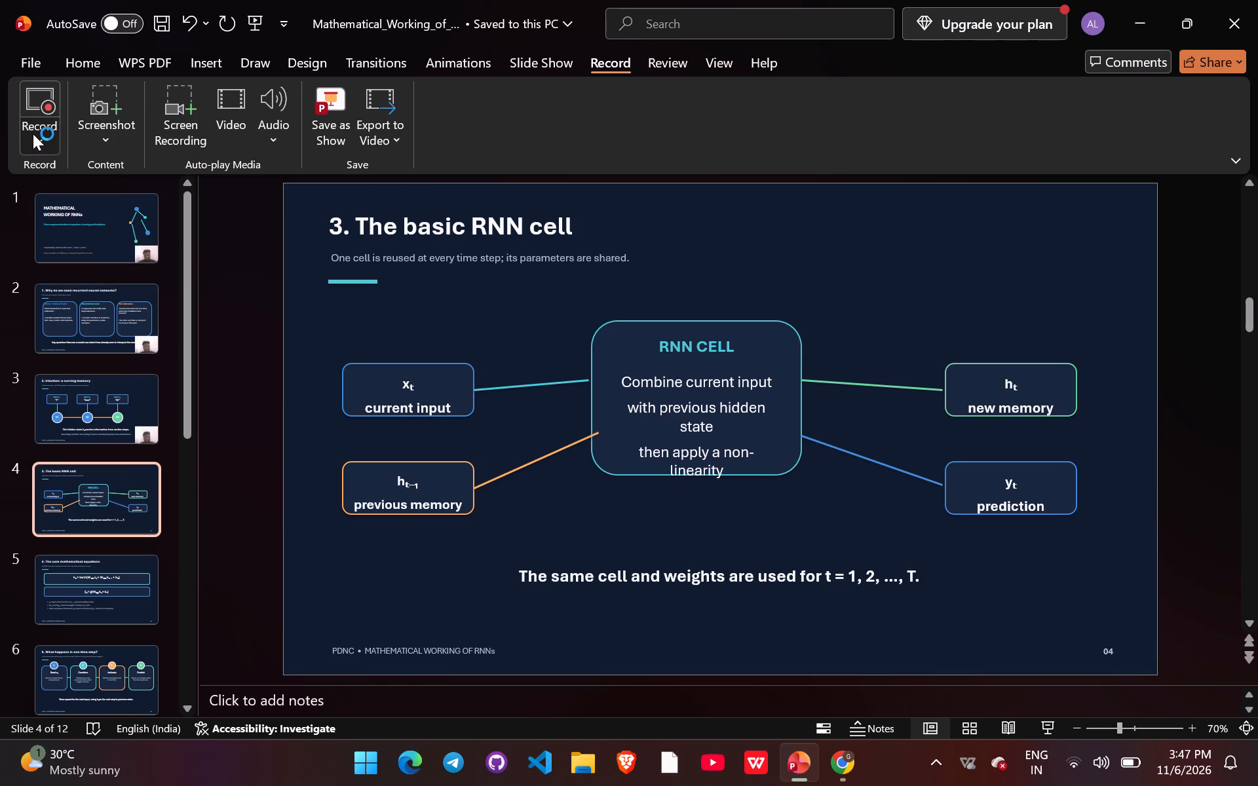
{"action": "left_click", "coordinate": [68, 170]}
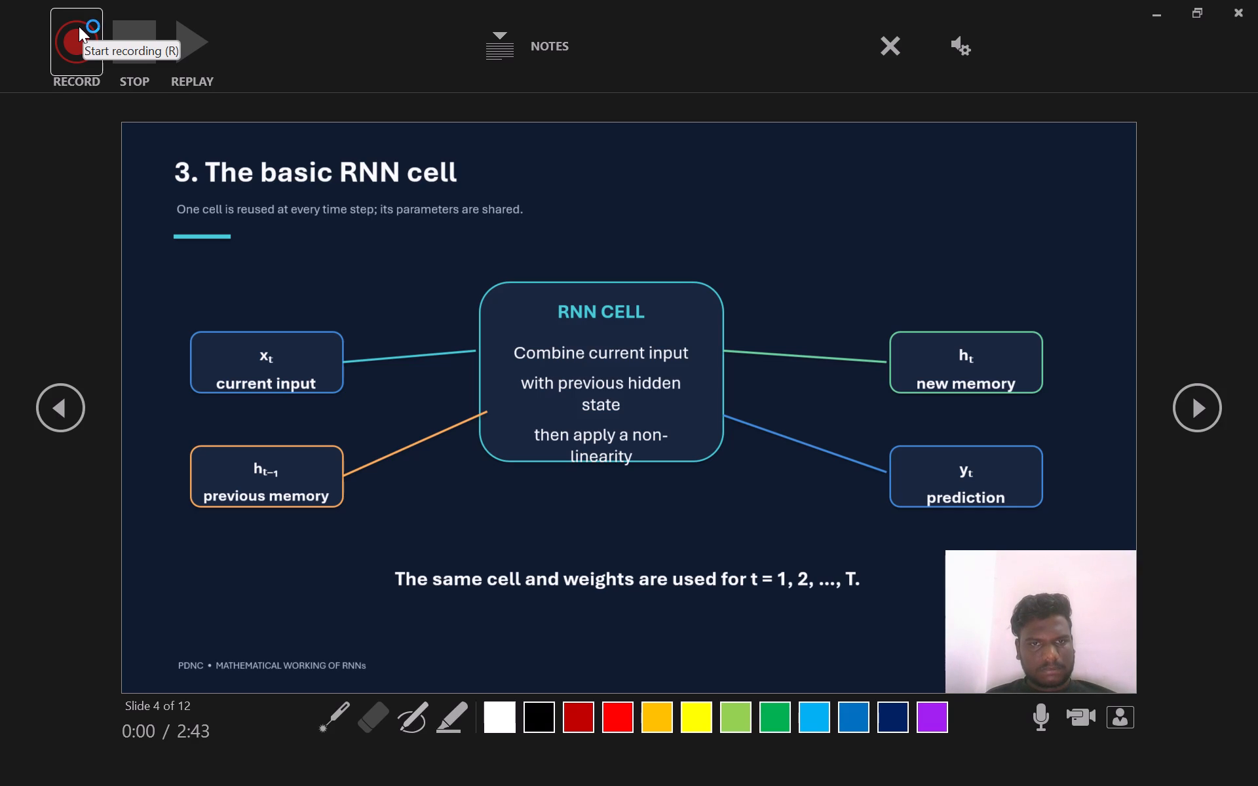
{"action": "left_click", "coordinate": [79, 26]}
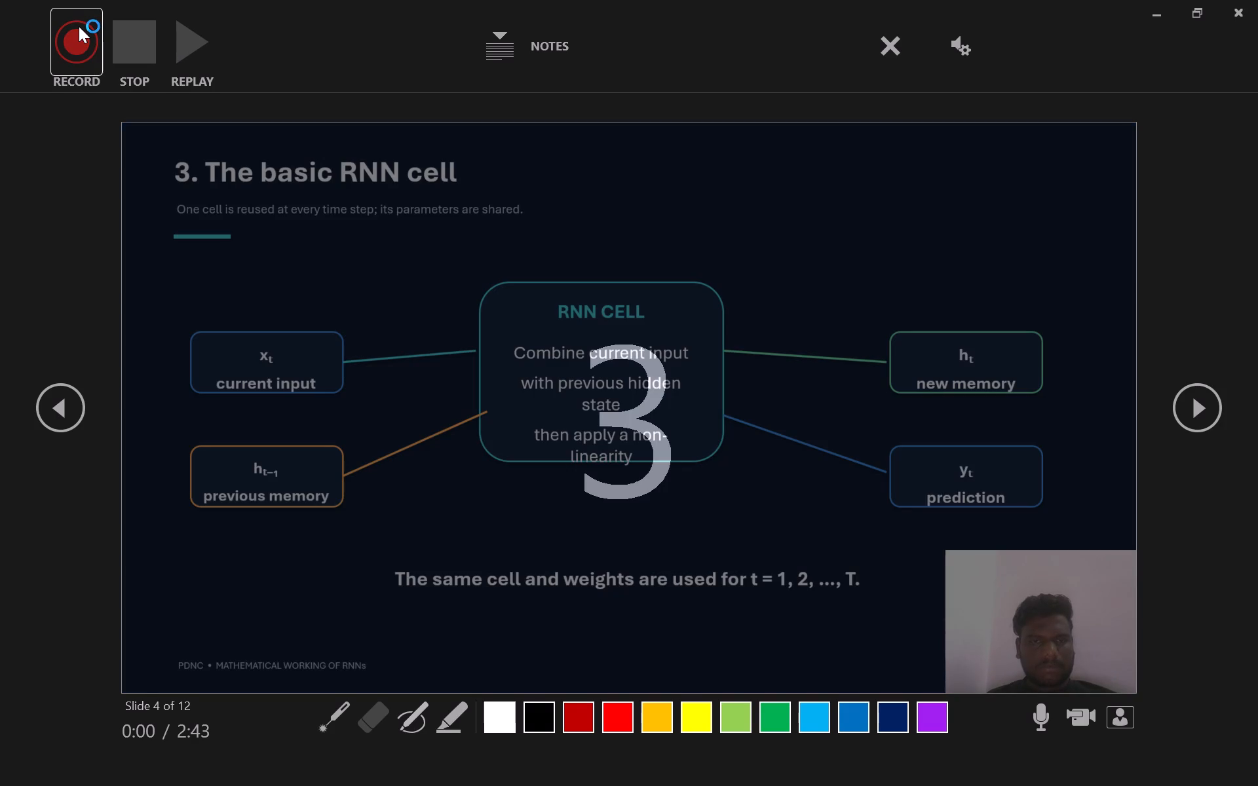
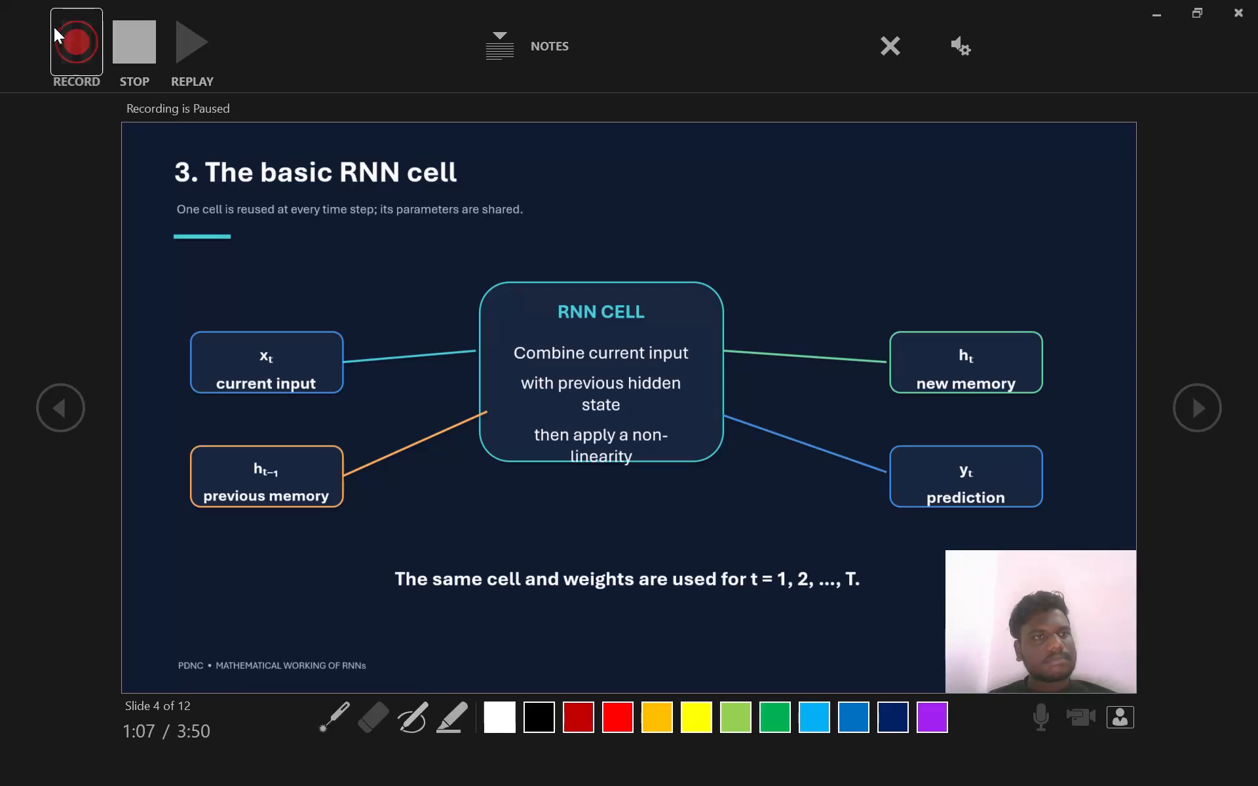
Stop the slide 4 narration recording and return to the presentation's editing view.
{"action": "left_click", "coordinate": [128, 30]}
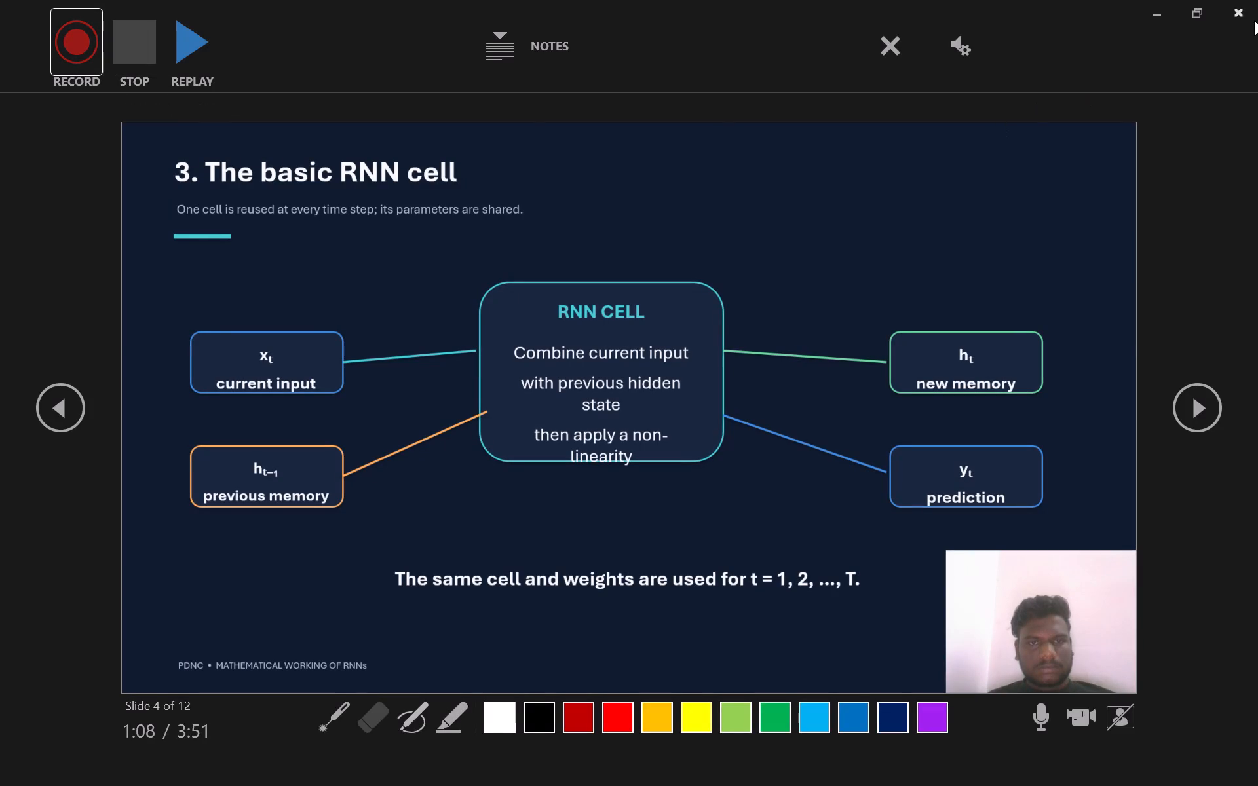
{"action": "left_click", "coordinate": [1246, 23]}
{"action": "left_click", "coordinate": [1237, 10]}
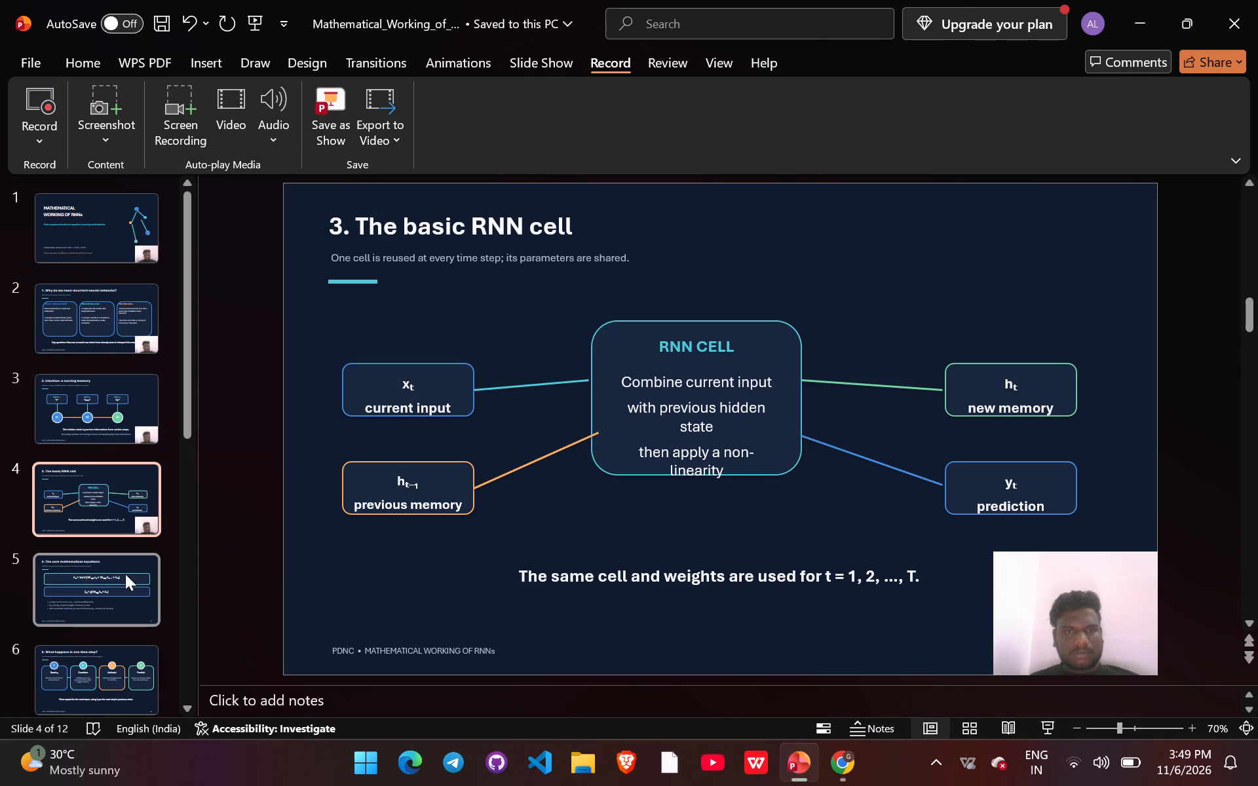
Start the webcam narration recording from the current slide on slide 5, "The core mathematical equations".
{"action": "left_click", "coordinate": [125, 574]}
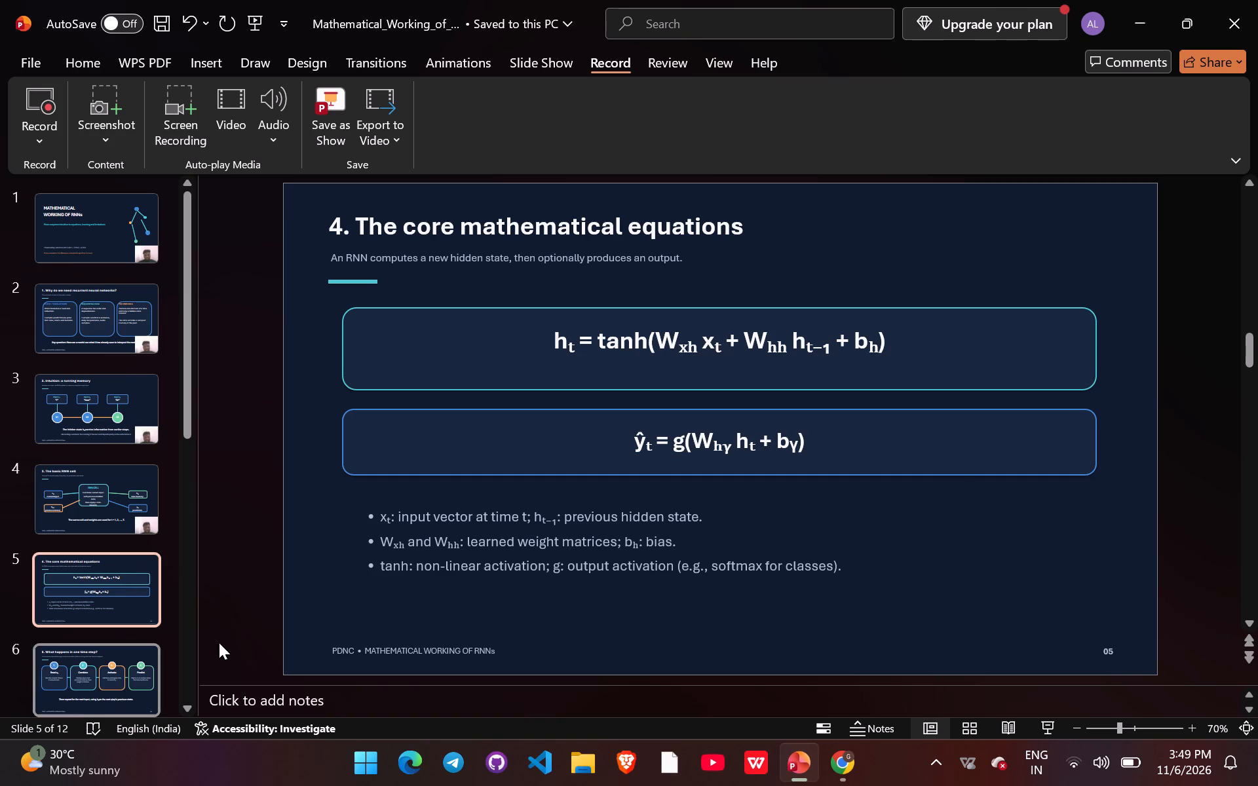
{"action": "scroll", "coordinate": [383, 519], "scroll_direction": "down", "scroll_amount": 3}
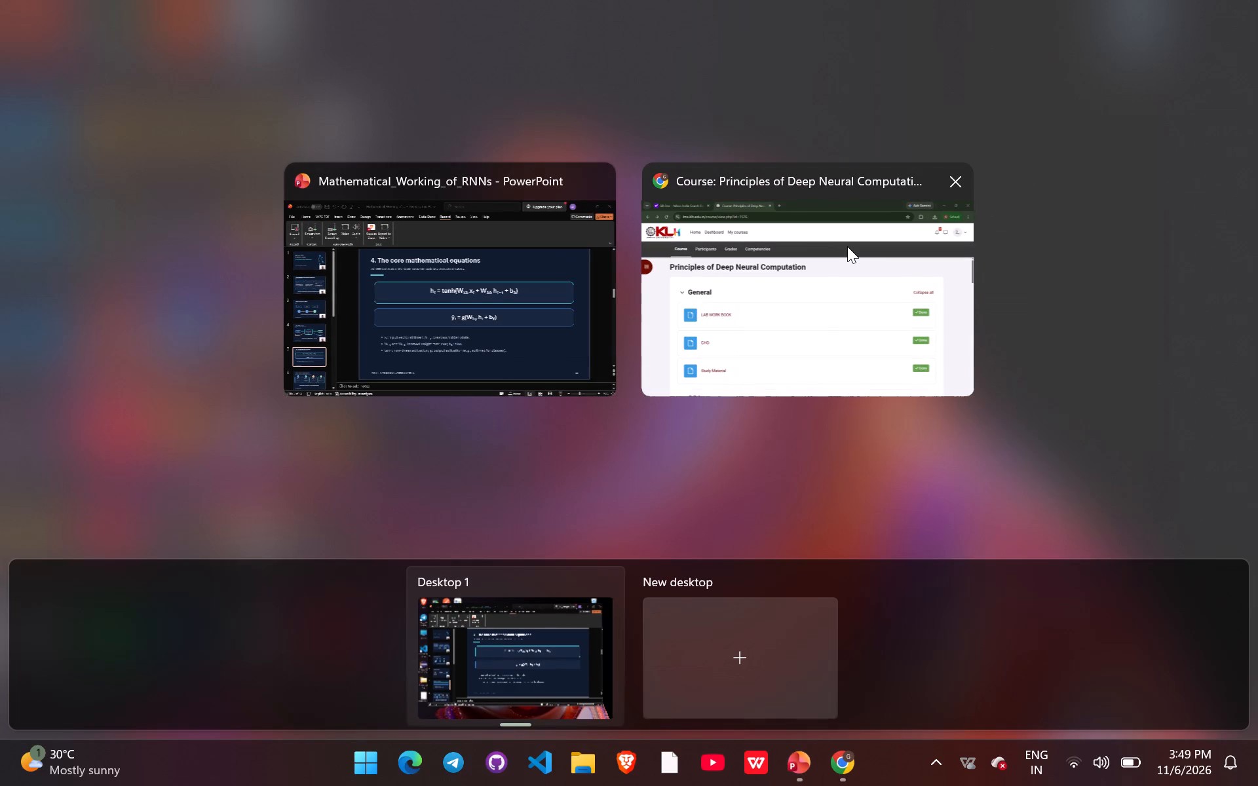
{"action": "left_click", "coordinate": [478, 269]}
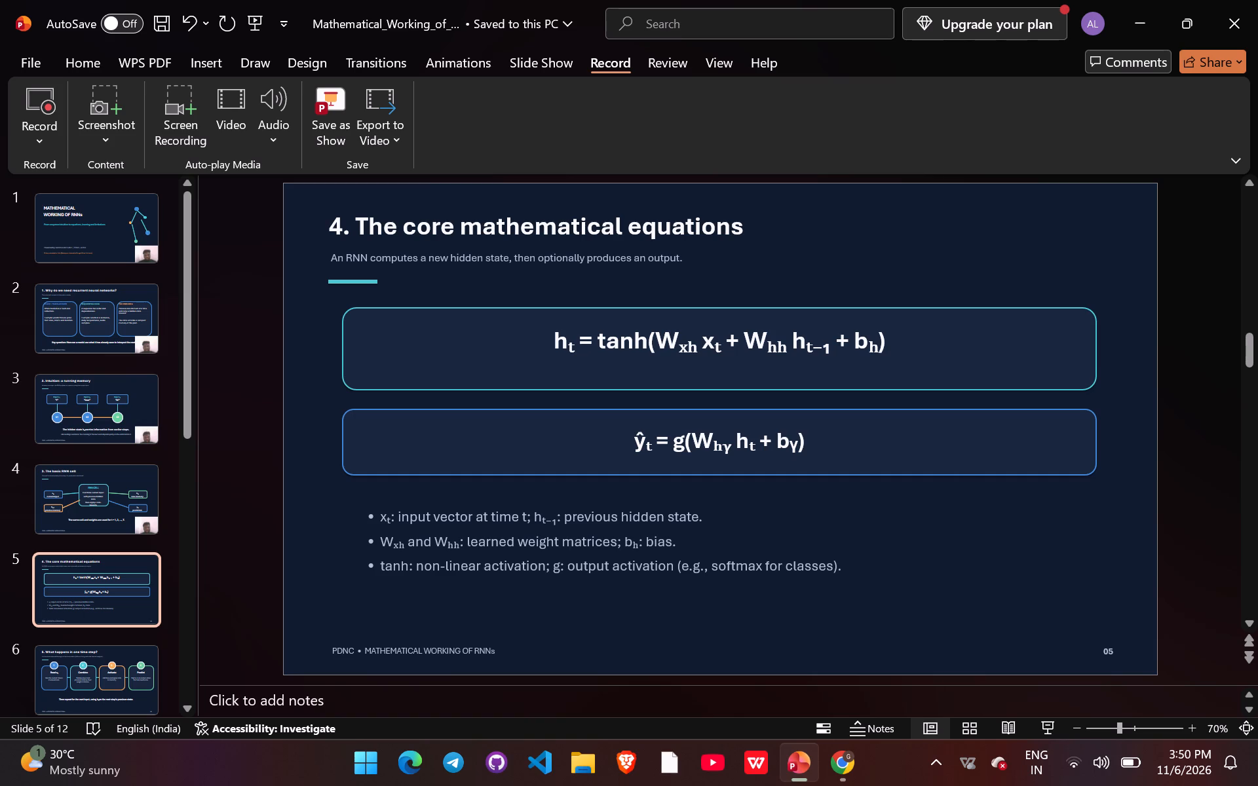
{"action": "left_click", "coordinate": [45, 147]}
{"action": "left_click", "coordinate": [71, 160]}
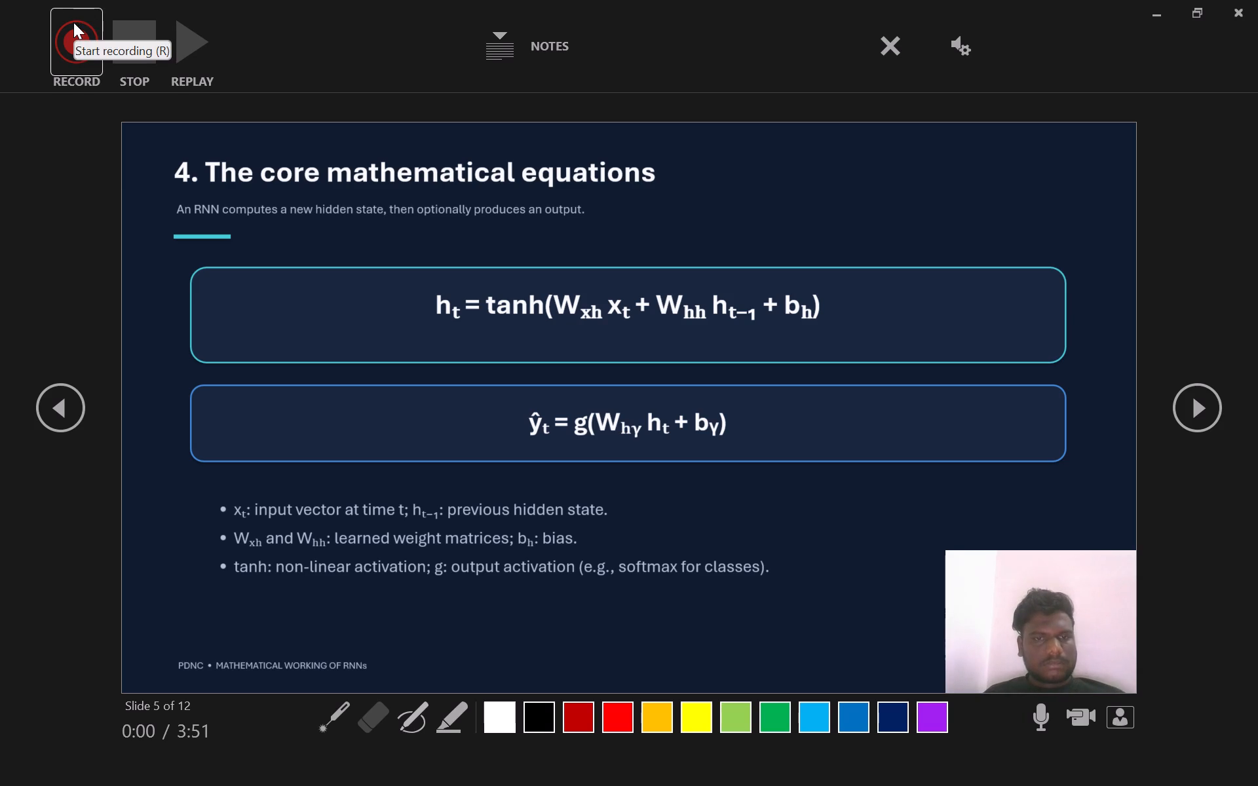
{"action": "left_click", "coordinate": [73, 22]}
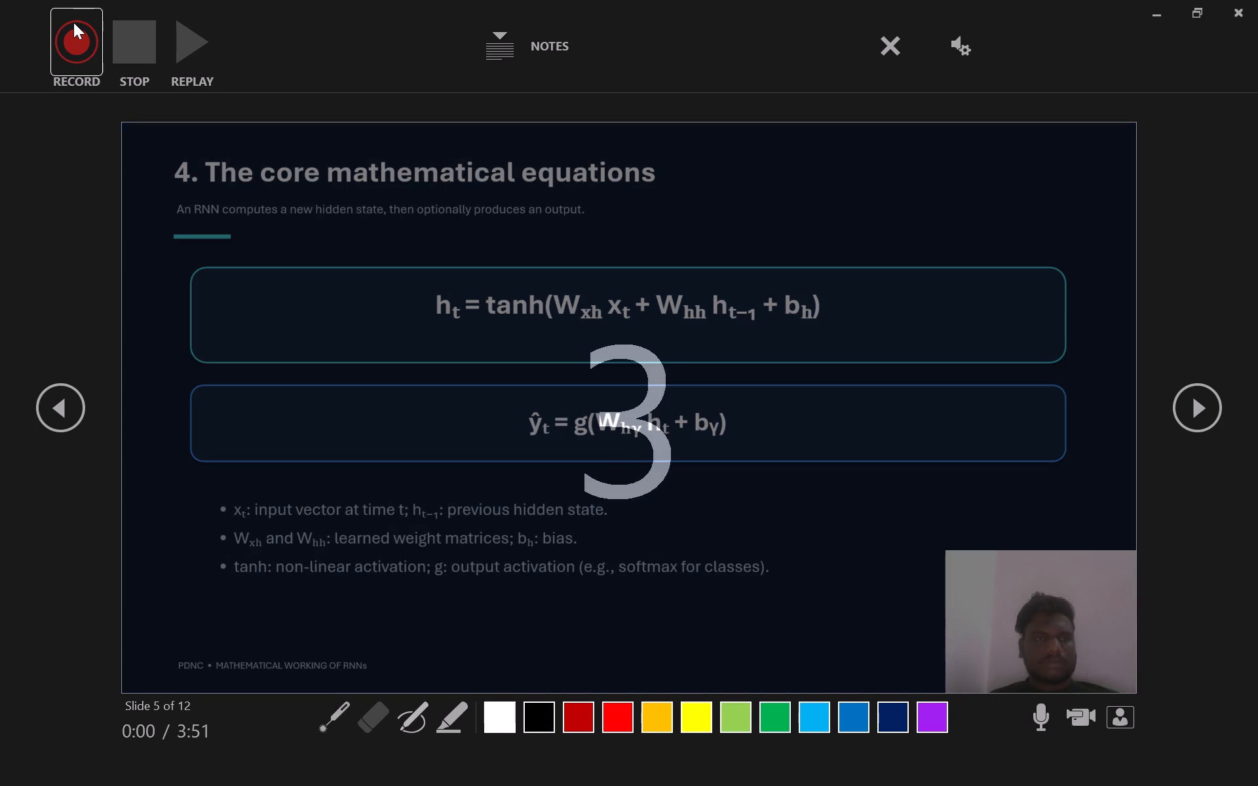
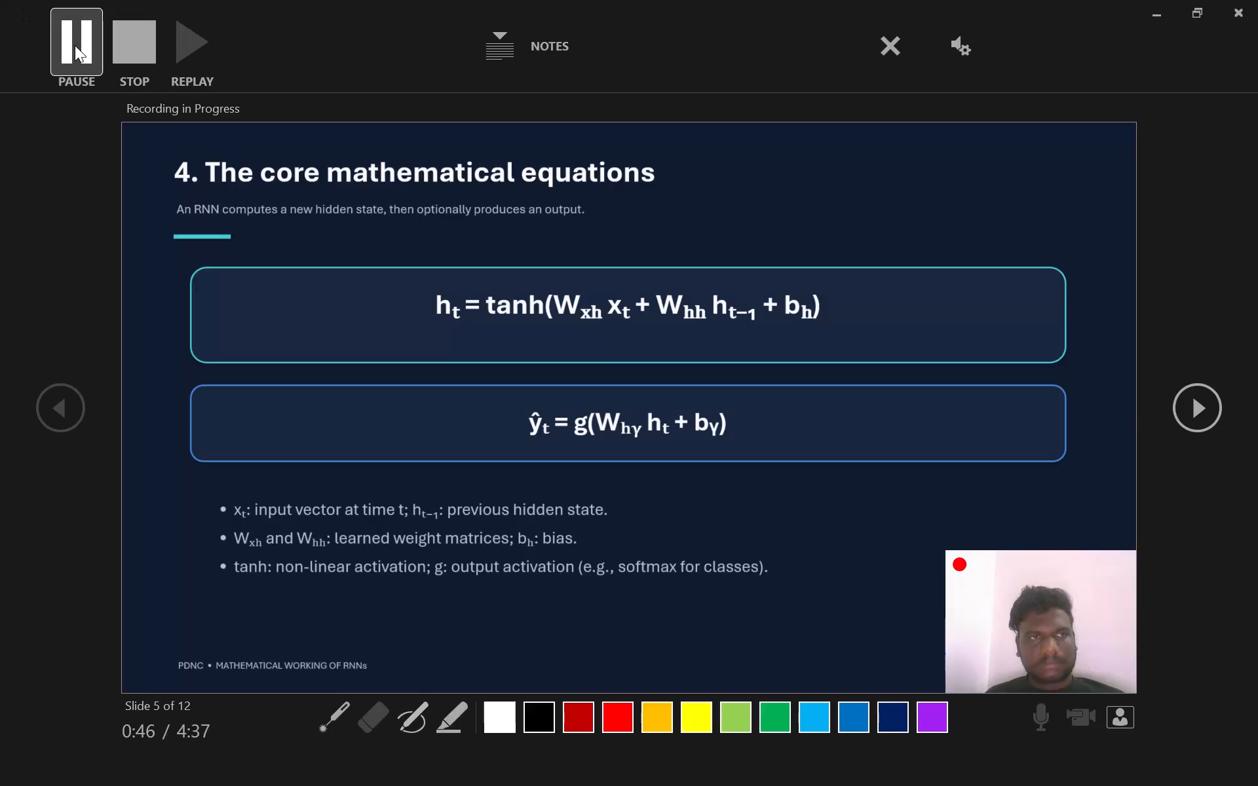
Stop the slide 5 narration recording and return to the presentation's editing view.
{"action": "left_click", "coordinate": [75, 45]}
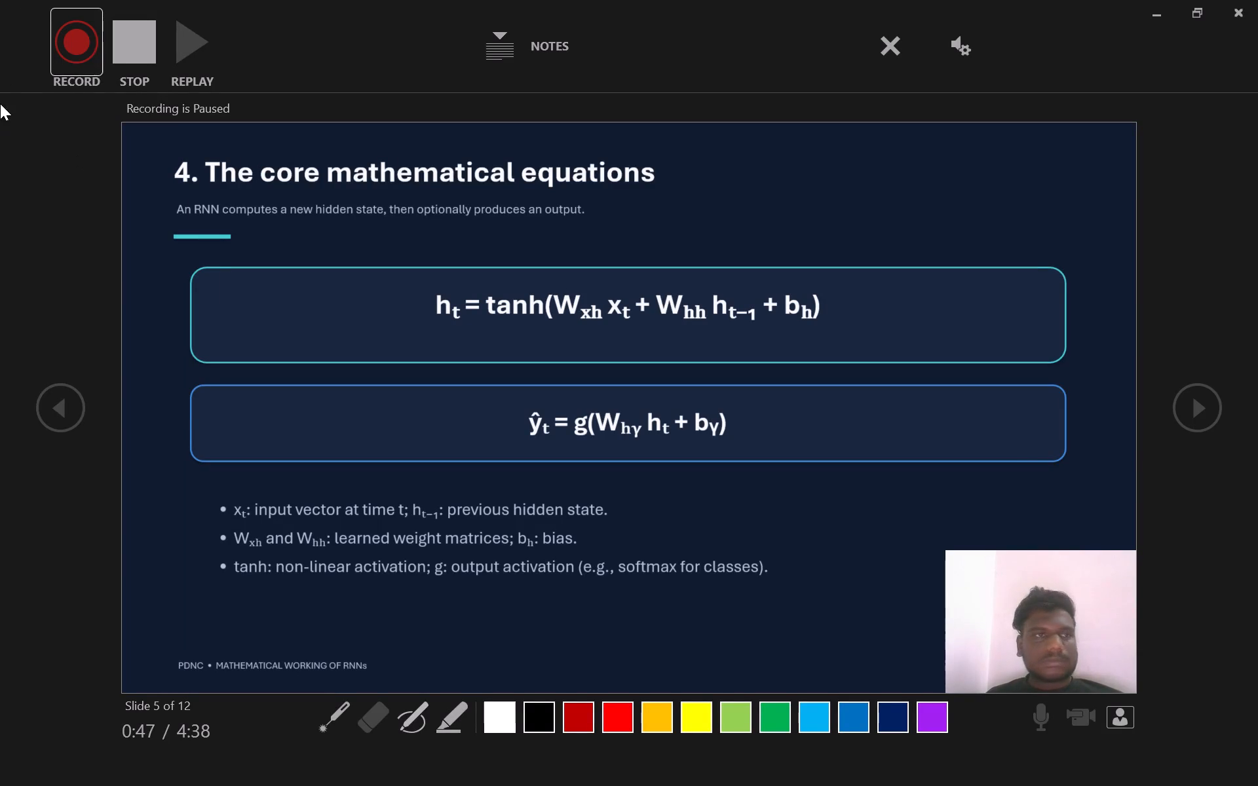
{"action": "left_click", "coordinate": [129, 52]}
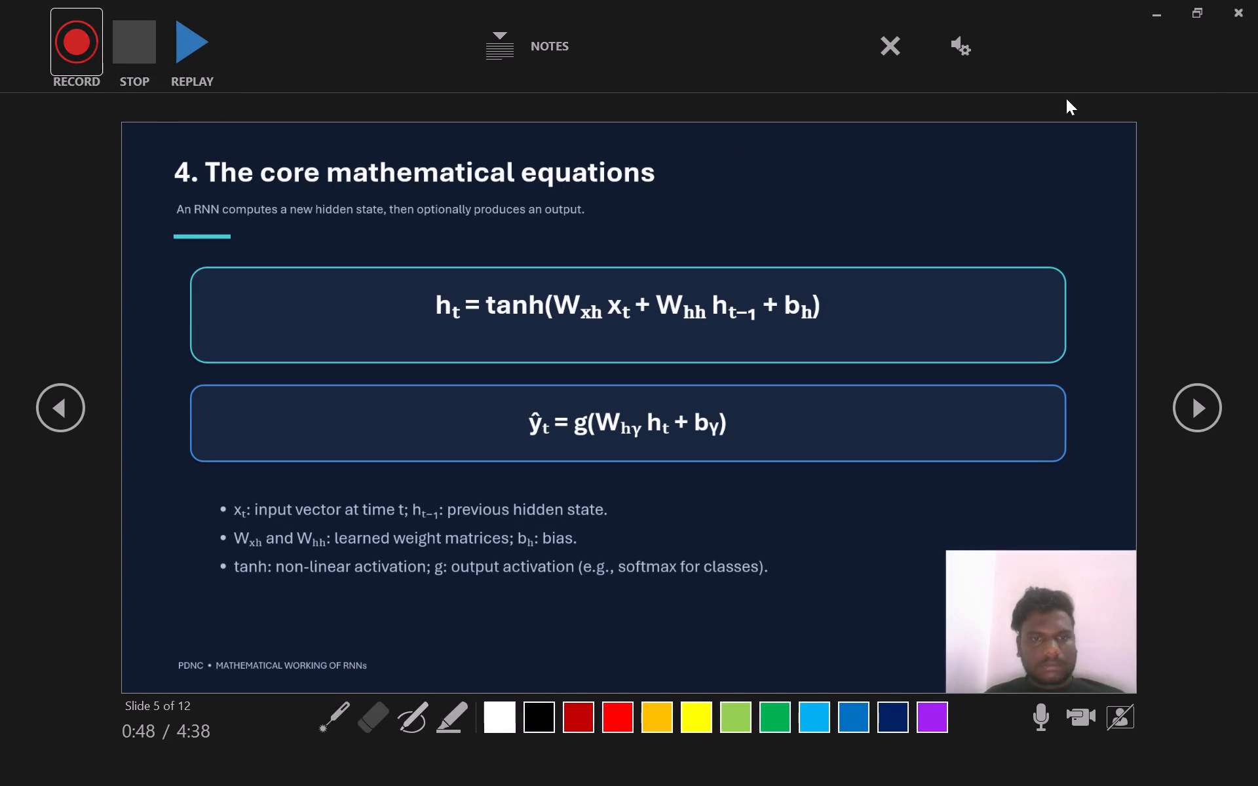
{"action": "left_click", "coordinate": [1238, 20]}
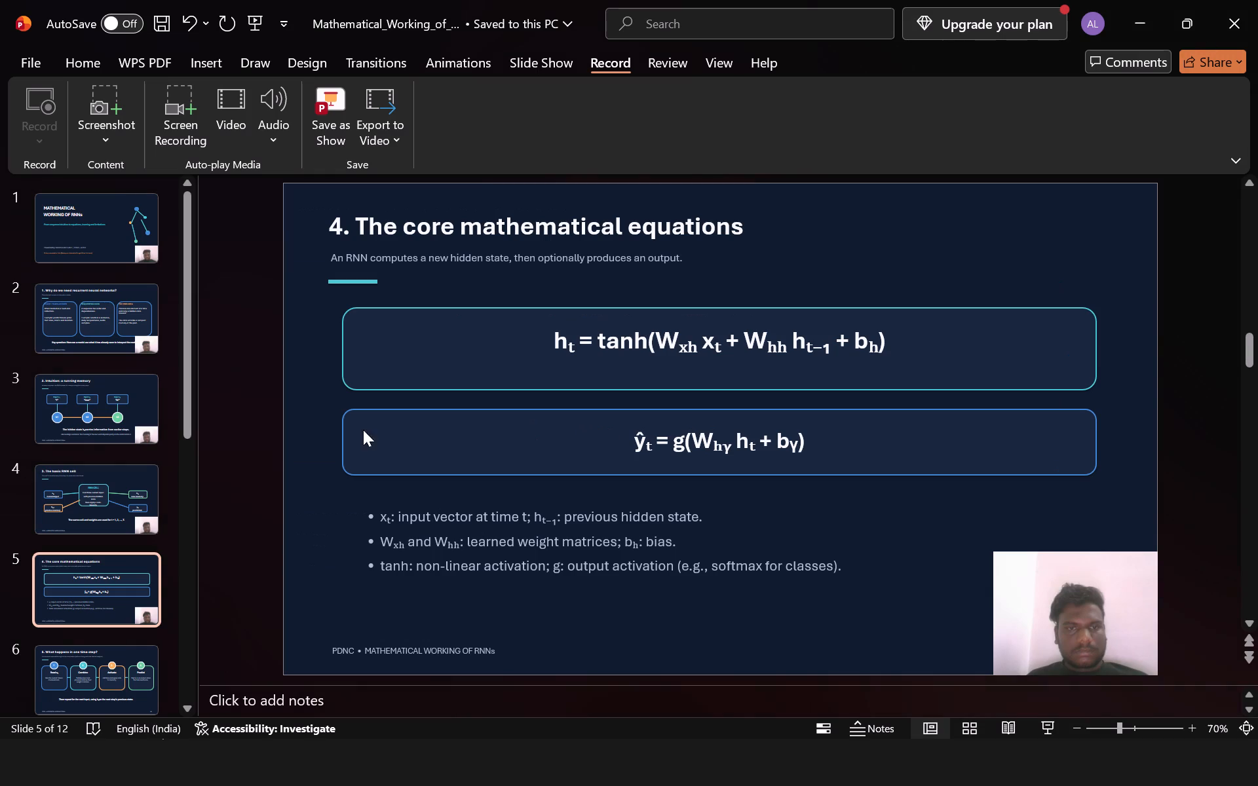
Start the webcam narration recording from the current slide on slide 6, "What happens in one time step?".
{"action": "scroll", "coordinate": [150, 524], "scroll_direction": "down", "scroll_amount": 1}
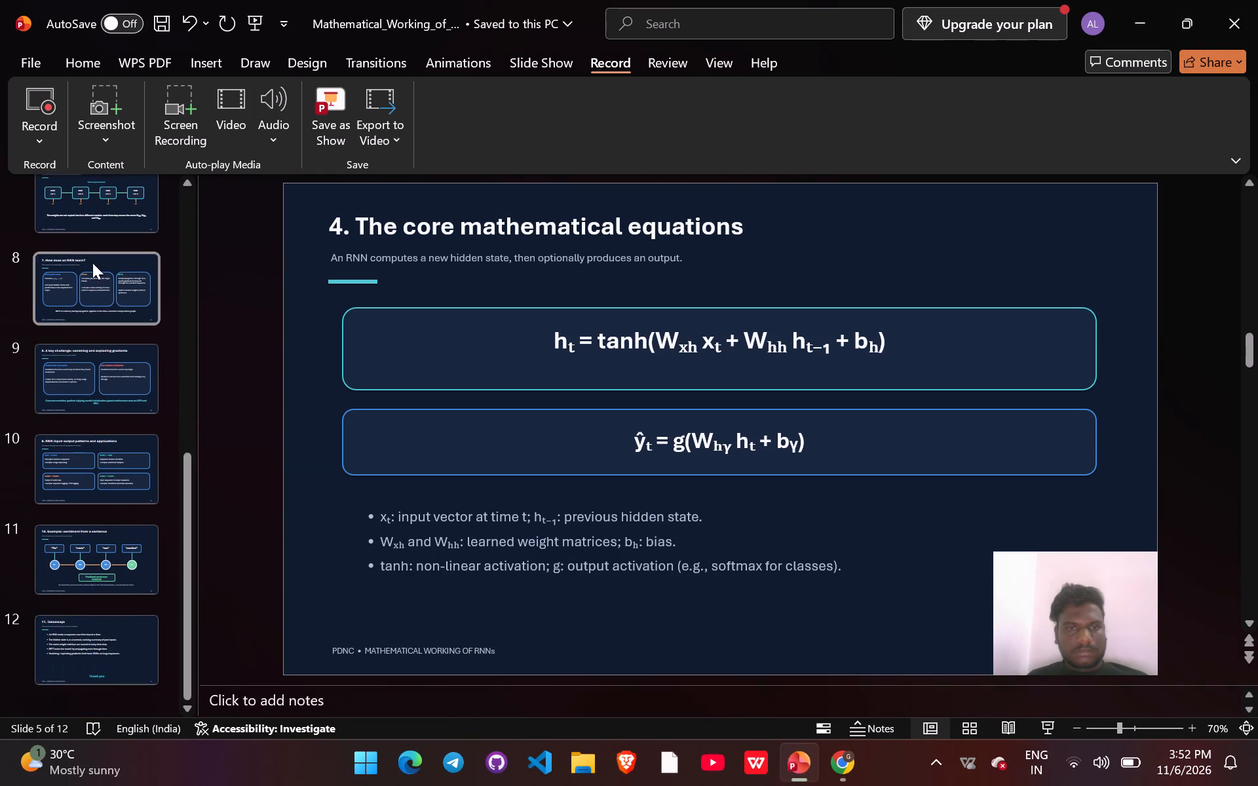
{"action": "left_click_drag", "start_coordinate": [191, 462], "coordinate": [191, 454]}
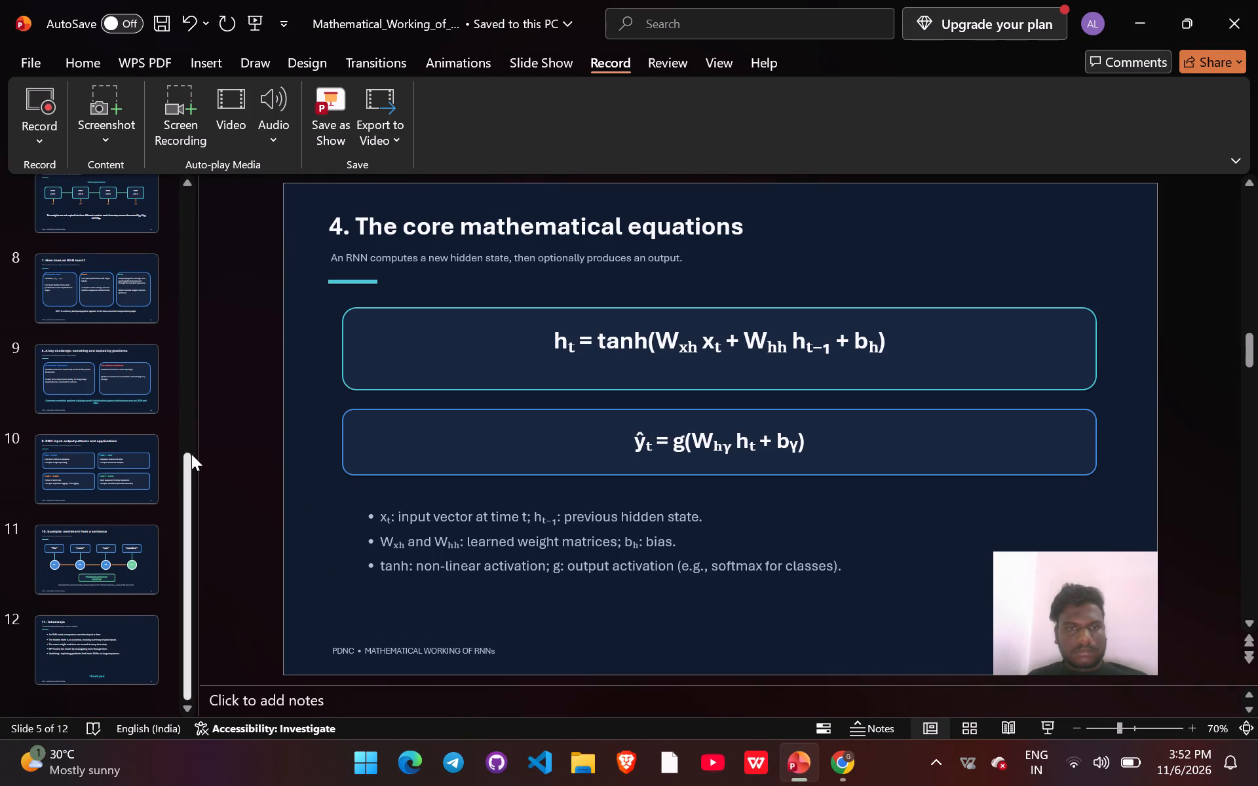
{"action": "left_click_drag", "start_coordinate": [191, 454], "coordinate": [191, 435]}
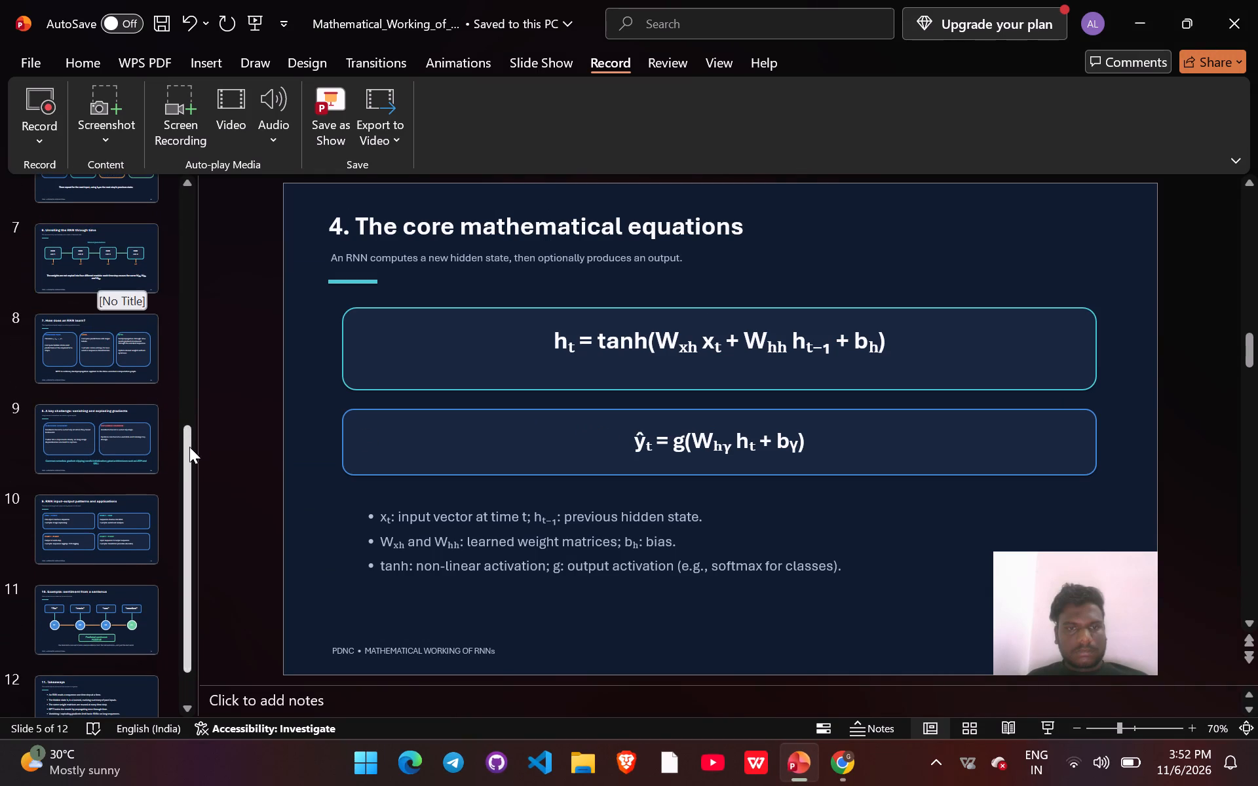
{"action": "left_click", "coordinate": [98, 186]}
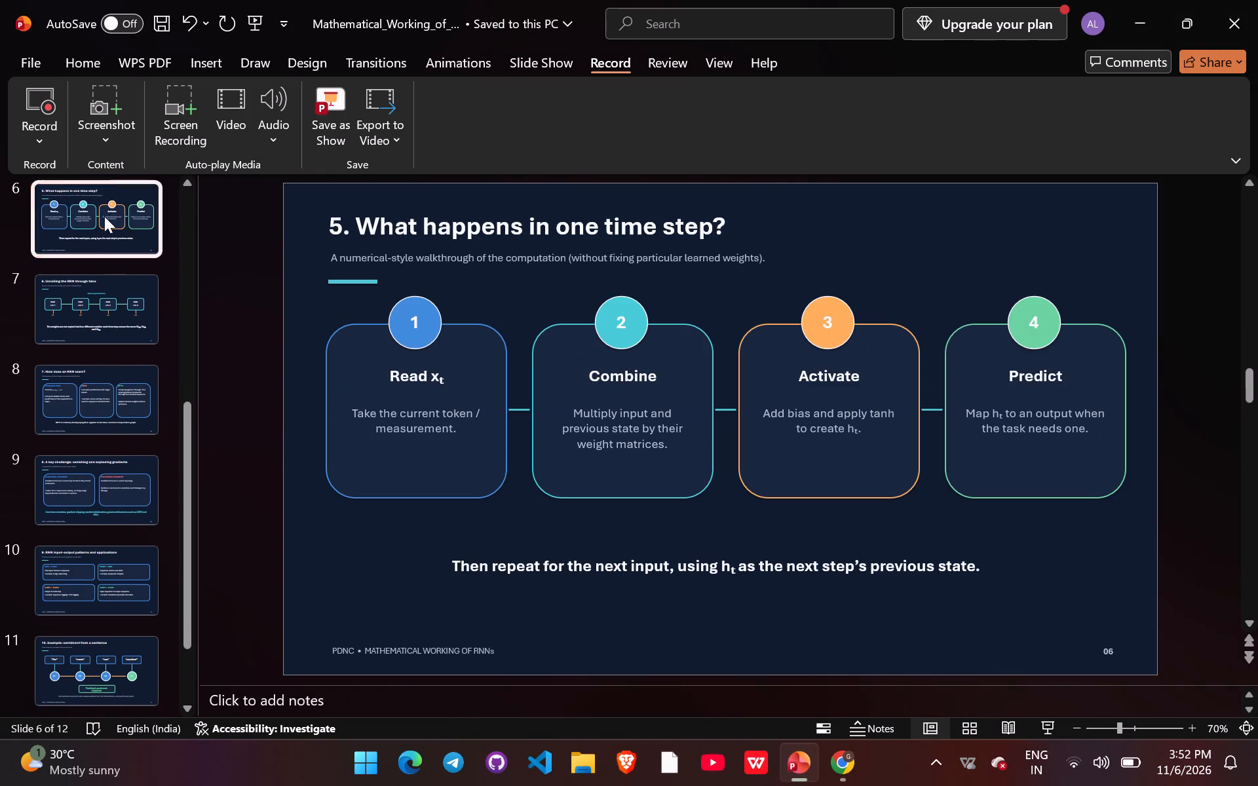
{"action": "left_click", "coordinate": [39, 146]}
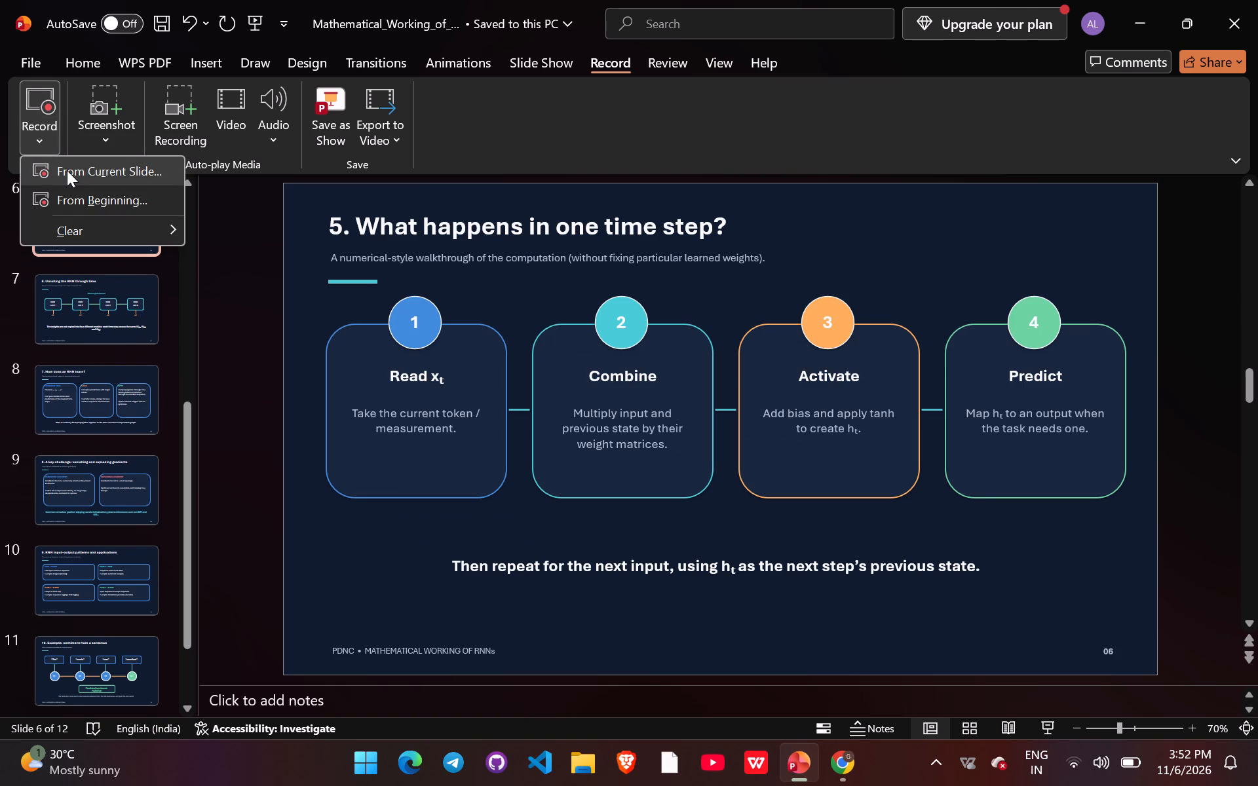
{"action": "left_click", "coordinate": [68, 172]}
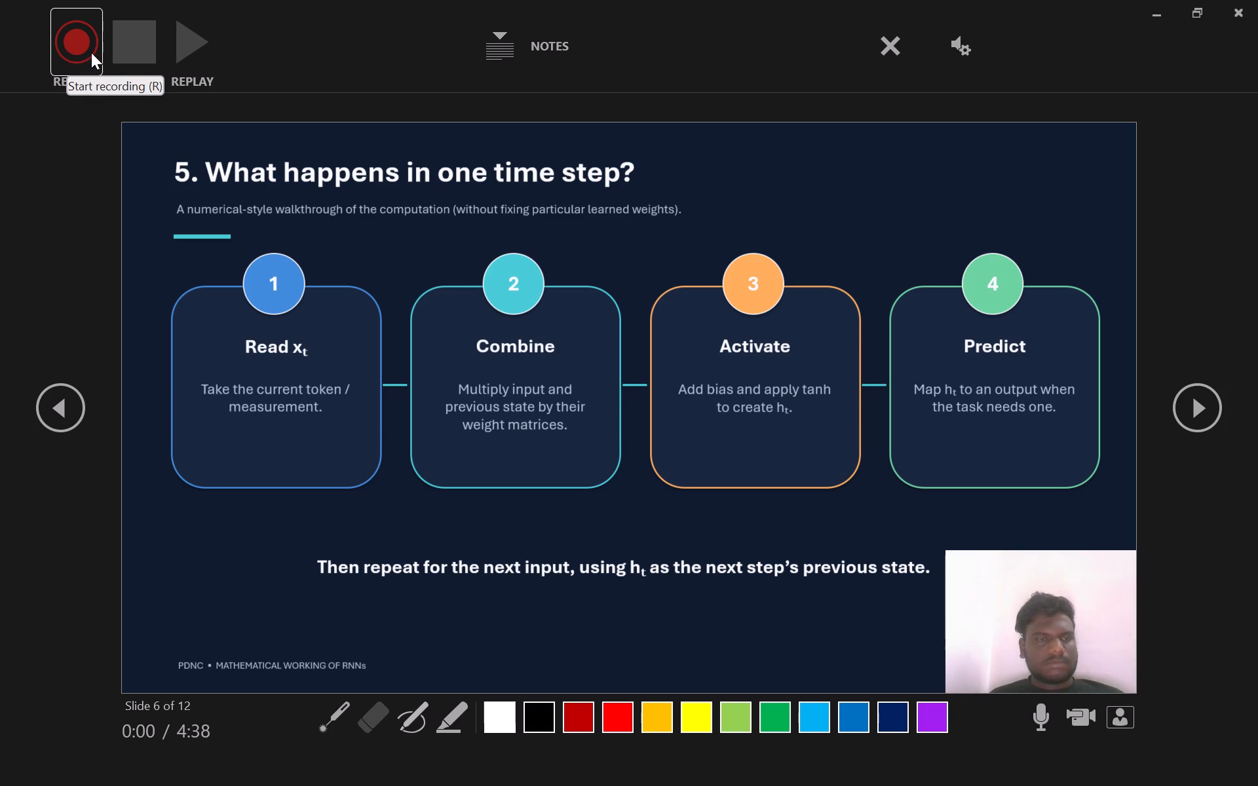
{"action": "left_click", "coordinate": [91, 52]}
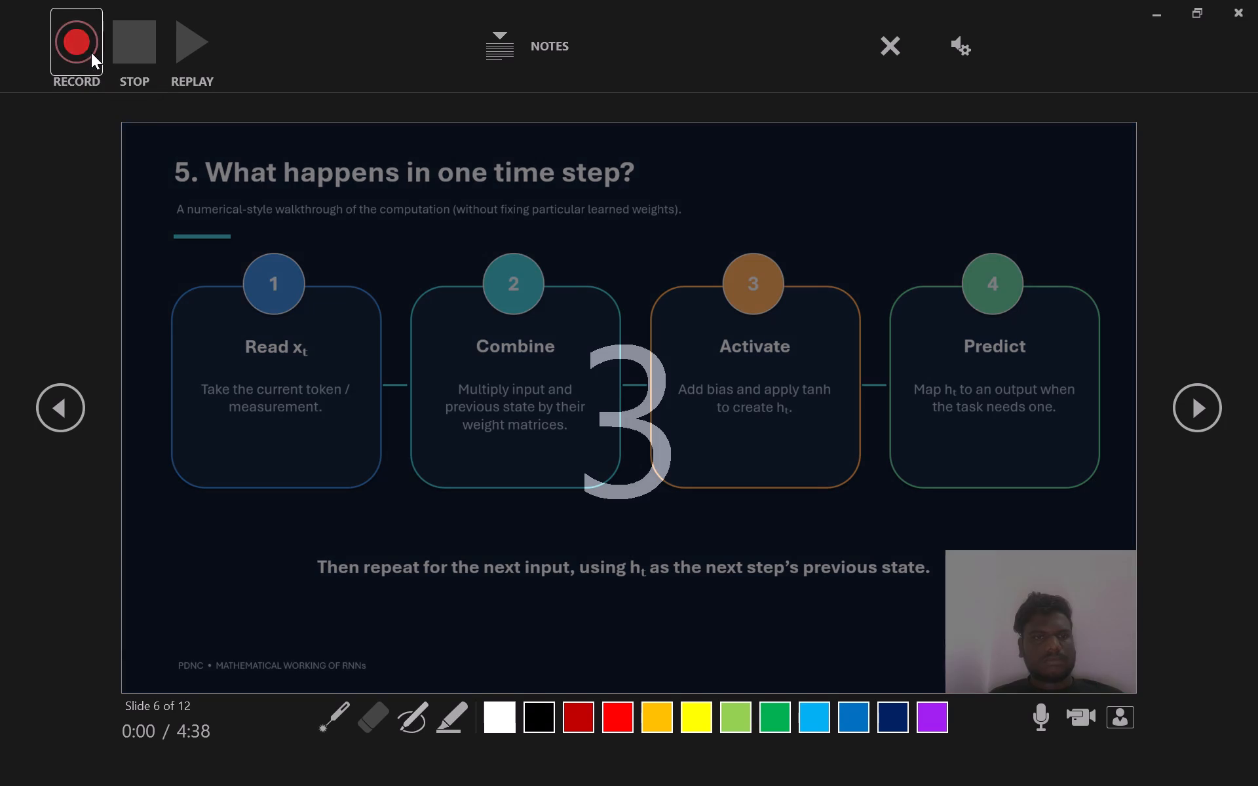
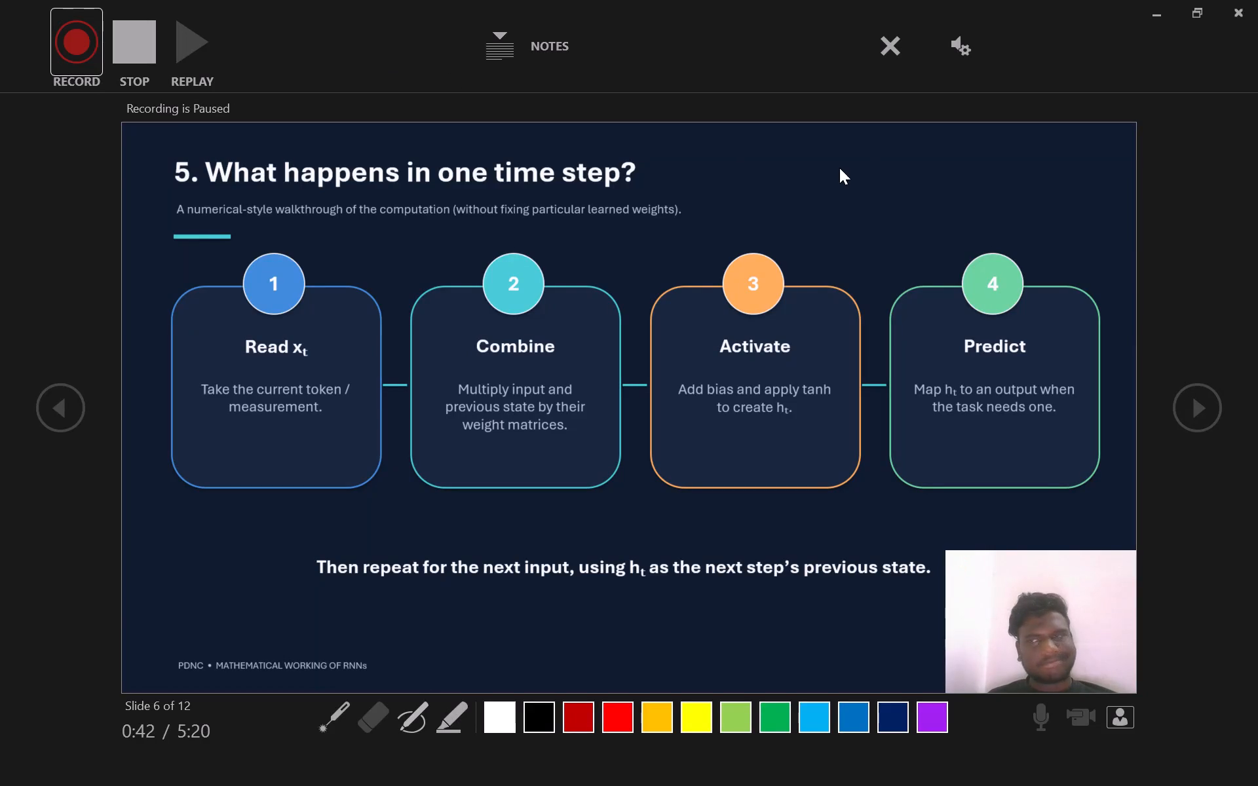
Close the recording window for slide 6 and return to the presentation's editing view.
{"action": "left_click", "coordinate": [1234, 16]}
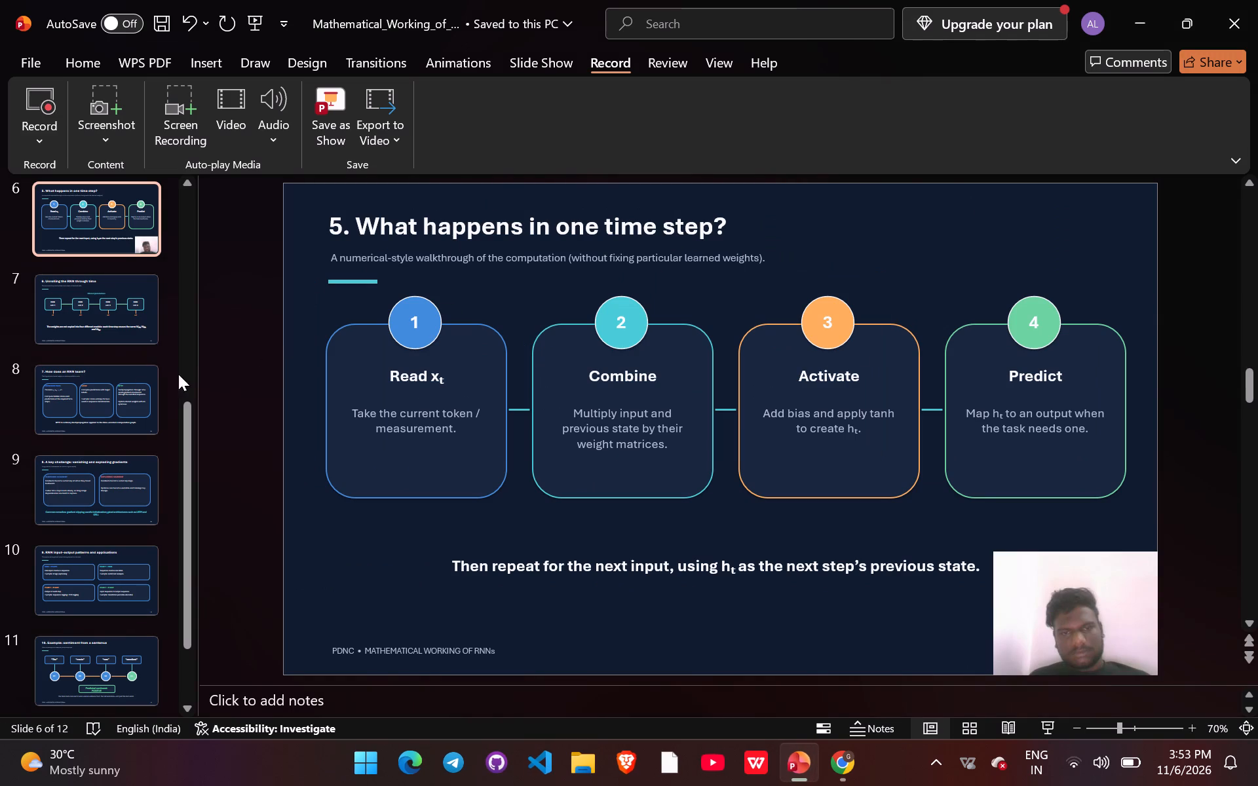
Start the webcam narration recording from the current slide on slide 7, "Unrolling the RNN through time".
{"action": "left_click", "coordinate": [104, 331]}
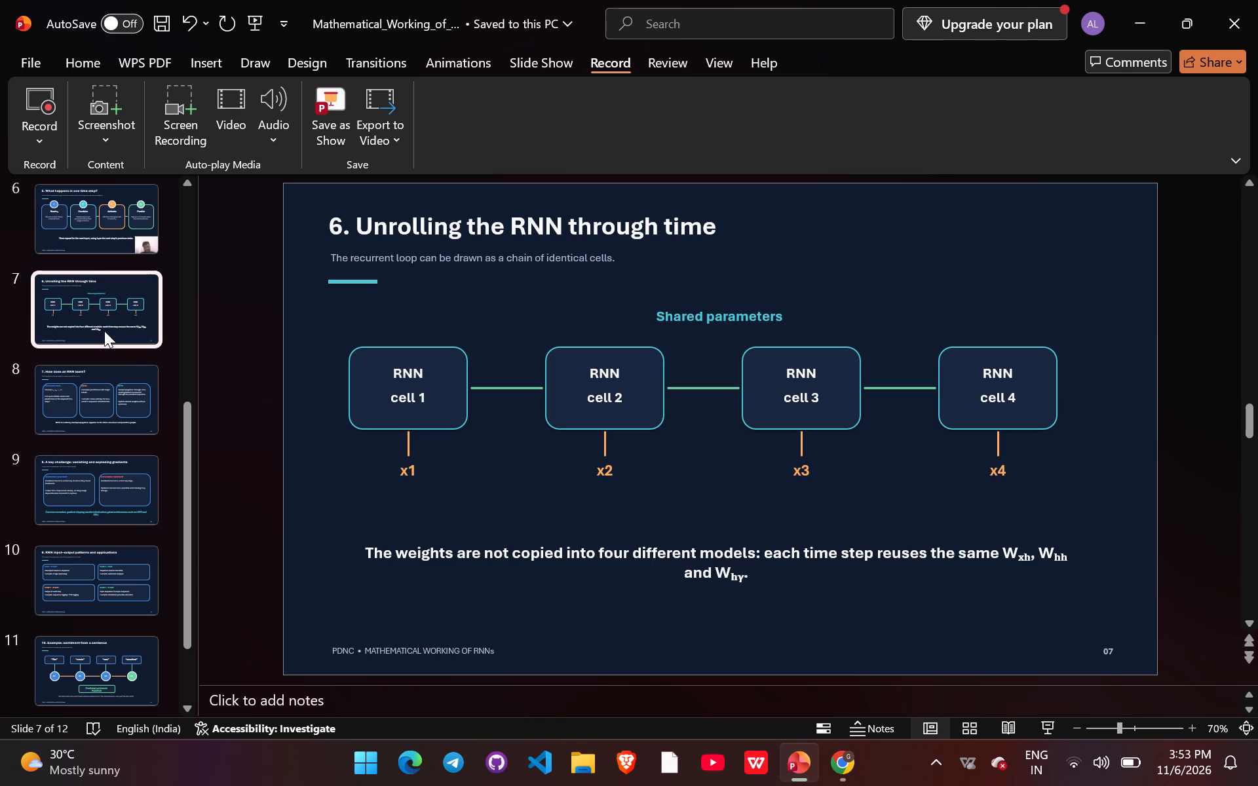
{"action": "left_click", "coordinate": [86, 214]}
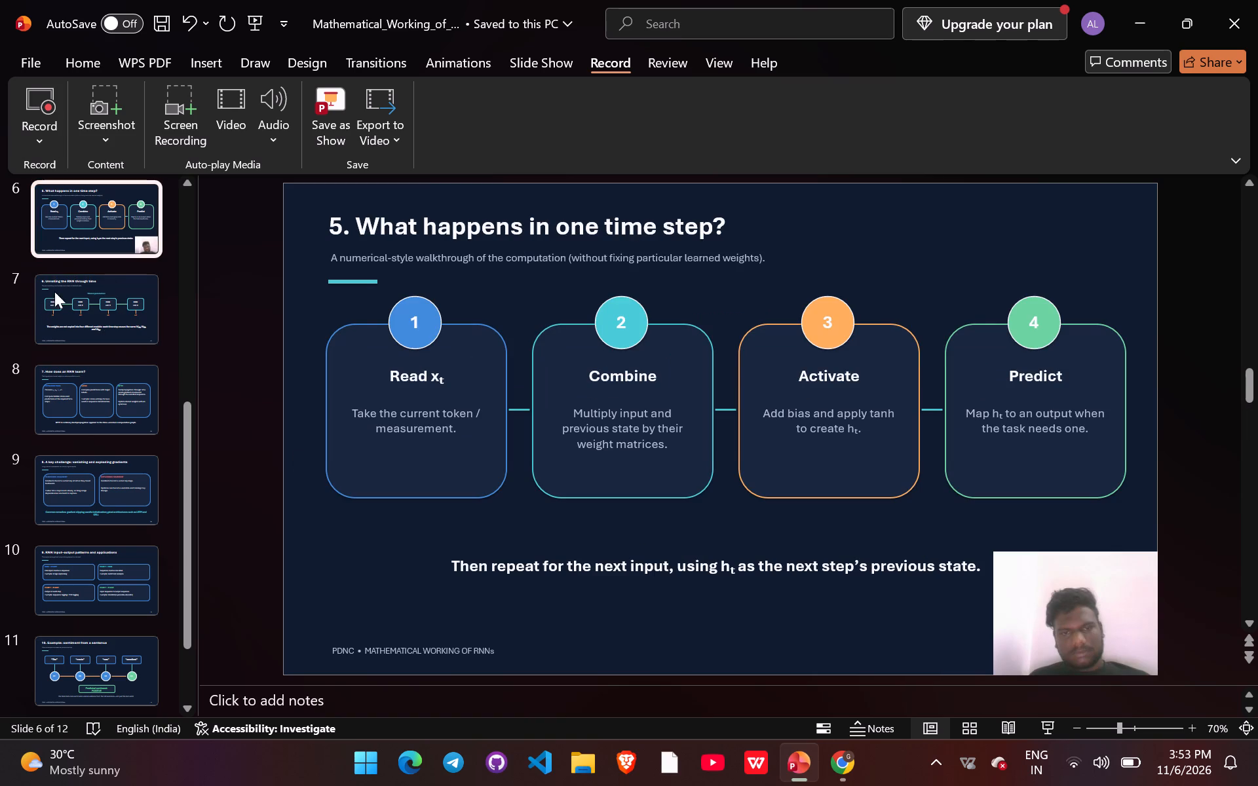
{"action": "left_click", "coordinate": [82, 309]}
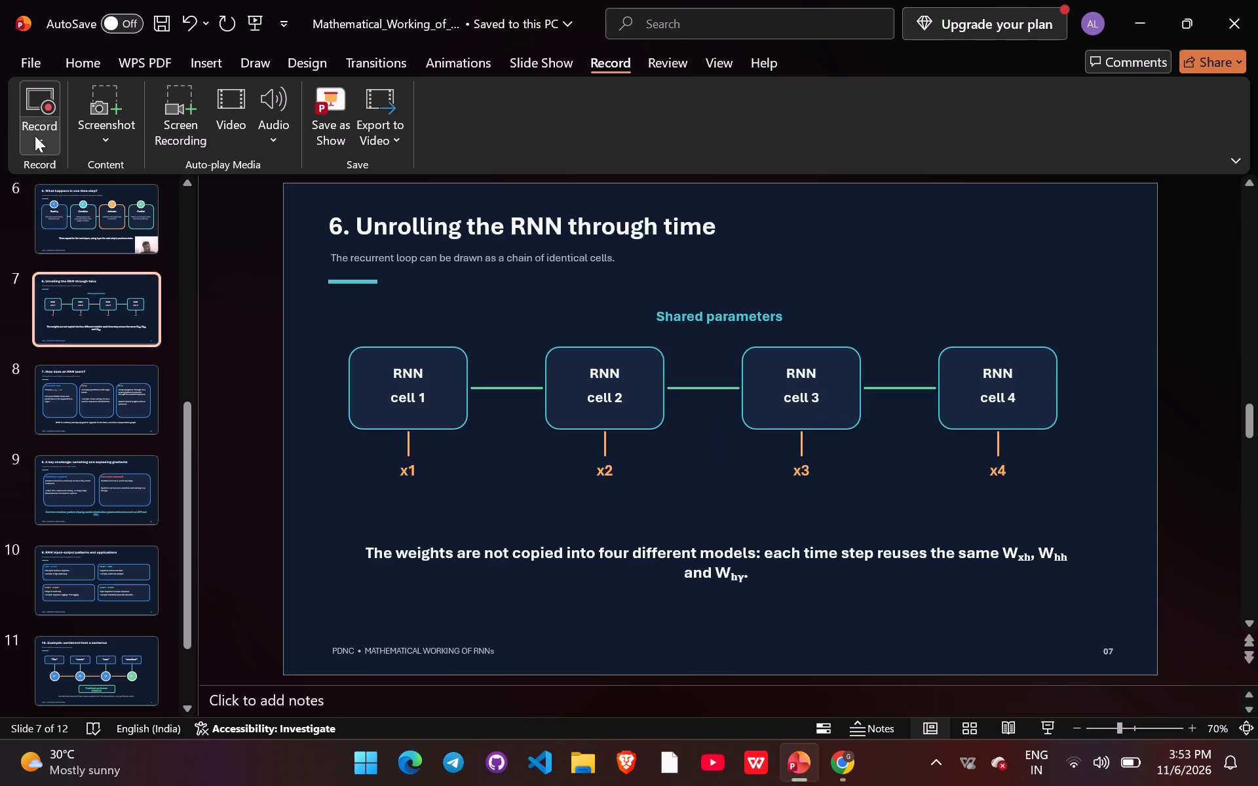
{"action": "left_click", "coordinate": [35, 136]}
{"action": "left_click", "coordinate": [58, 161]}
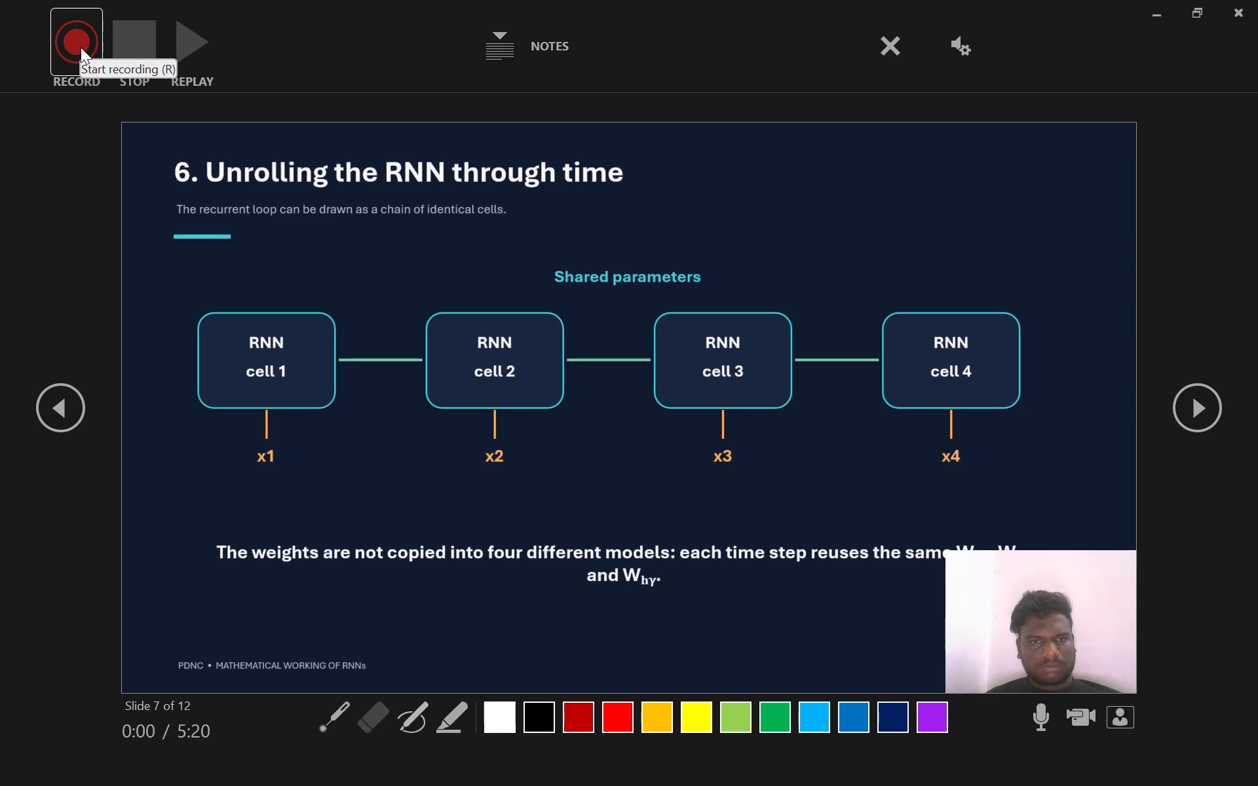
{"action": "left_click", "coordinate": [81, 47]}
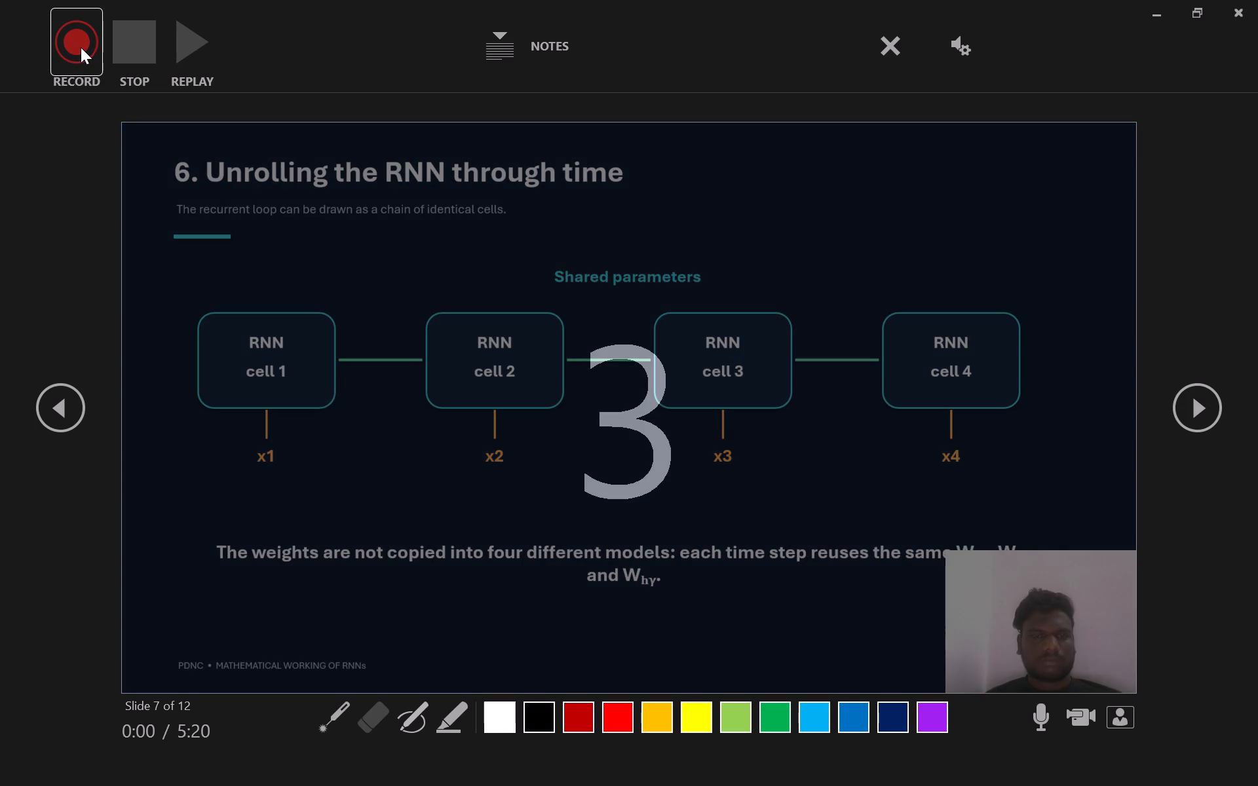
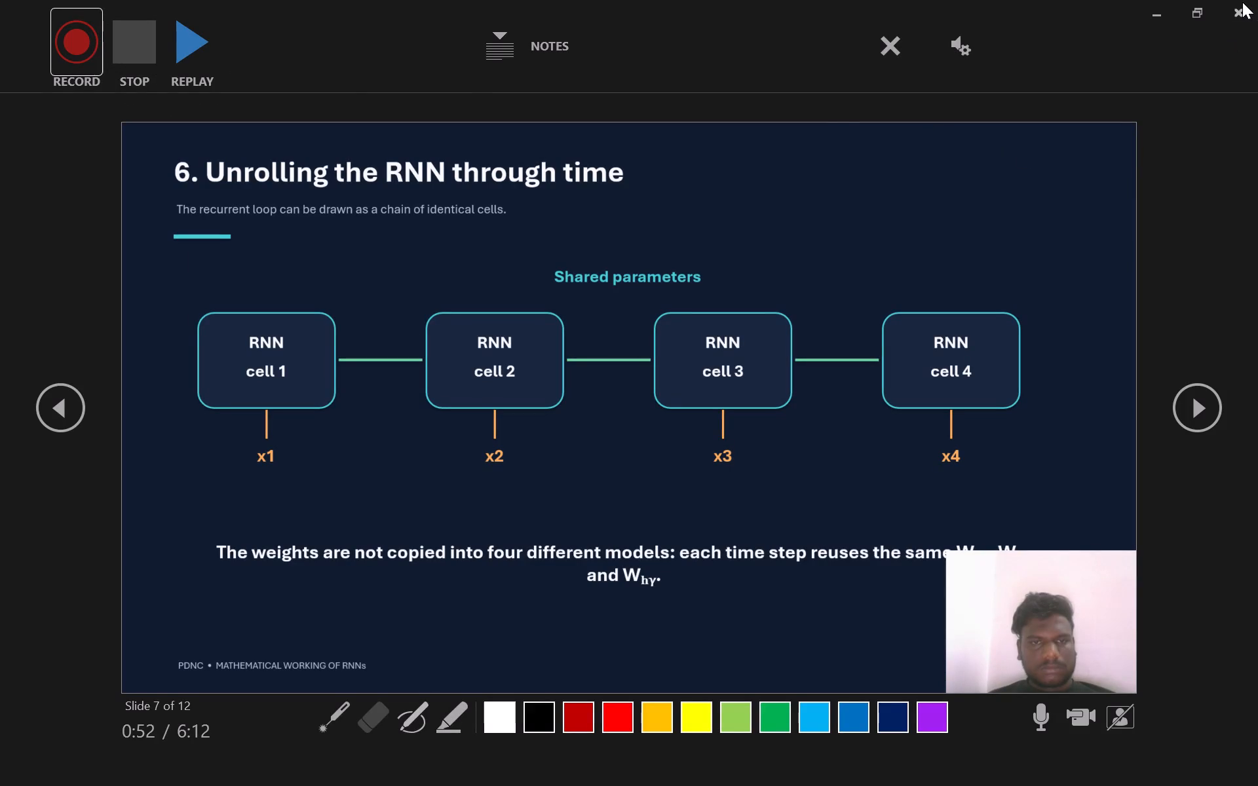
Close the recording window for slide 7 and return to the presentation's editing view.
{"action": "left_click", "coordinate": [1234, 17]}
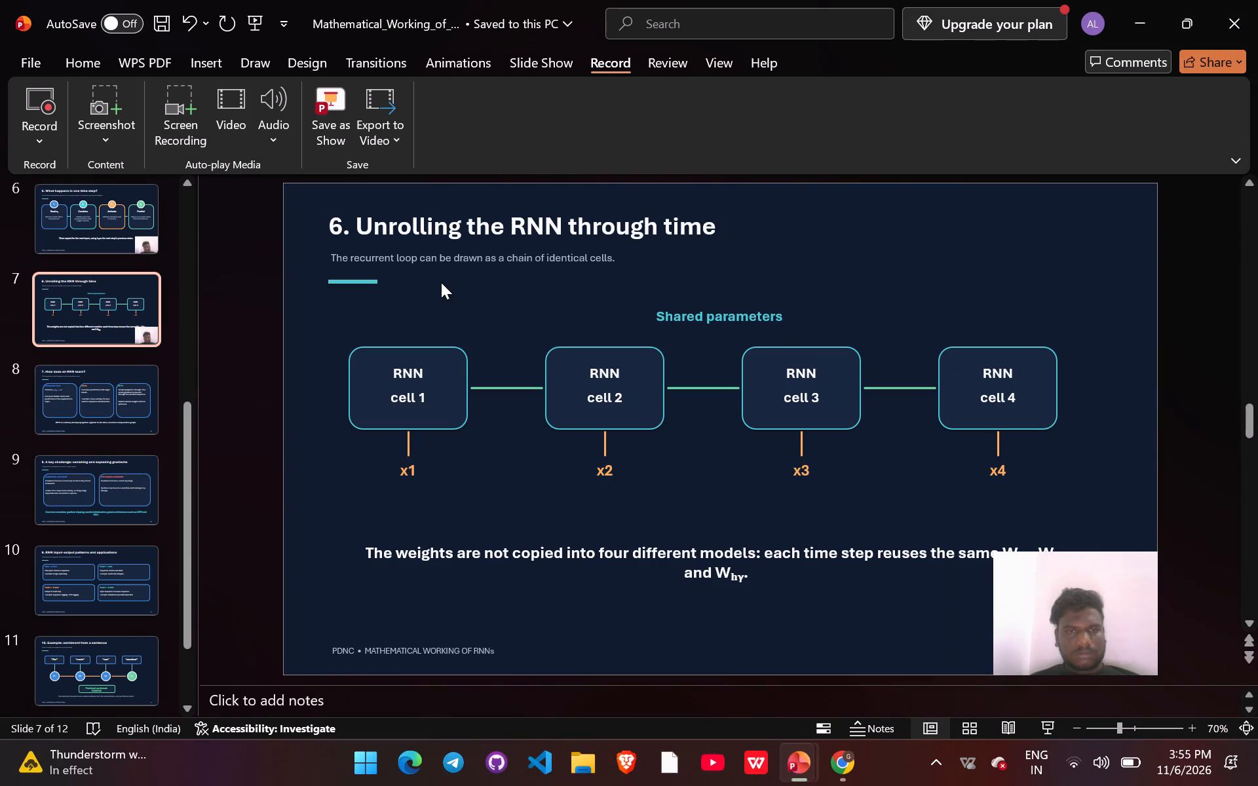
Start the webcam narration recording from the current slide on slide 8, "How does an RNN learn?".
{"action": "left_click", "coordinate": [116, 379]}
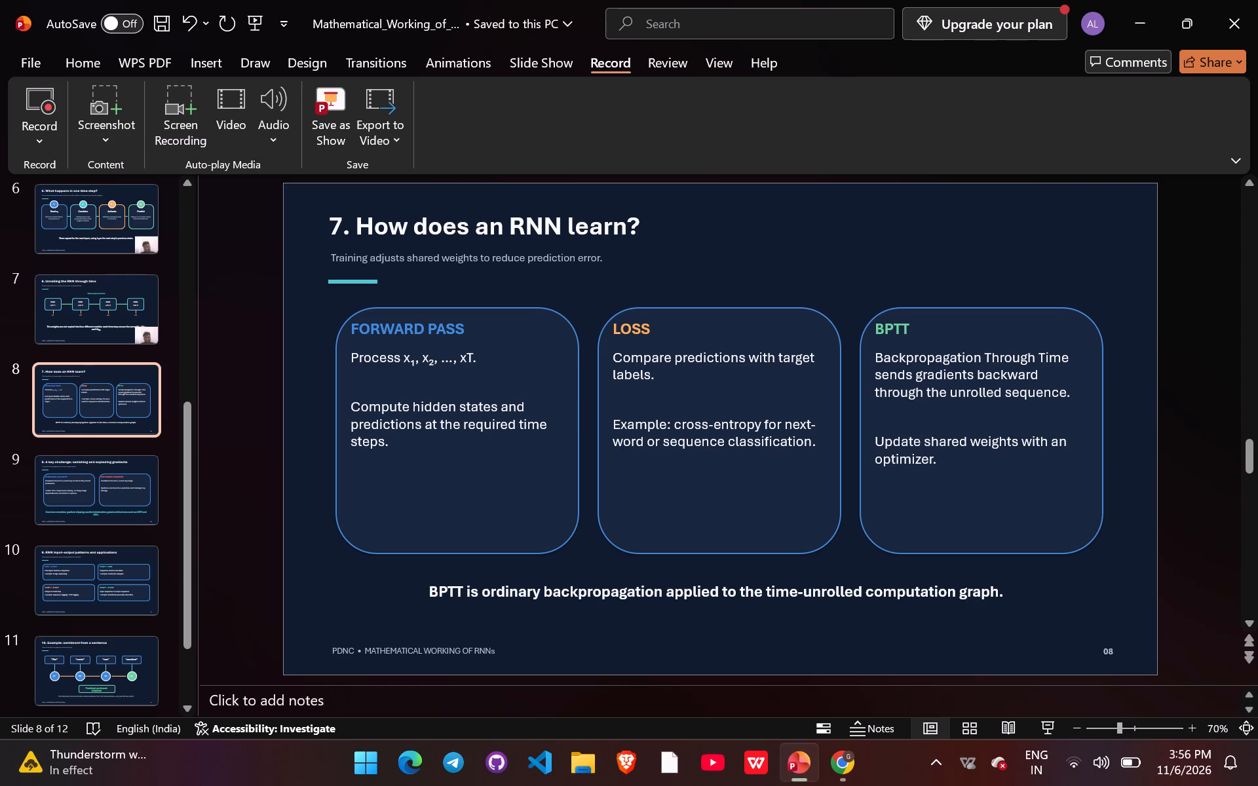
{"action": "left_click", "coordinate": [39, 134]}
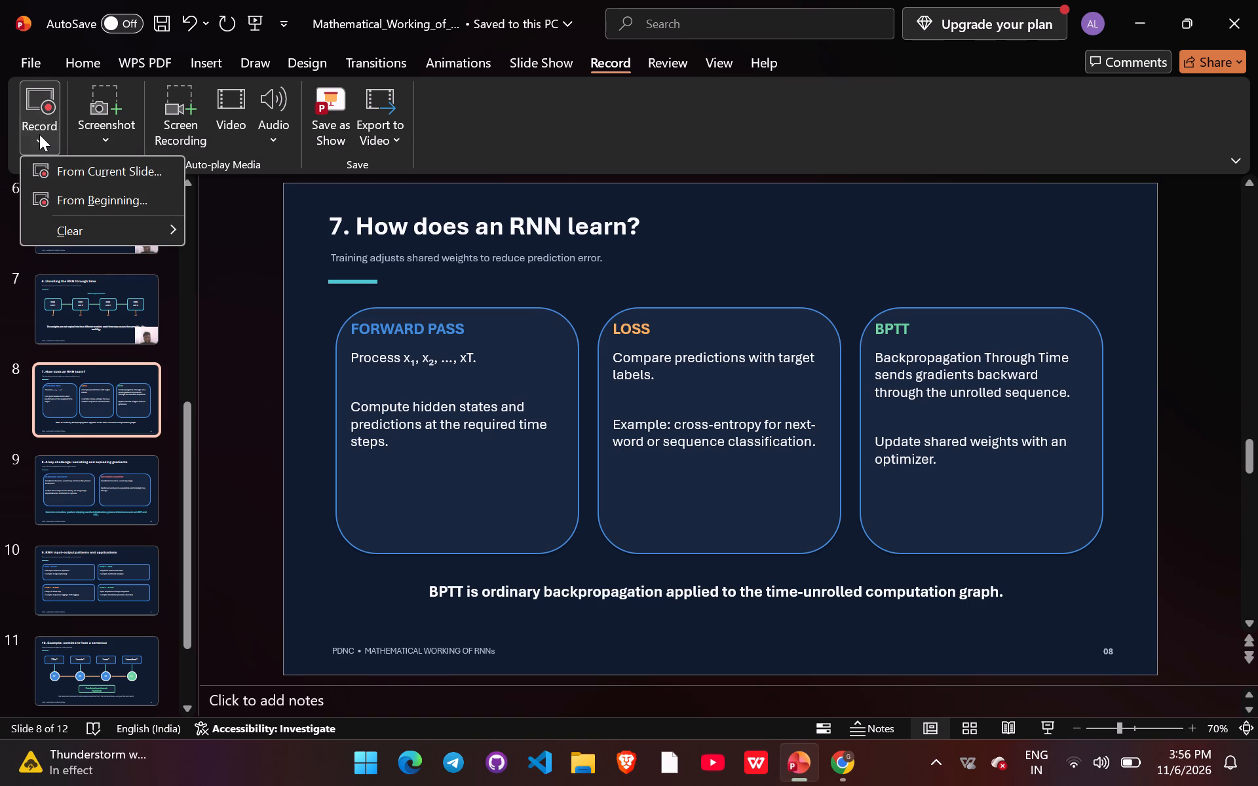
{"action": "left_click", "coordinate": [67, 179]}
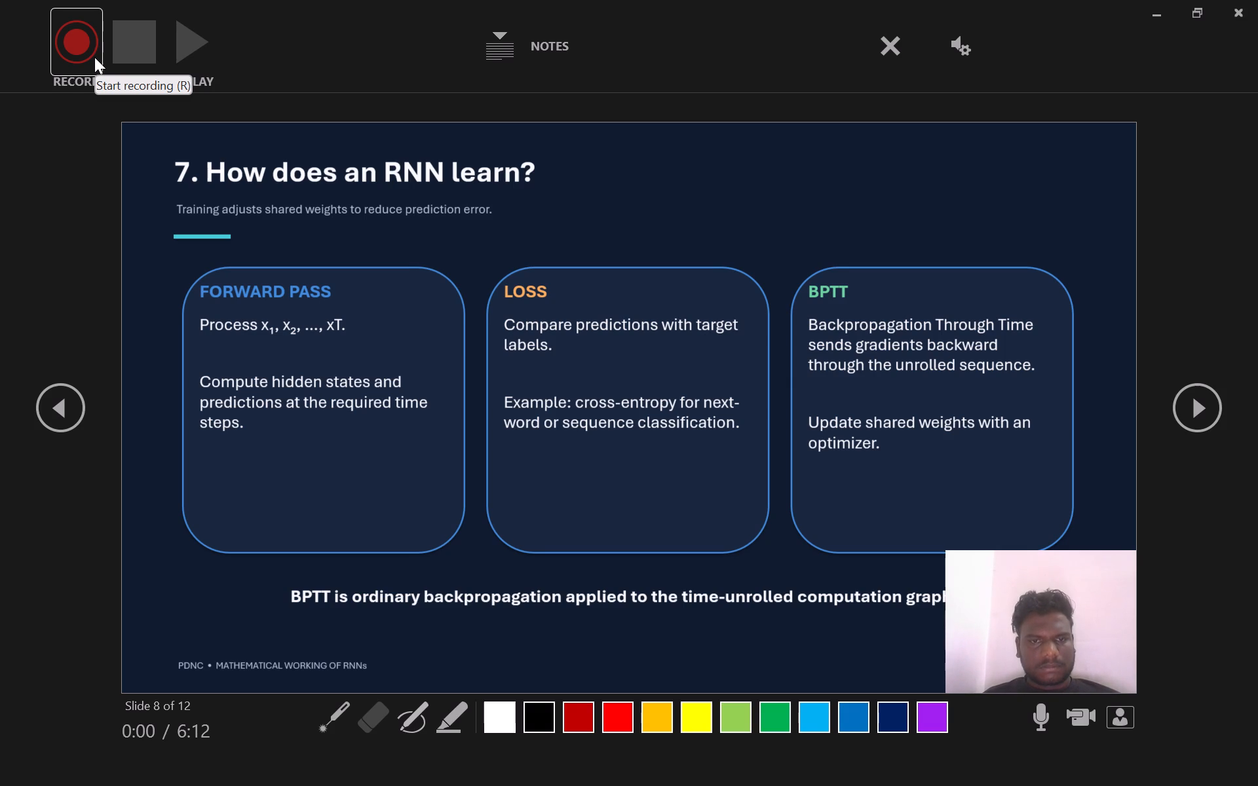
{"action": "left_click", "coordinate": [94, 57]}
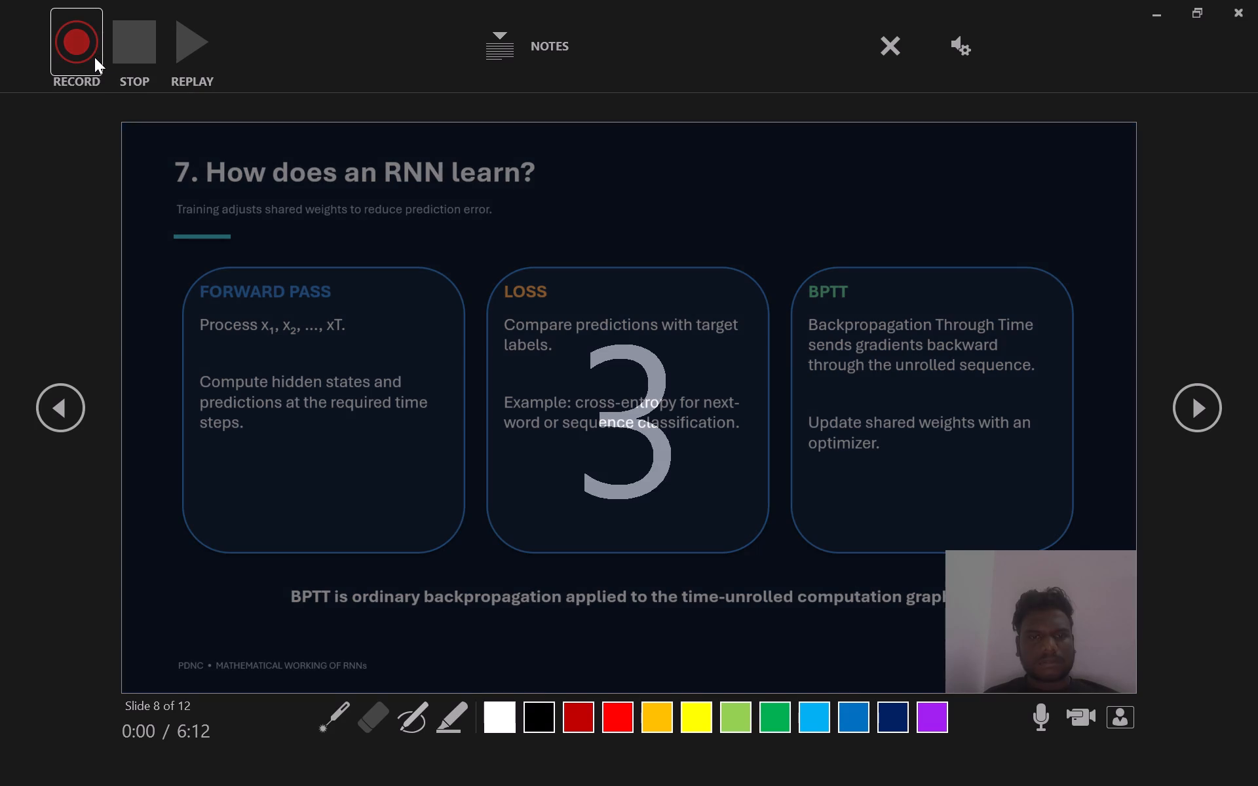
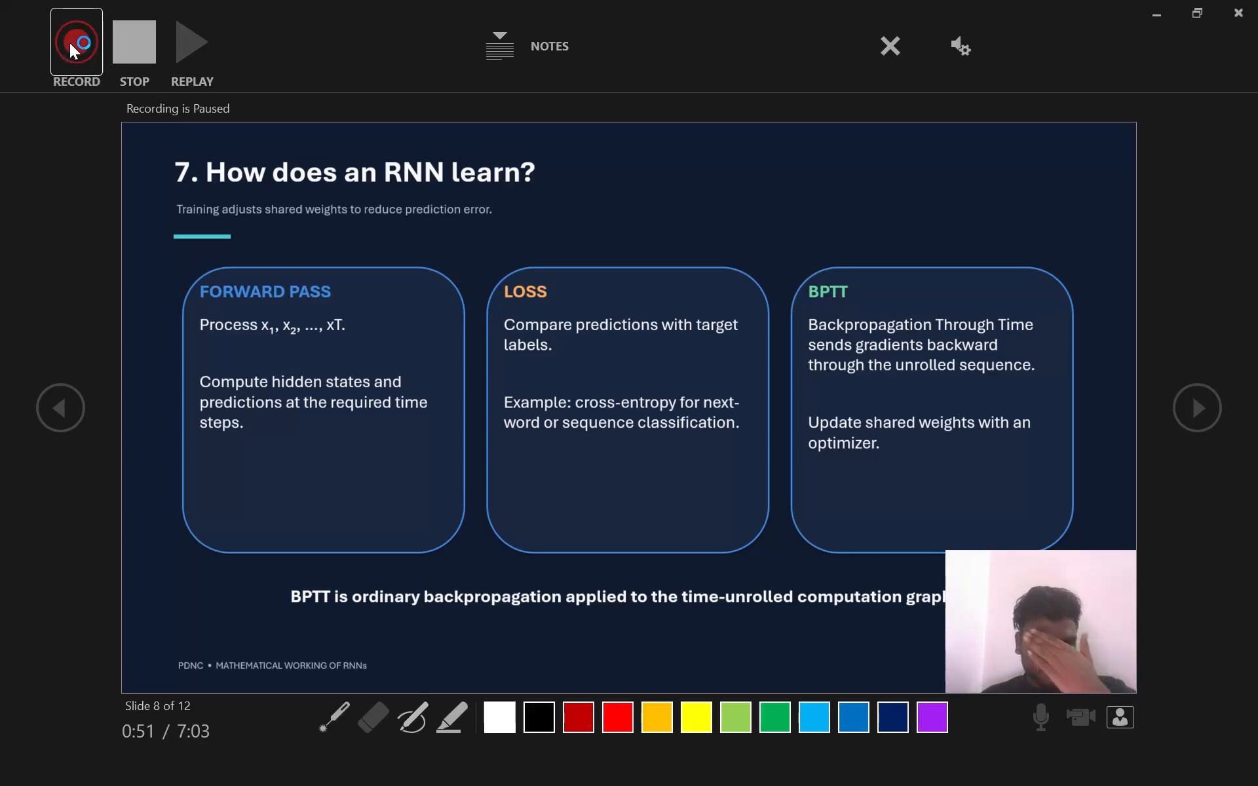
Close the recording window for slide 8 and return to the presentation's editing view.
{"action": "left_click", "coordinate": [1238, 2]}
{"action": "left_click", "coordinate": [1249, 16]}
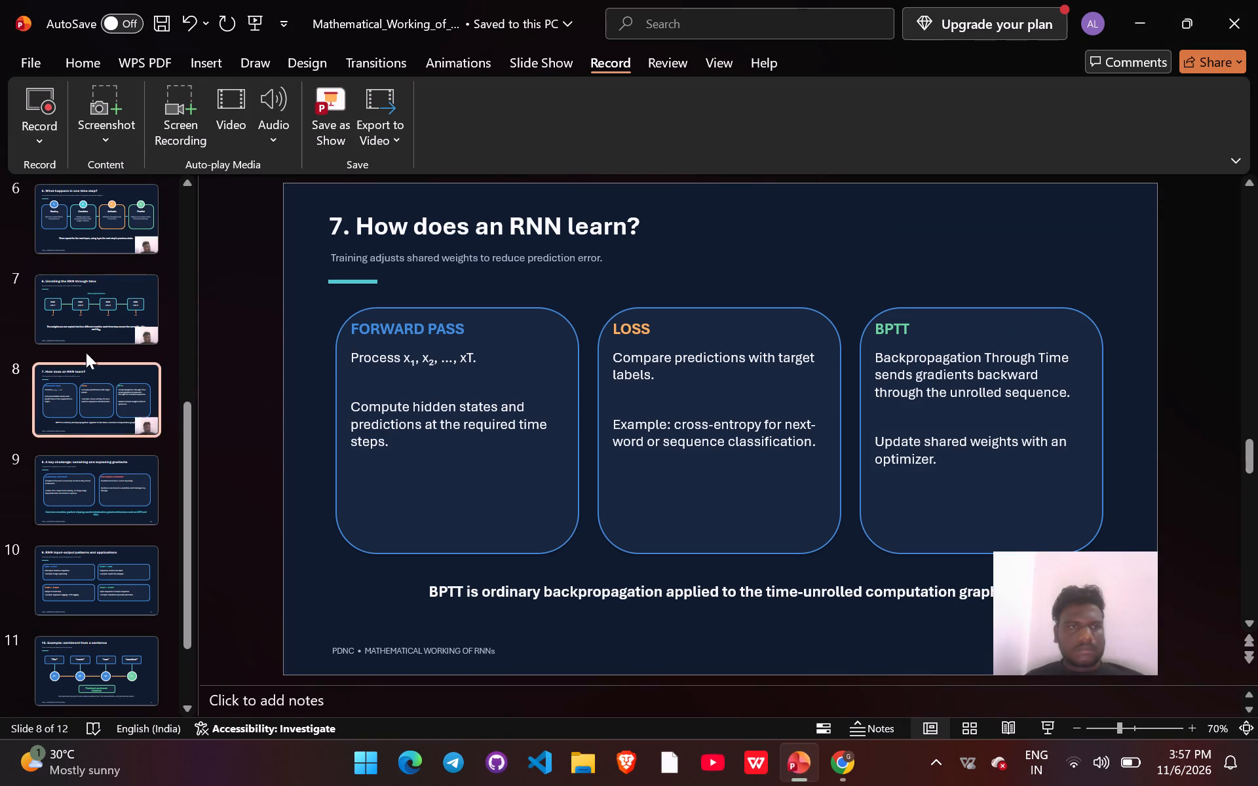
Trim the end of slide 8's webcam video so that its end time is about 00:48.810.
{"action": "left_click", "coordinate": [1051, 577]}
{"action": "right_click", "coordinate": [1051, 577]}
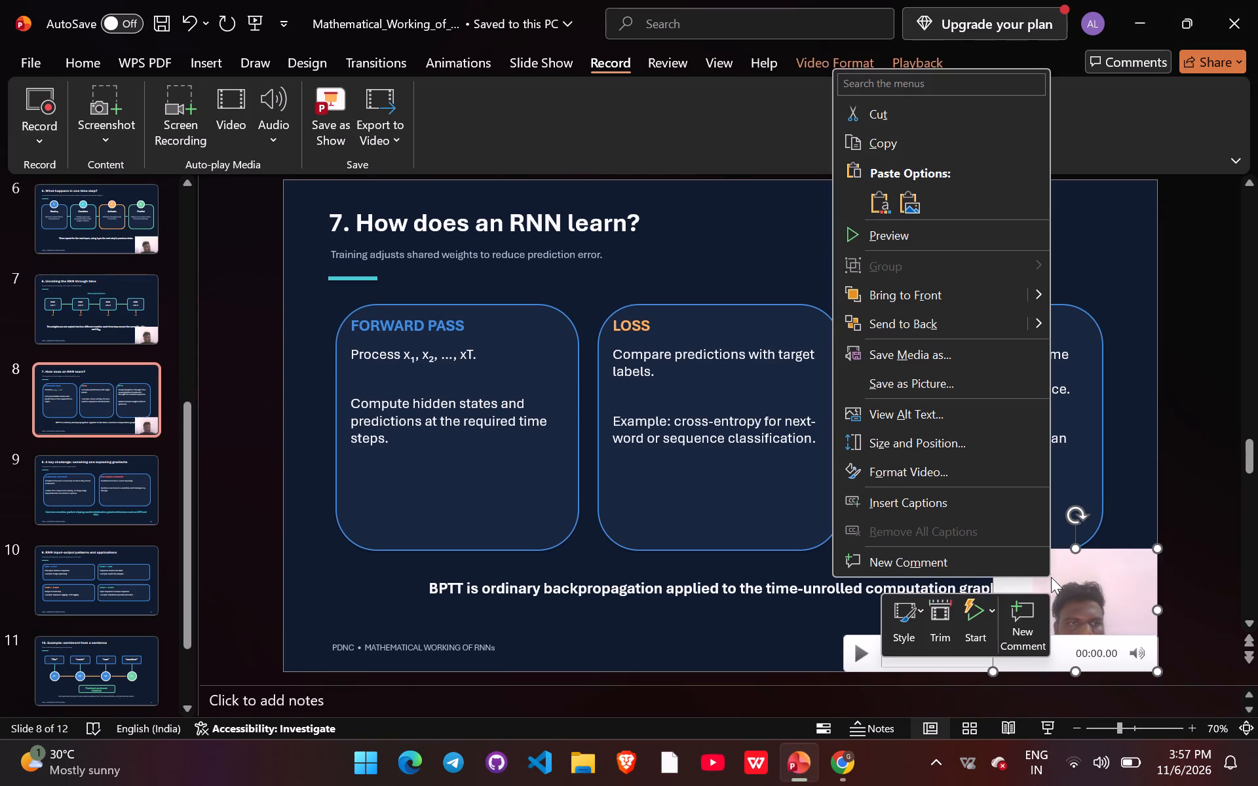
{"action": "left_click", "coordinate": [944, 612]}
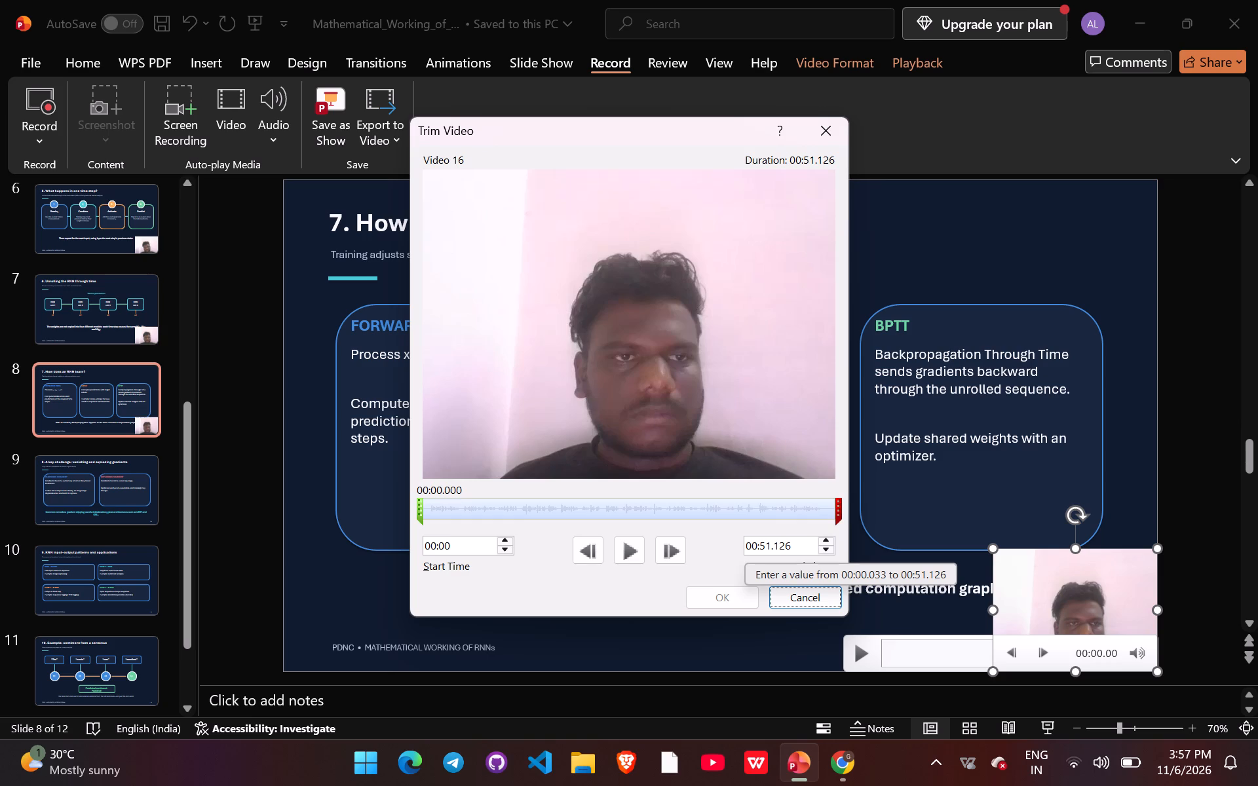
{"action": "left_click_drag", "start_coordinate": [837, 514], "coordinate": [826, 514]}
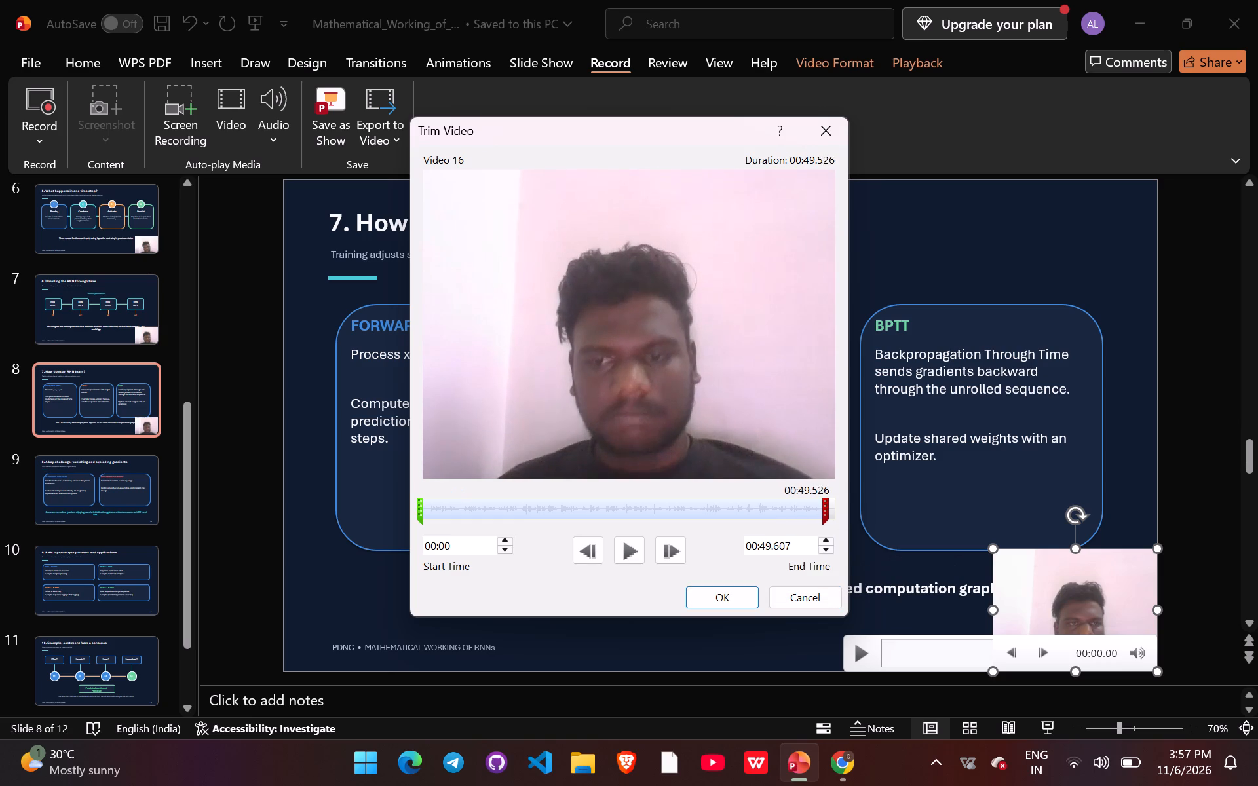
{"action": "left_click_drag", "start_coordinate": [826, 514], "coordinate": [826, 514]}
{"action": "left_click_drag", "start_coordinate": [826, 514], "coordinate": [828, 515]}
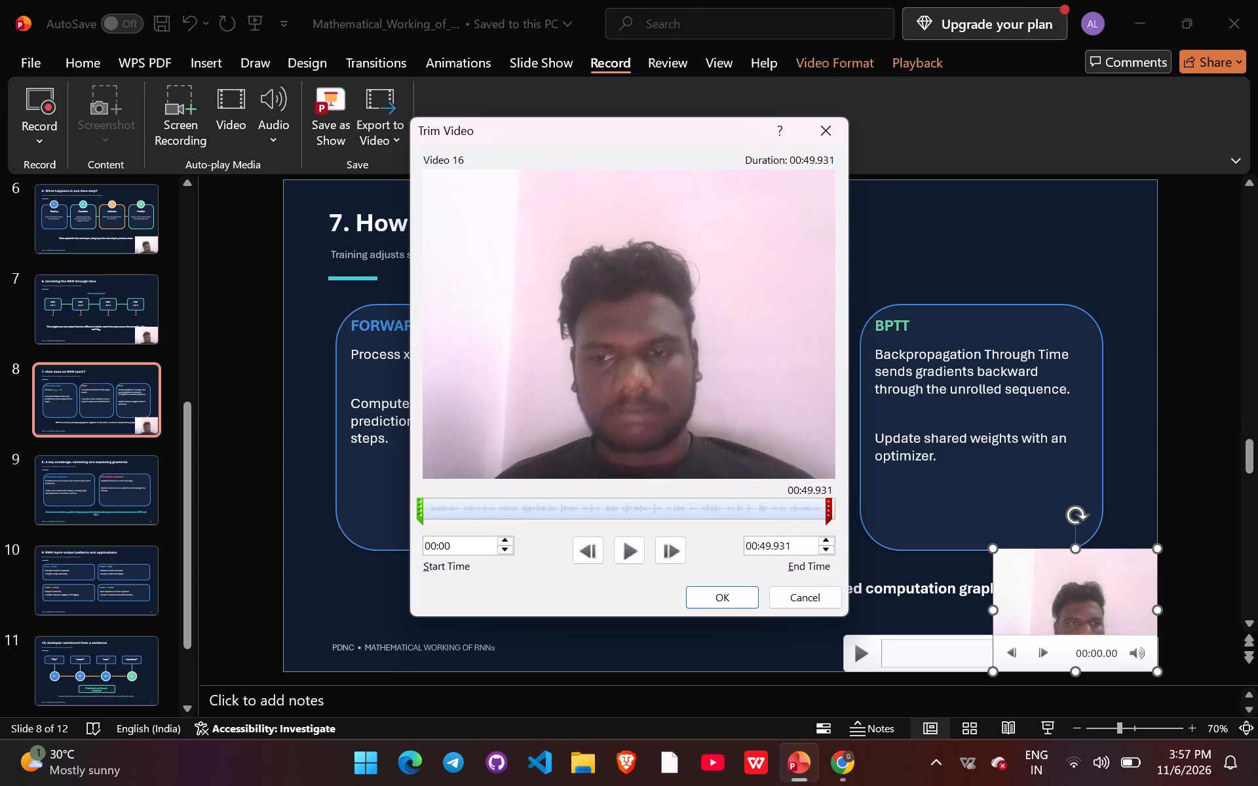
{"action": "left_click_drag", "start_coordinate": [828, 515], "coordinate": [818, 515]}
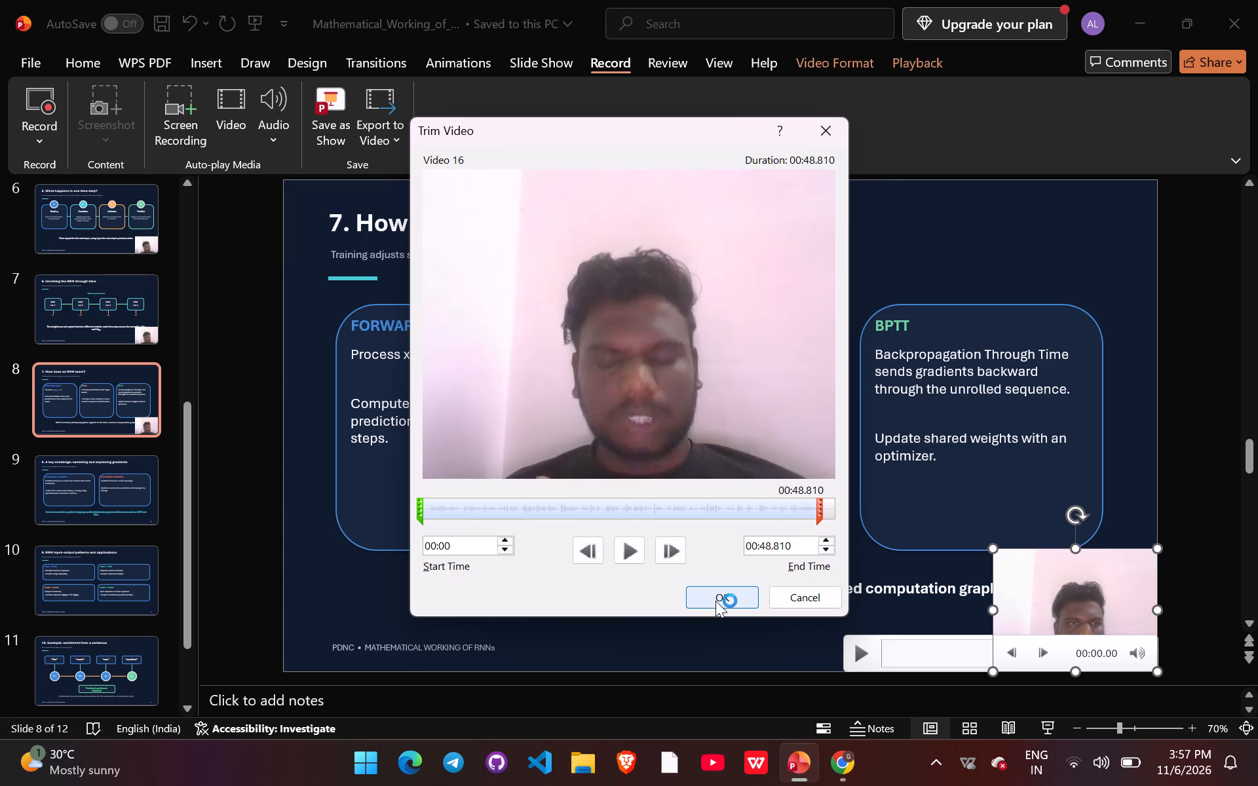
{"action": "left_click", "coordinate": [715, 601]}
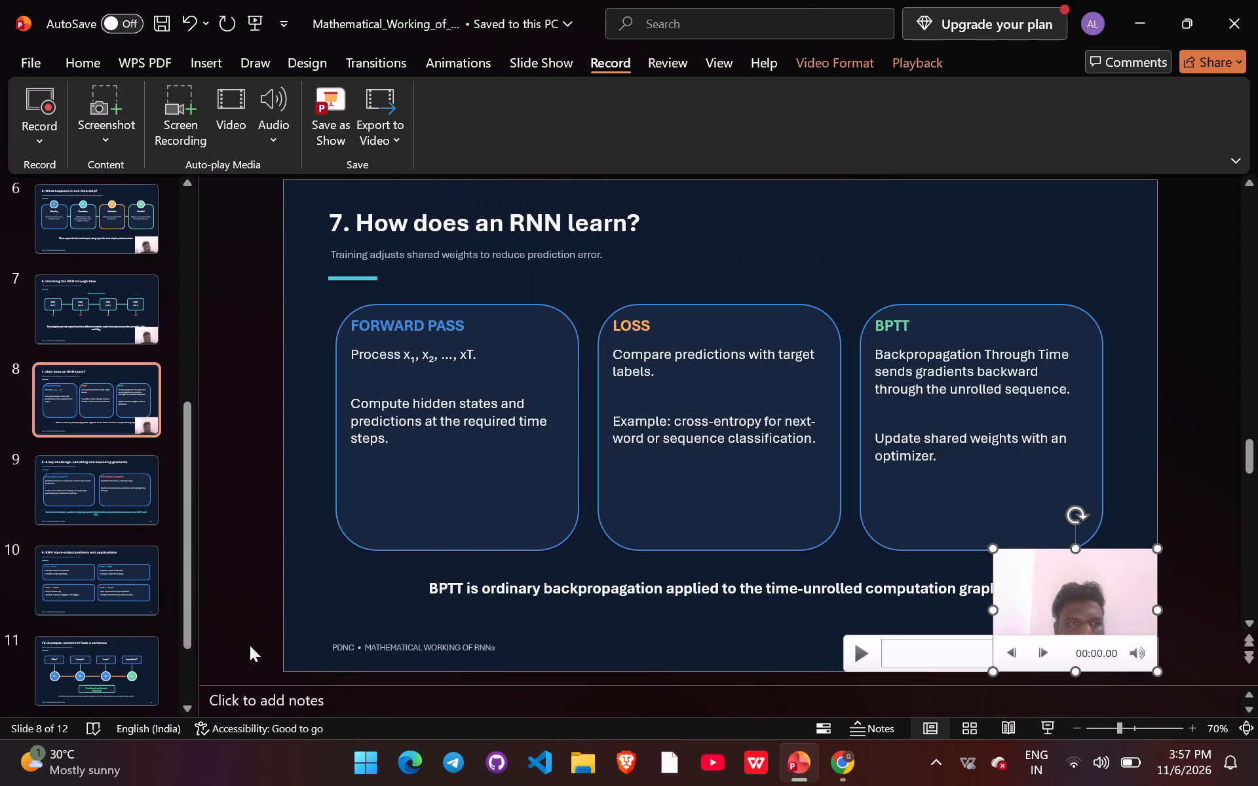
Start the webcam narration recording from slide 9, "A key challenge: vanishing and exploding gradients".
{"action": "left_click", "coordinate": [90, 466]}
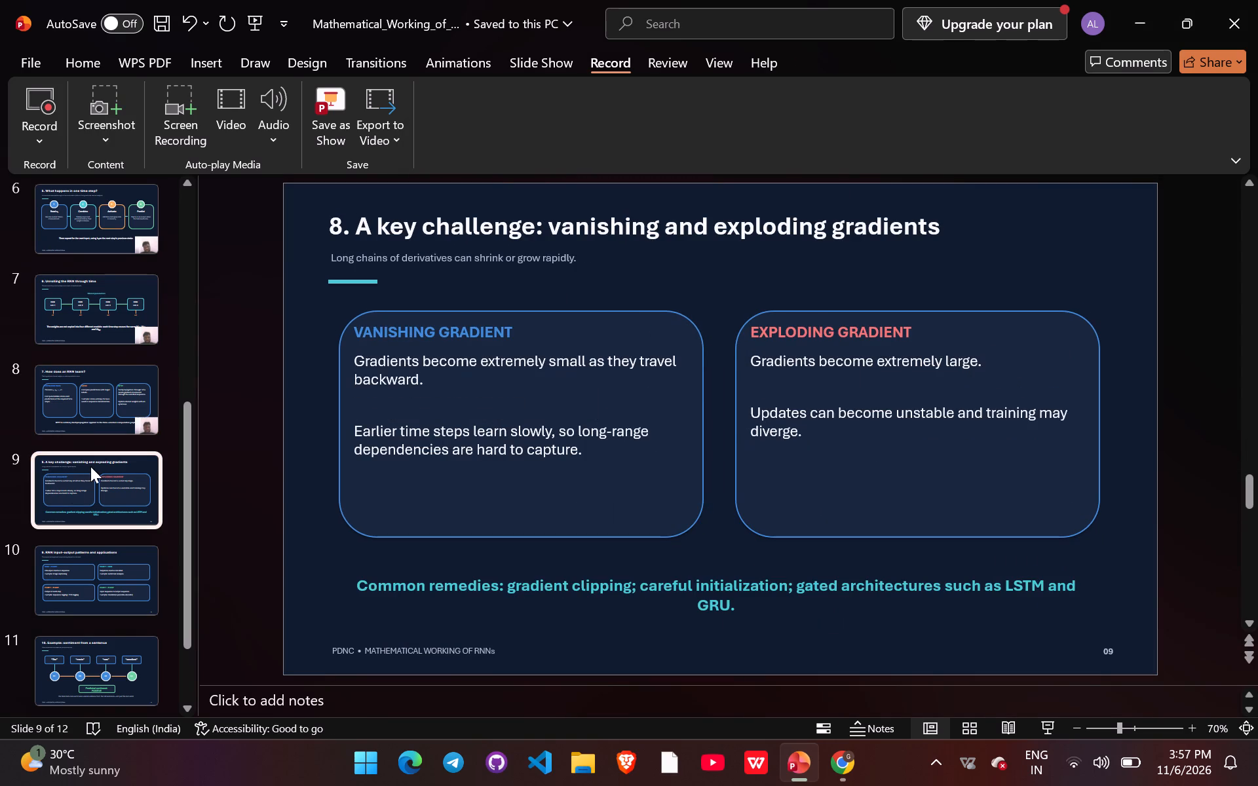
{"action": "left_click", "coordinate": [48, 99]}
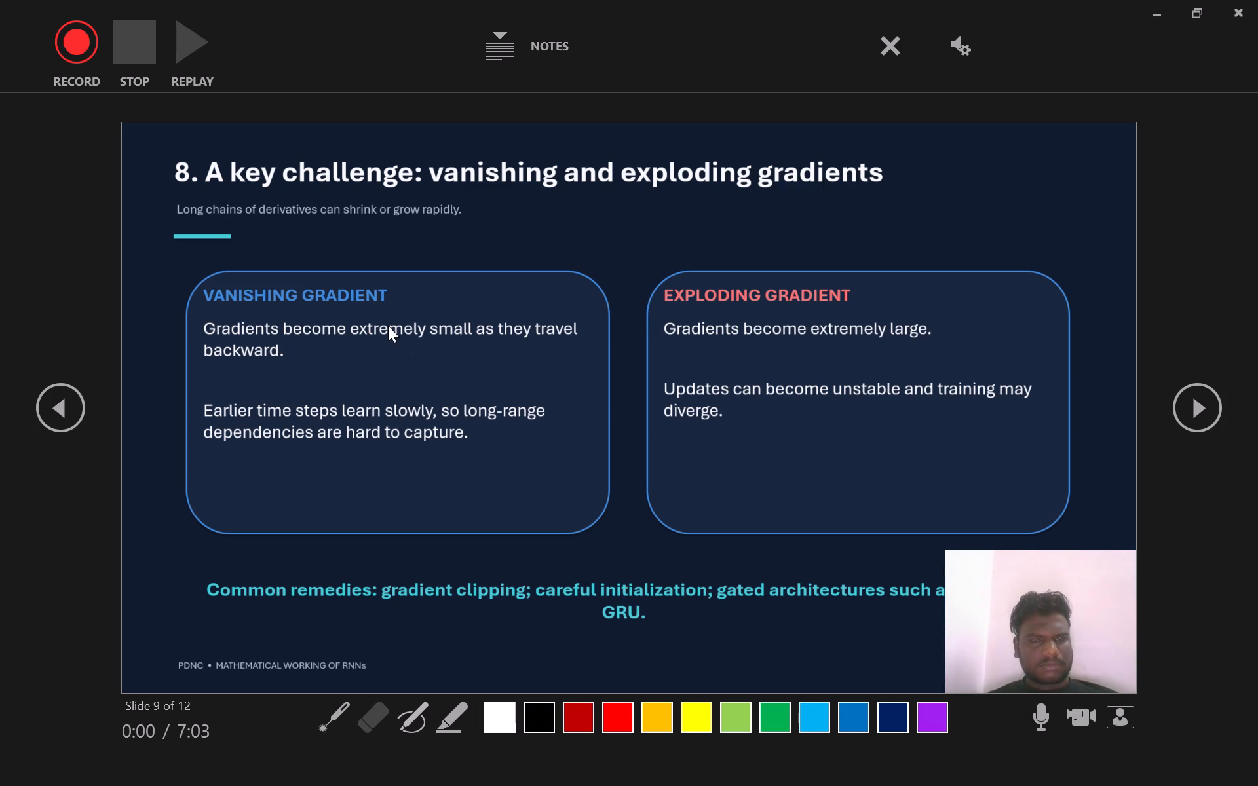
{"action": "scroll", "coordinate": [419, 501], "scroll_direction": "down", "scroll_amount": 1}
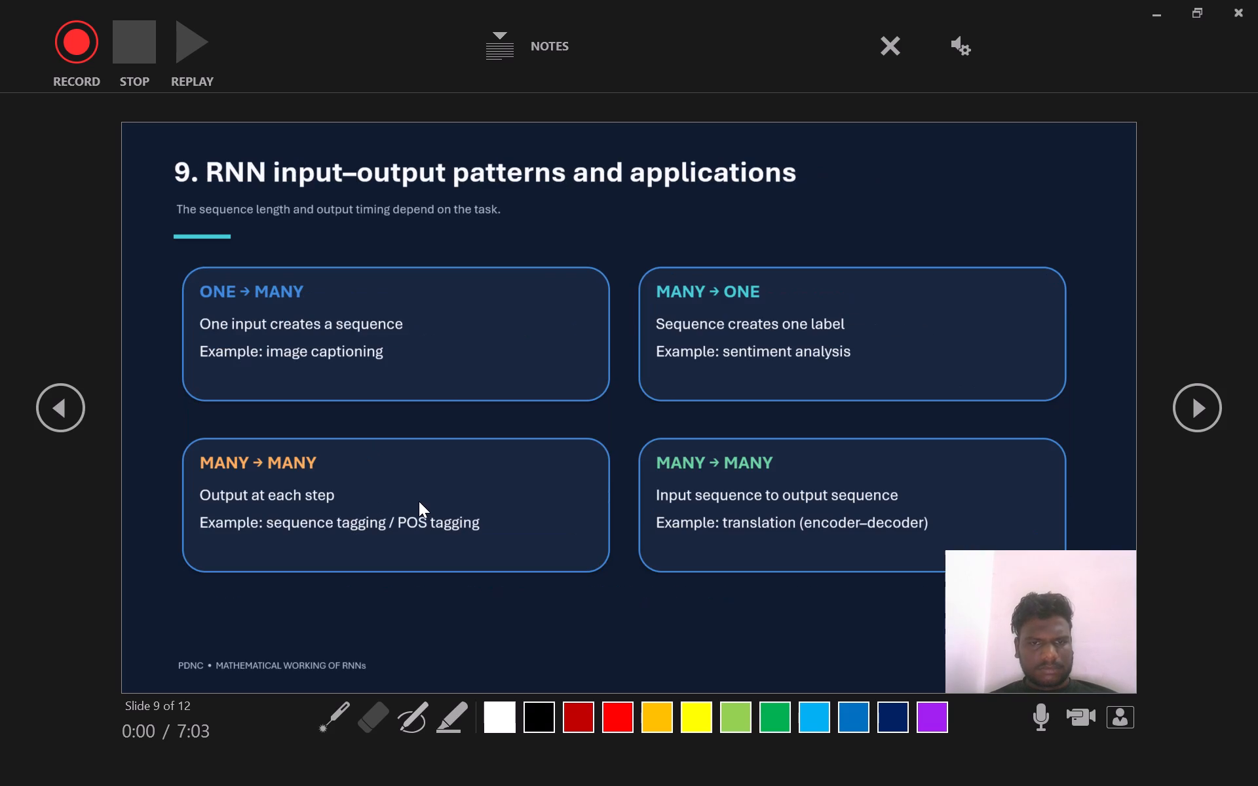
{"action": "scroll", "coordinate": [419, 501], "scroll_direction": "down", "scroll_amount": 1}
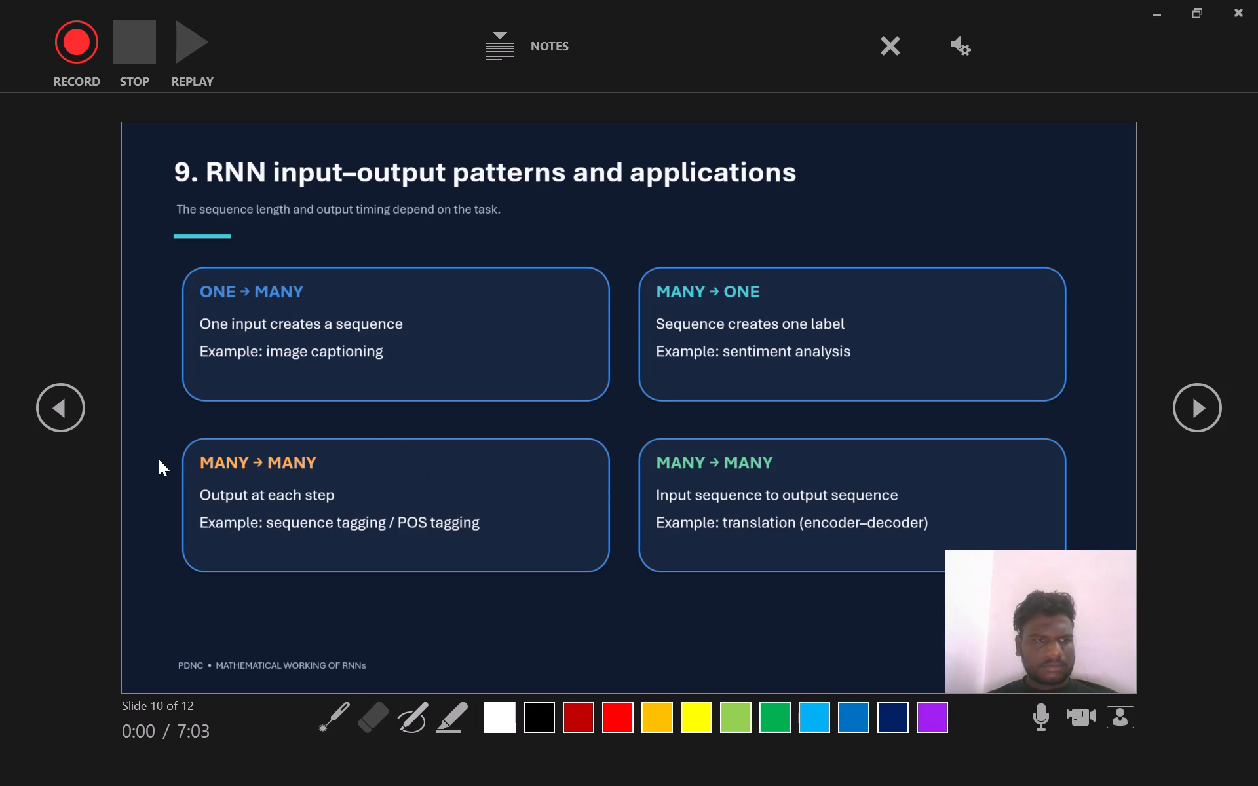
{"action": "left_click", "coordinate": [59, 400]}
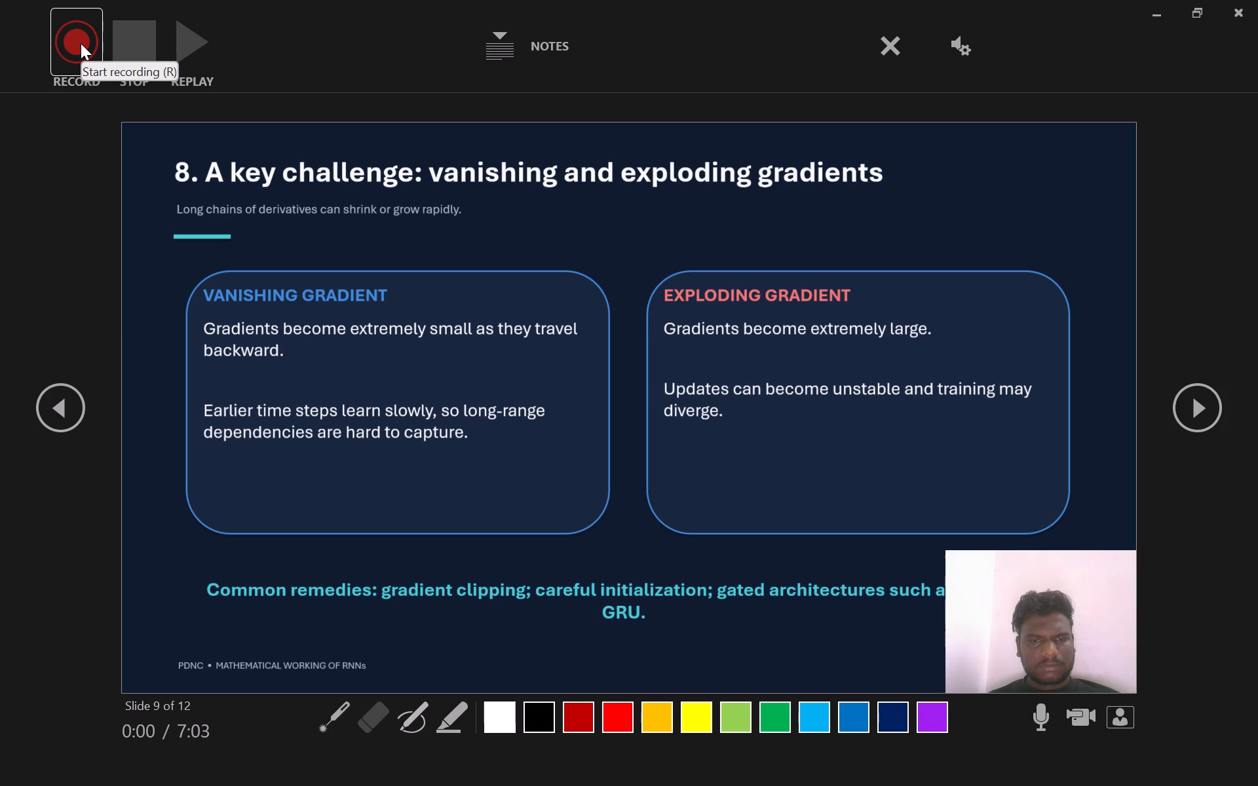
{"action": "left_click", "coordinate": [81, 43]}
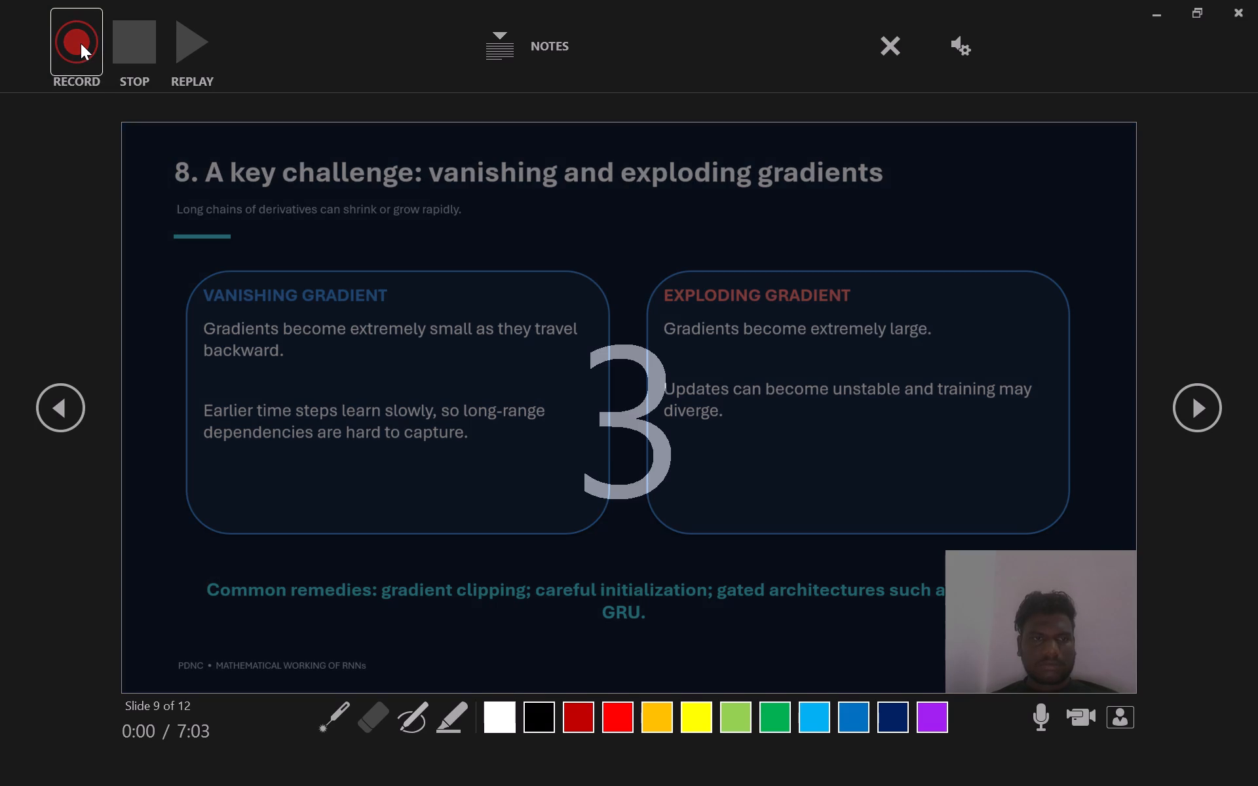
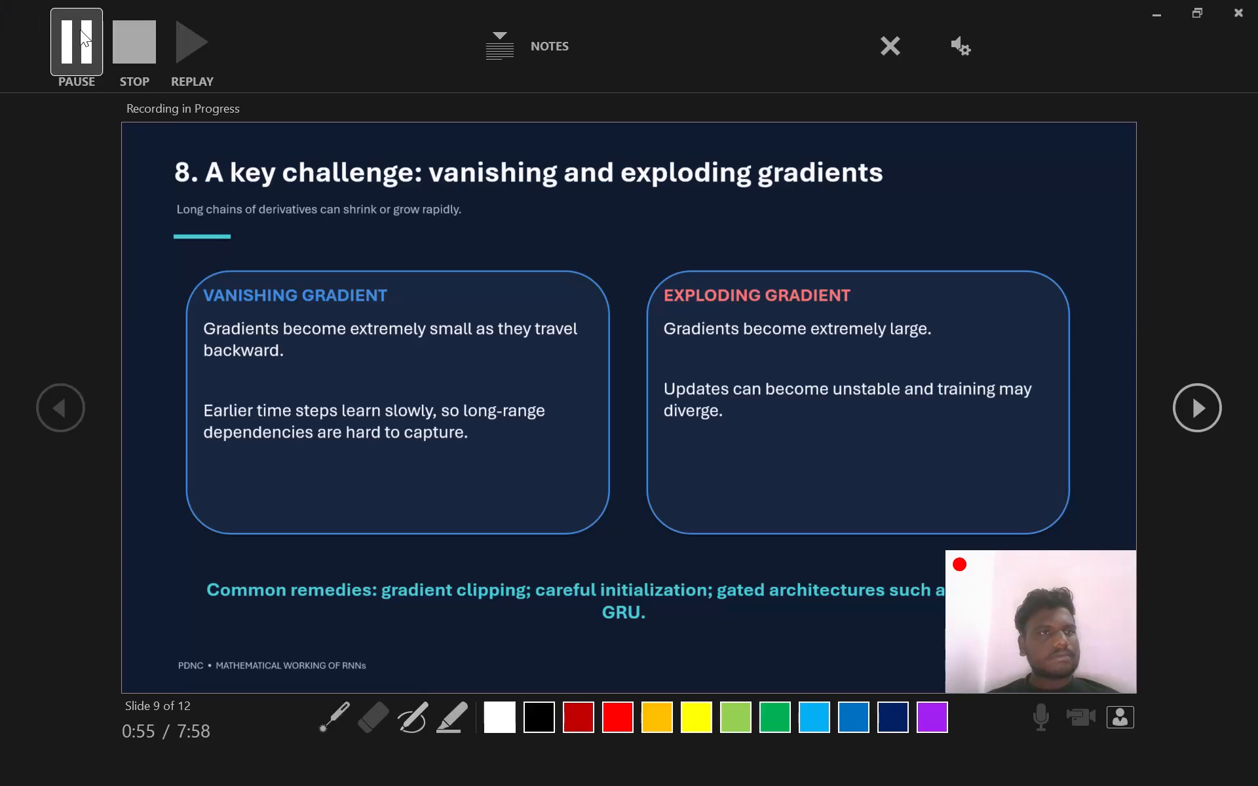
Stop the slide 9 narration recording and clear the recordings on the current slide only.
{"action": "left_click", "coordinate": [80, 29]}
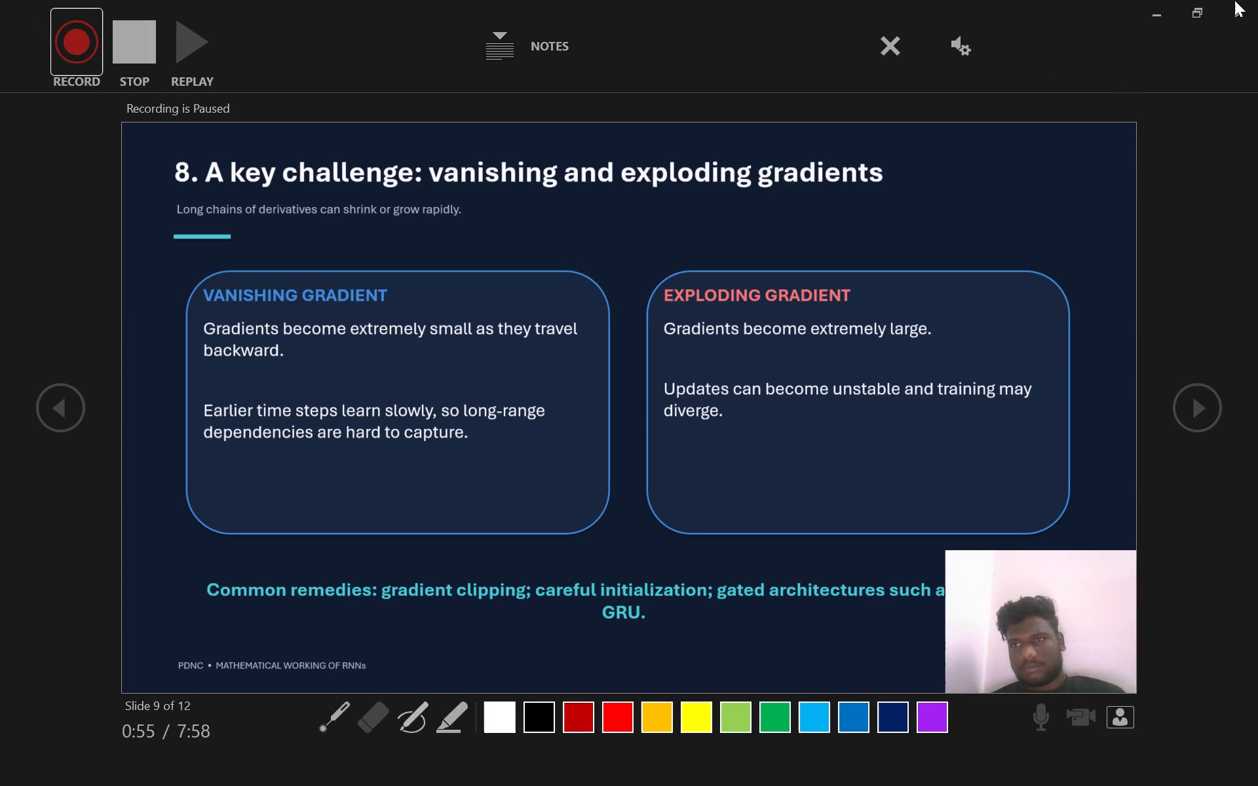
{"action": "left_click", "coordinate": [889, 43]}
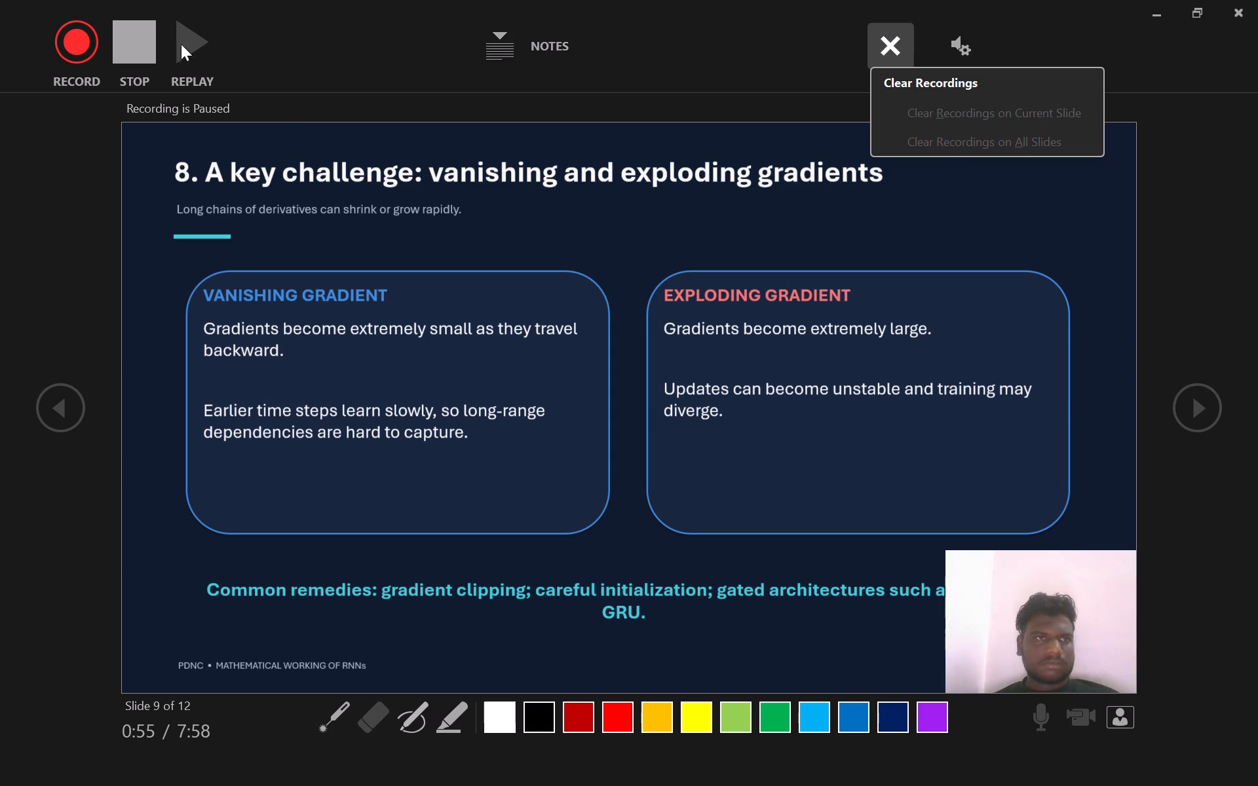
{"action": "left_click", "coordinate": [147, 32]}
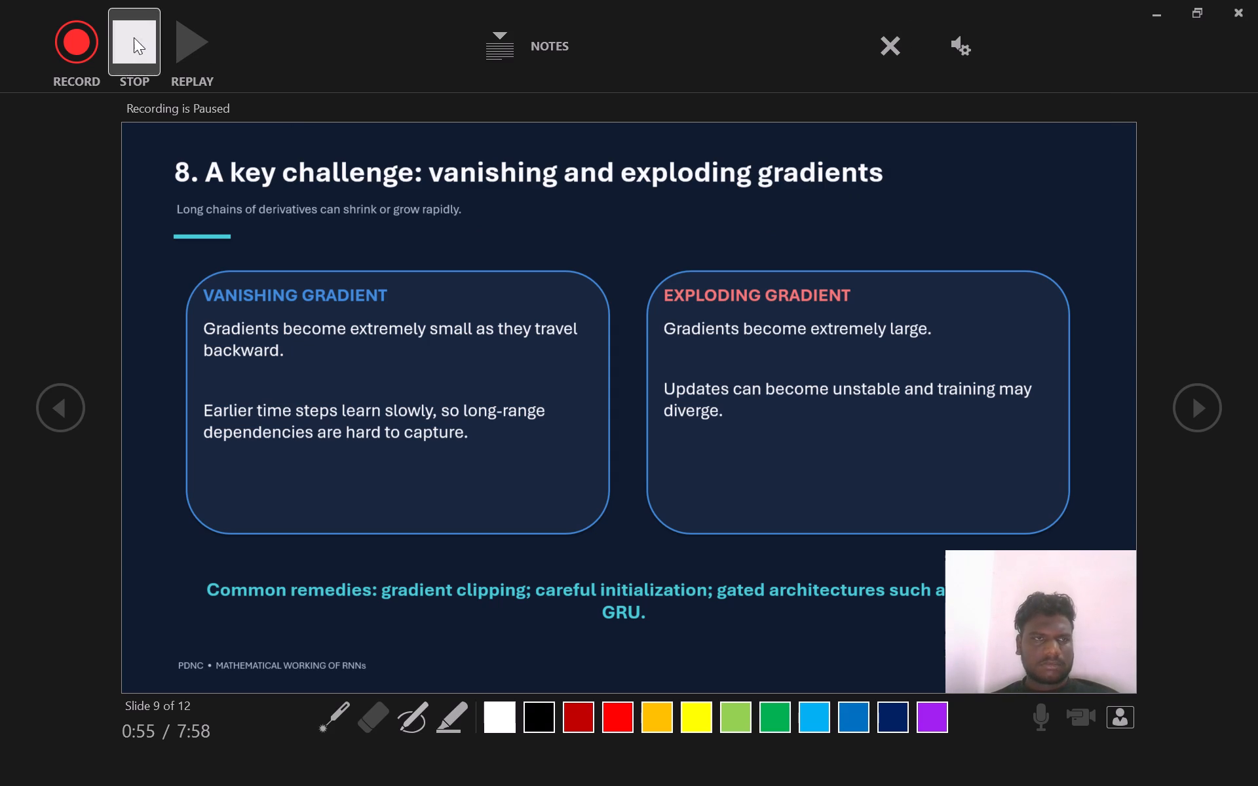
{"action": "left_click", "coordinate": [134, 37]}
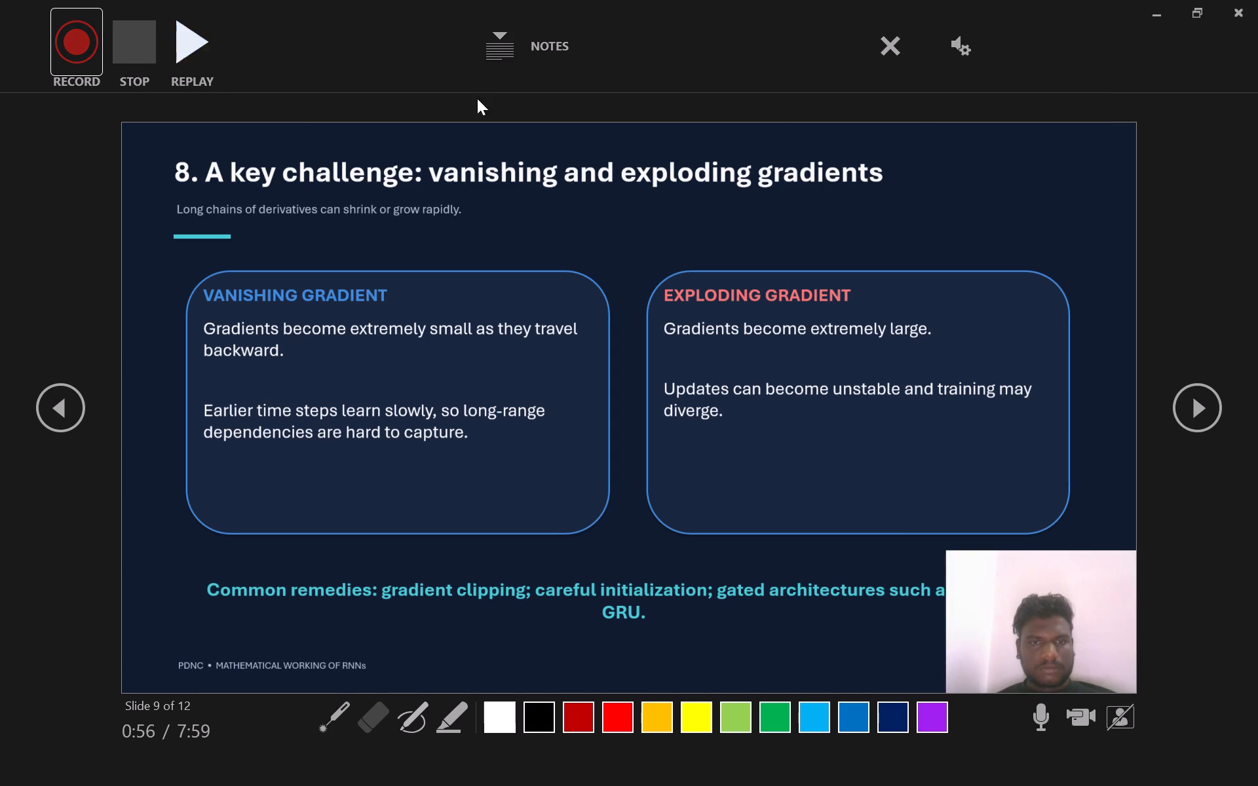
{"action": "left_click", "coordinate": [879, 44]}
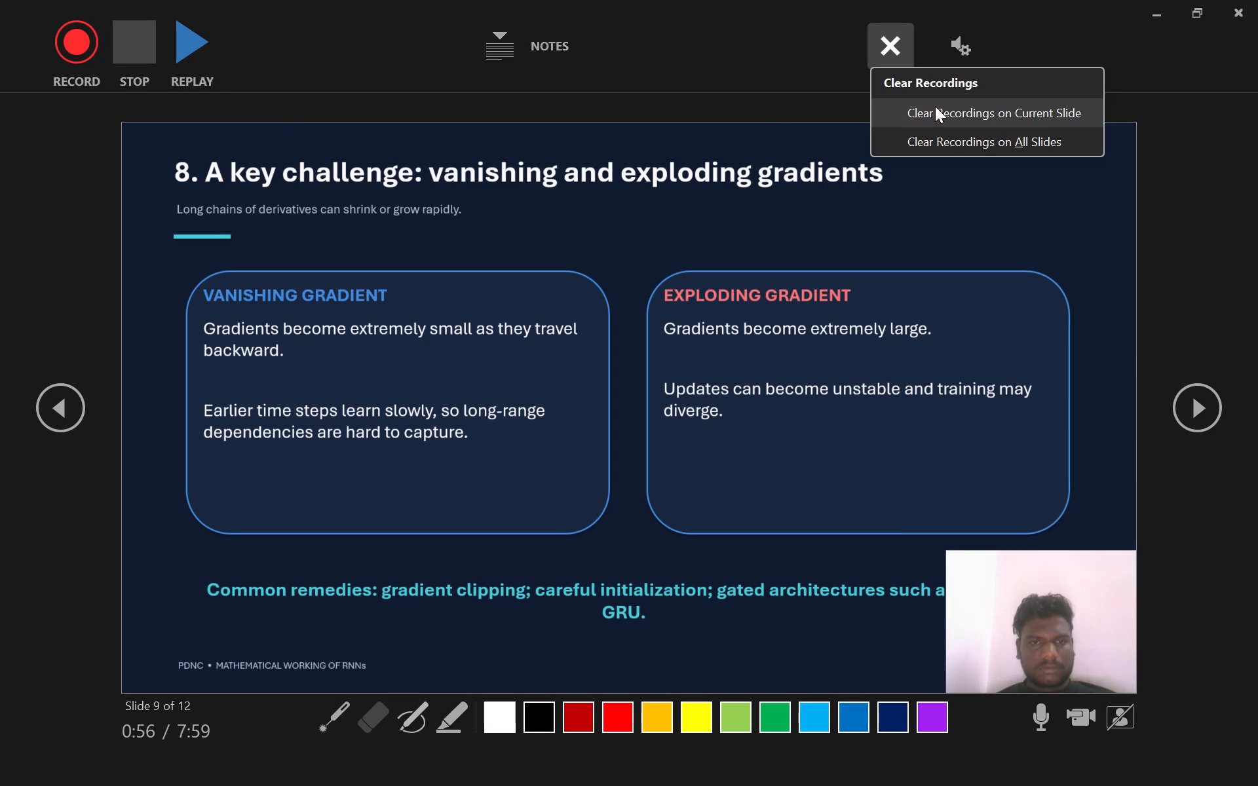
{"action": "left_click", "coordinate": [934, 106]}
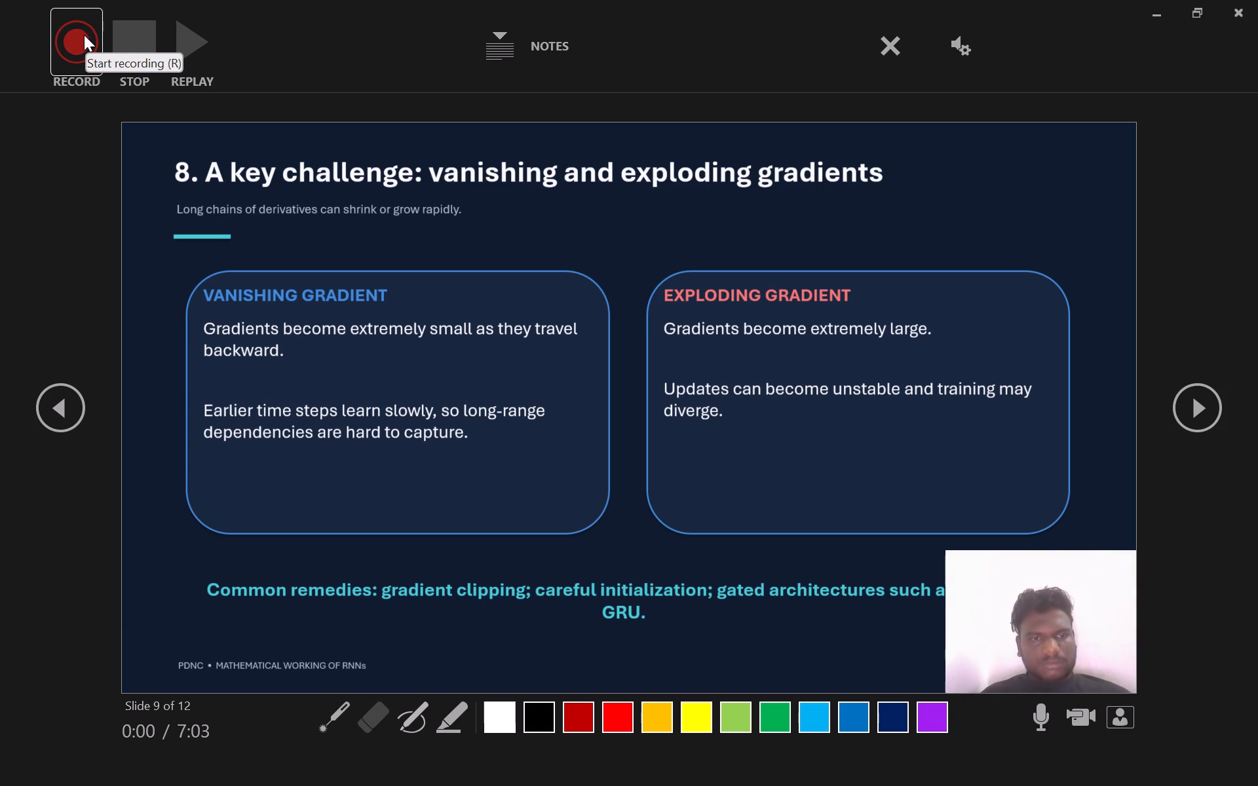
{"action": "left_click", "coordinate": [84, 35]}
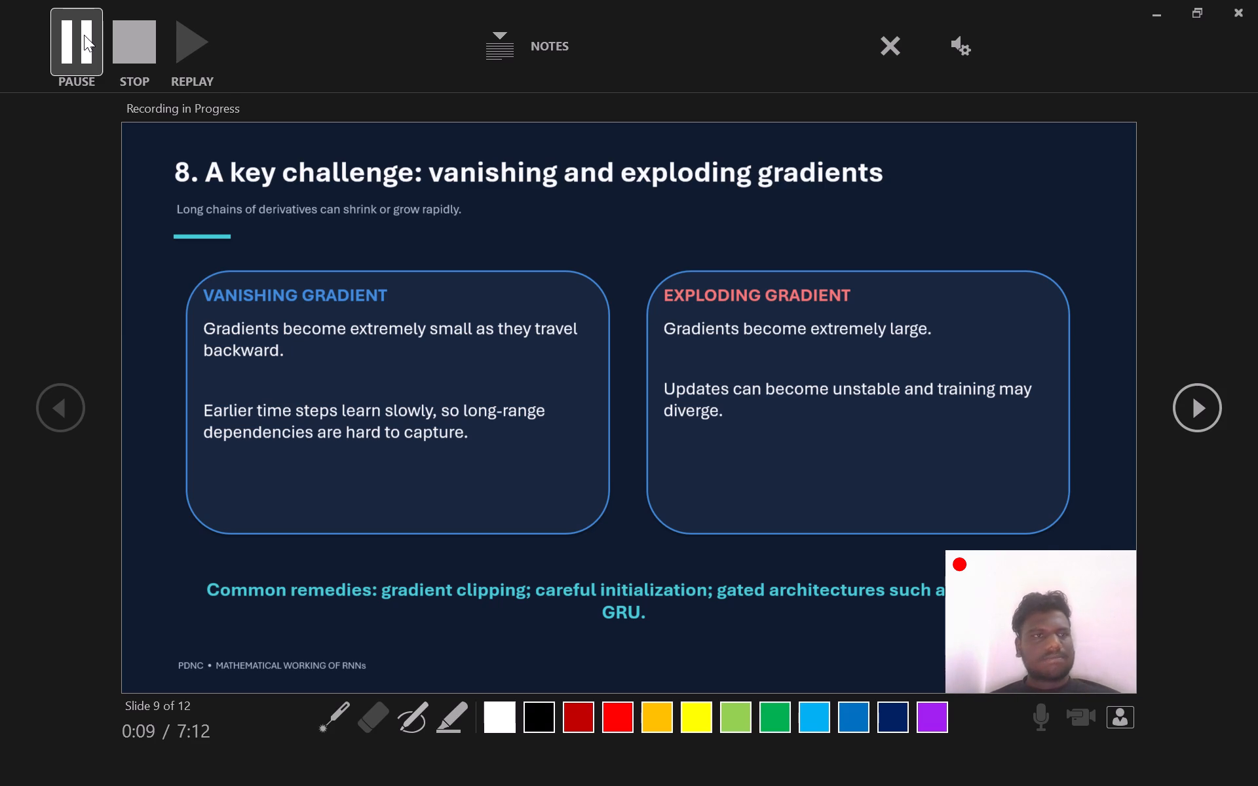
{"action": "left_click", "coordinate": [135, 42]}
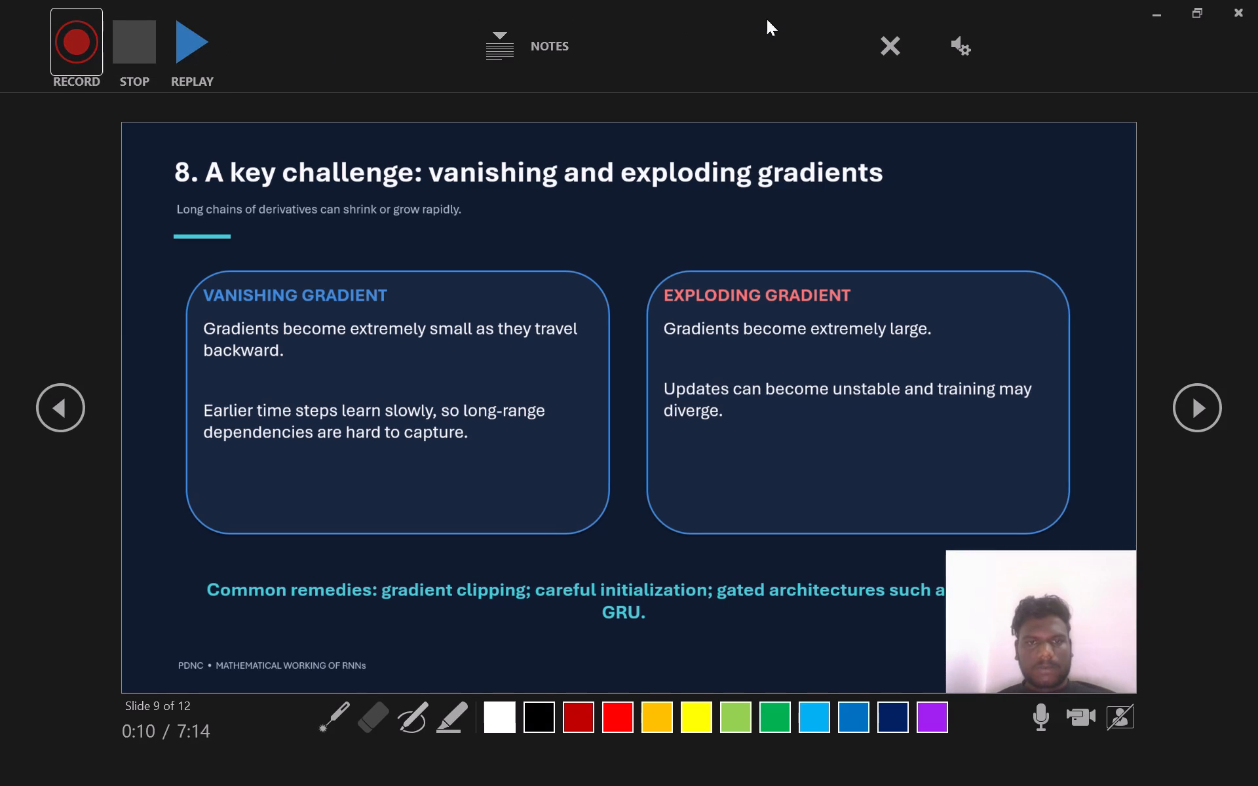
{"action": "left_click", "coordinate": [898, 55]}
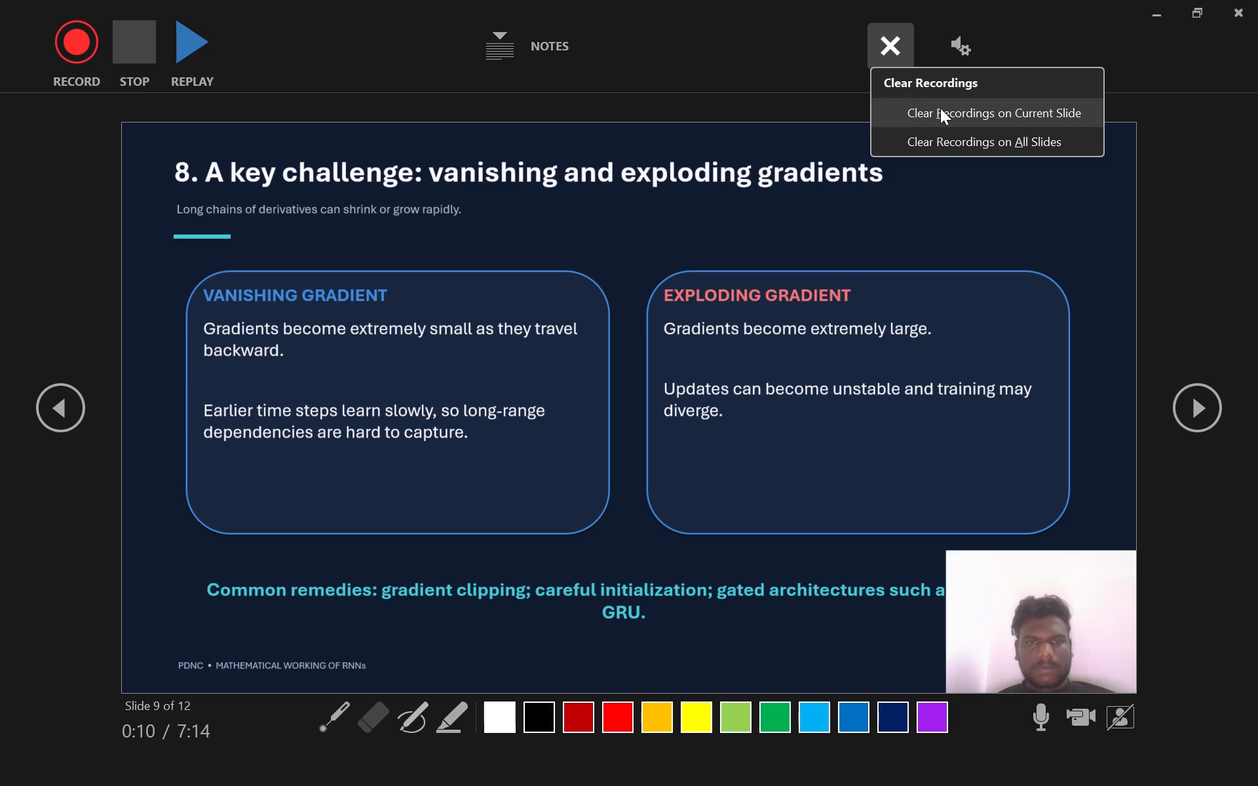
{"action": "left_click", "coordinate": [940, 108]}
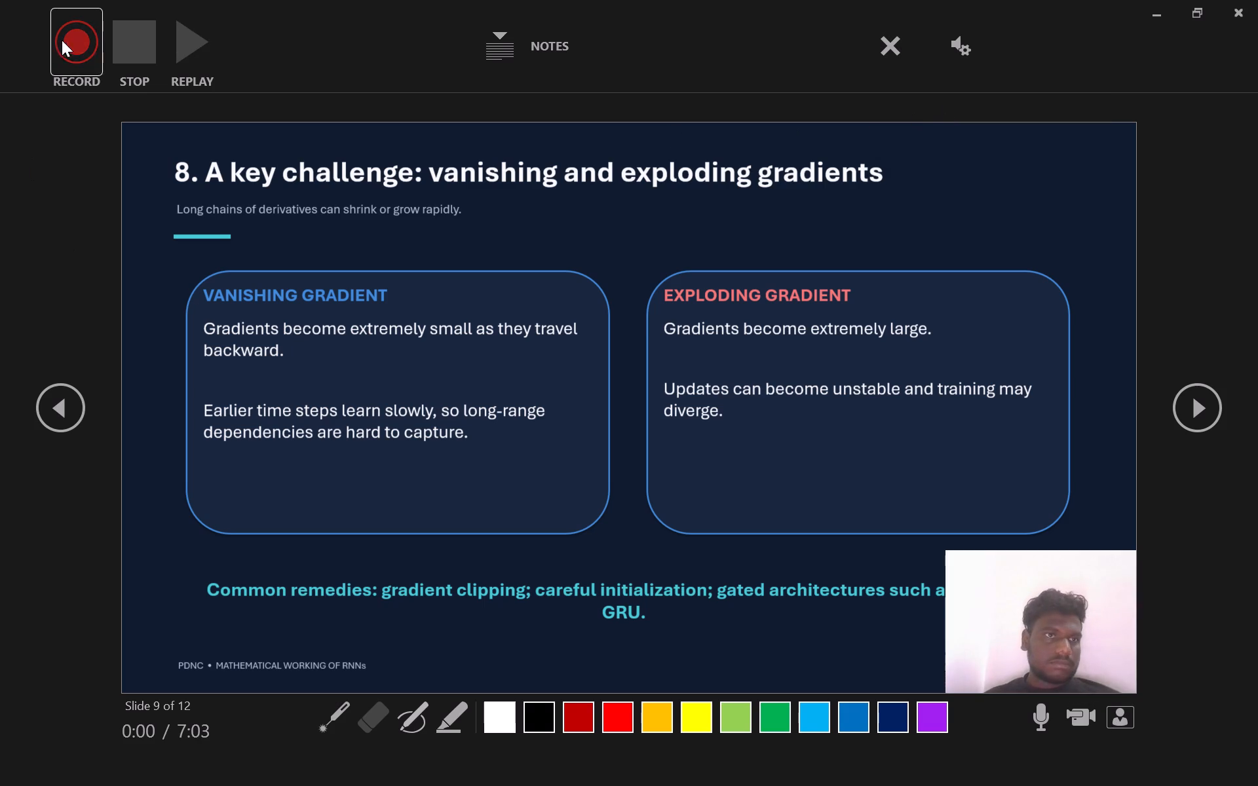
Start a new webcam narration recording on slide 9, "A key challenge: vanishing and exploding gradients".
{"action": "left_click", "coordinate": [71, 45]}
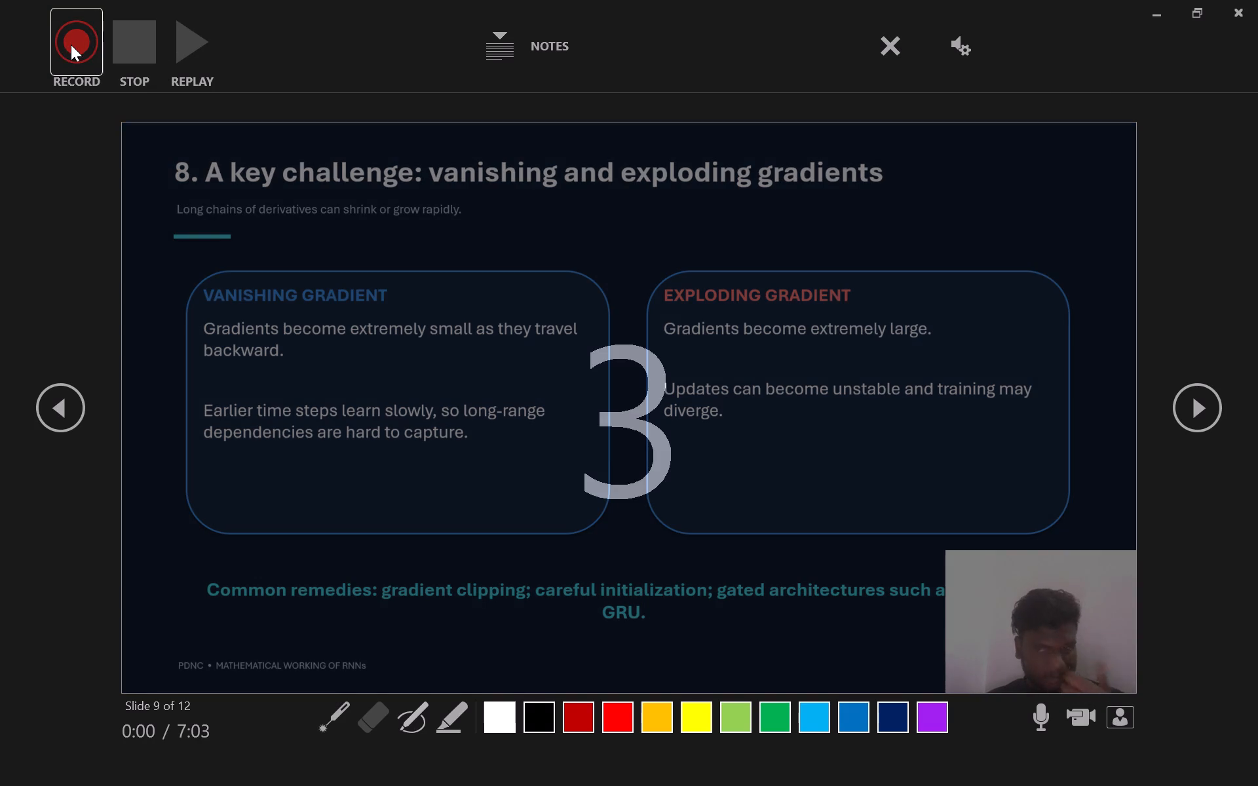
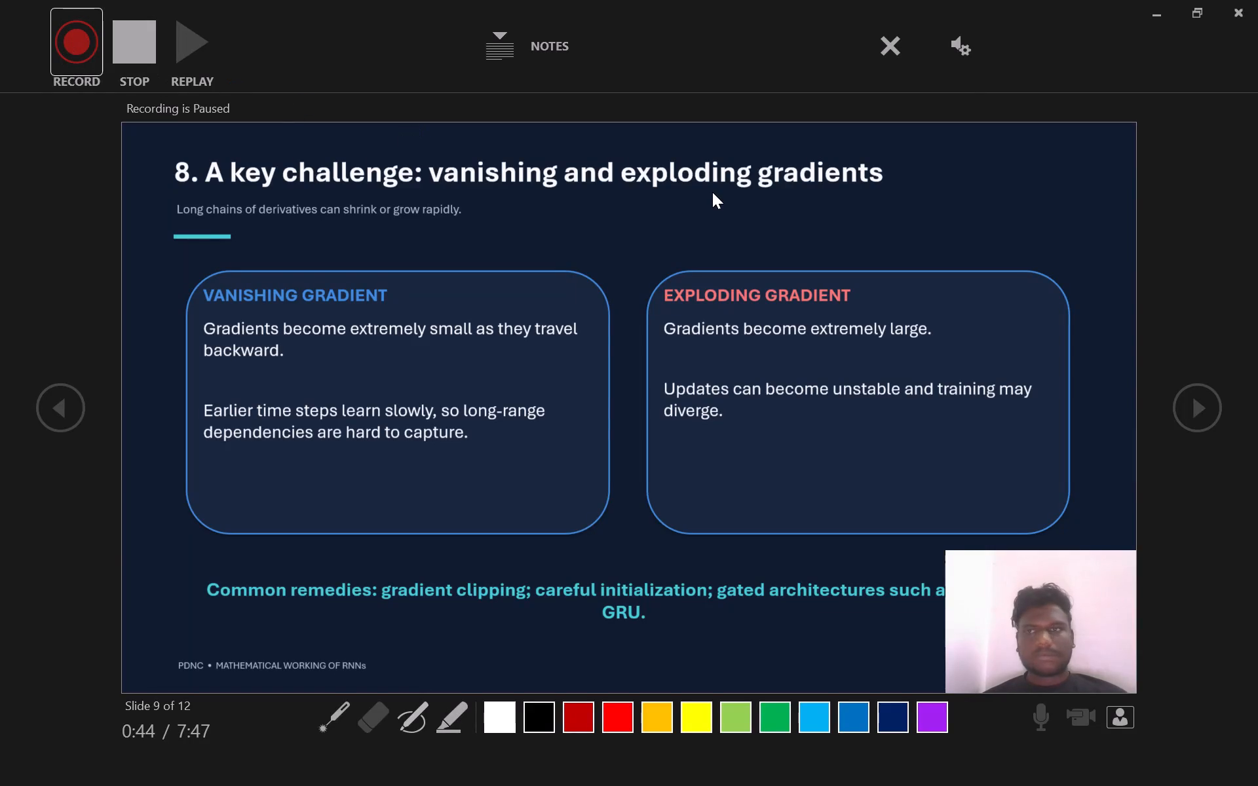
End the slide 9 narration recording and return to the normal slide editing view.
{"action": "left_click", "coordinate": [1230, 14]}
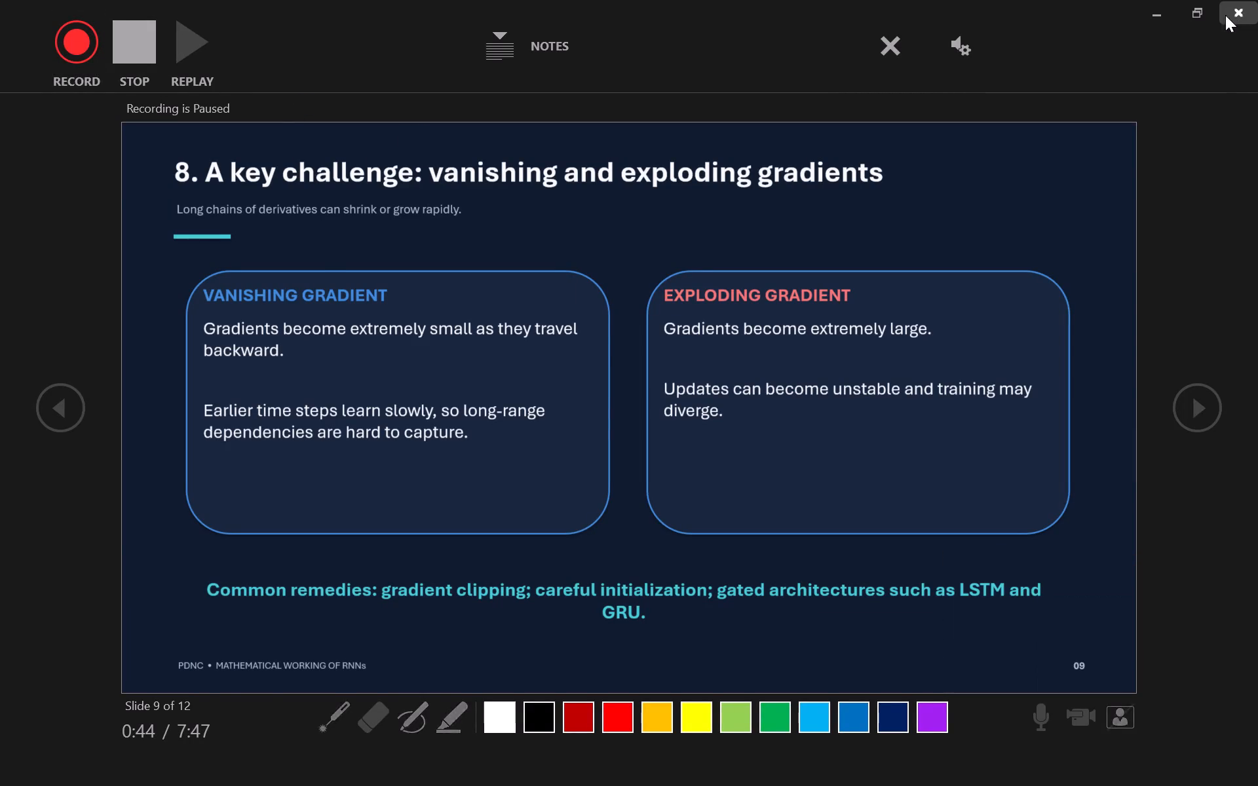
Start a webcam narration recording on slide 10, "RNN input–output patterns and applications".
{"action": "left_click", "coordinate": [100, 552]}
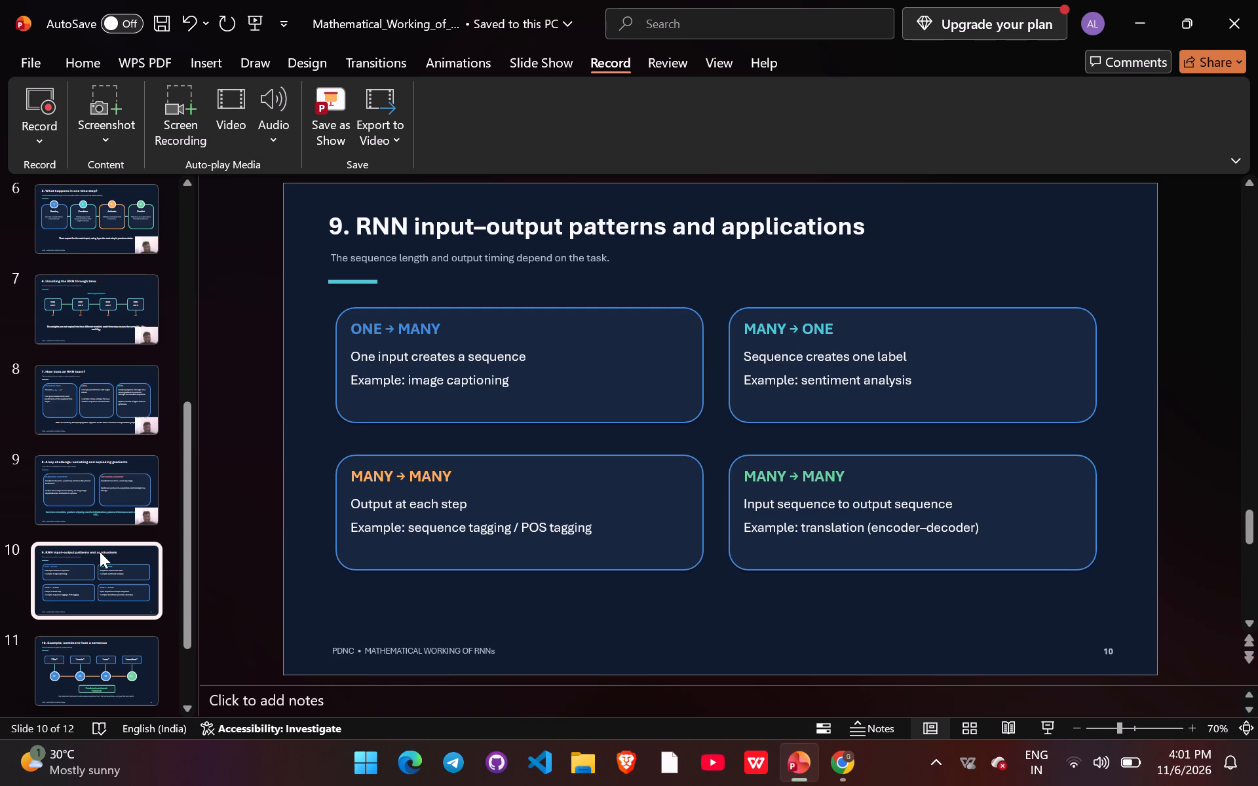
{"action": "left_click", "coordinate": [22, 99]}
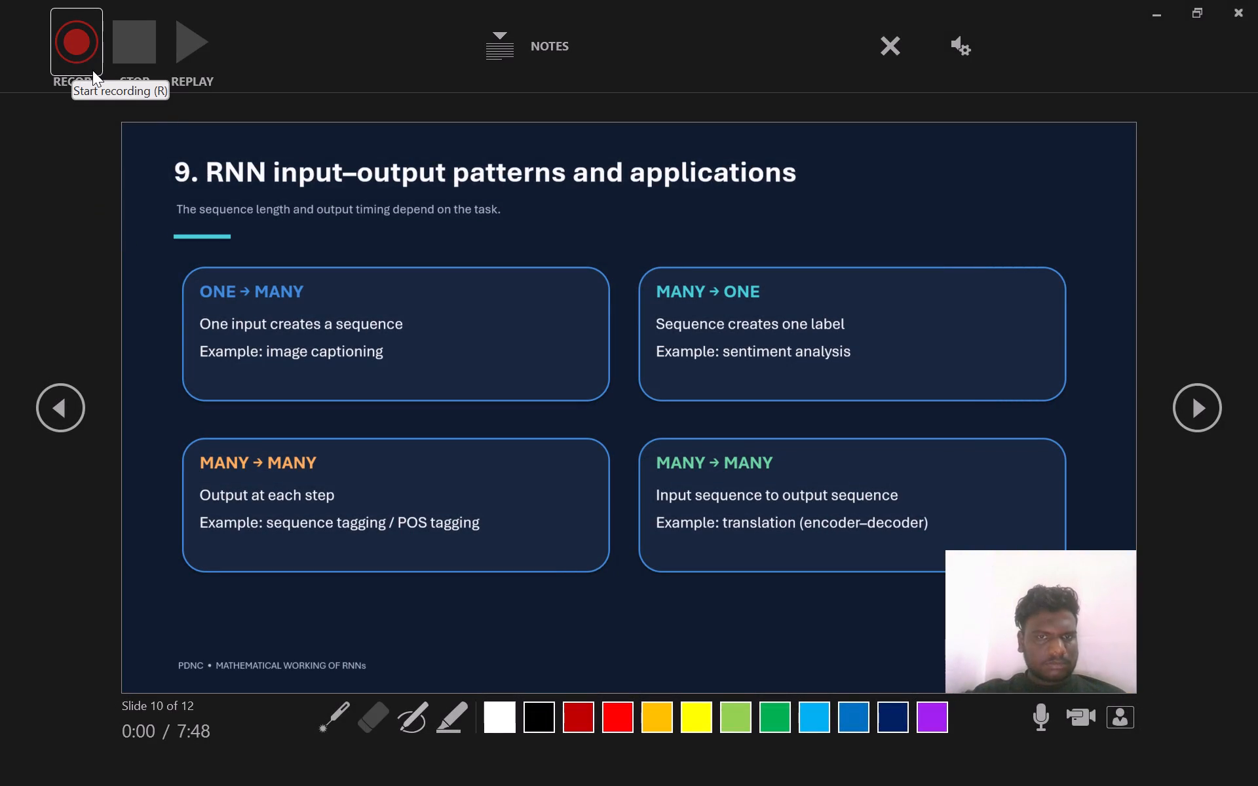
{"action": "left_click", "coordinate": [72, 34]}
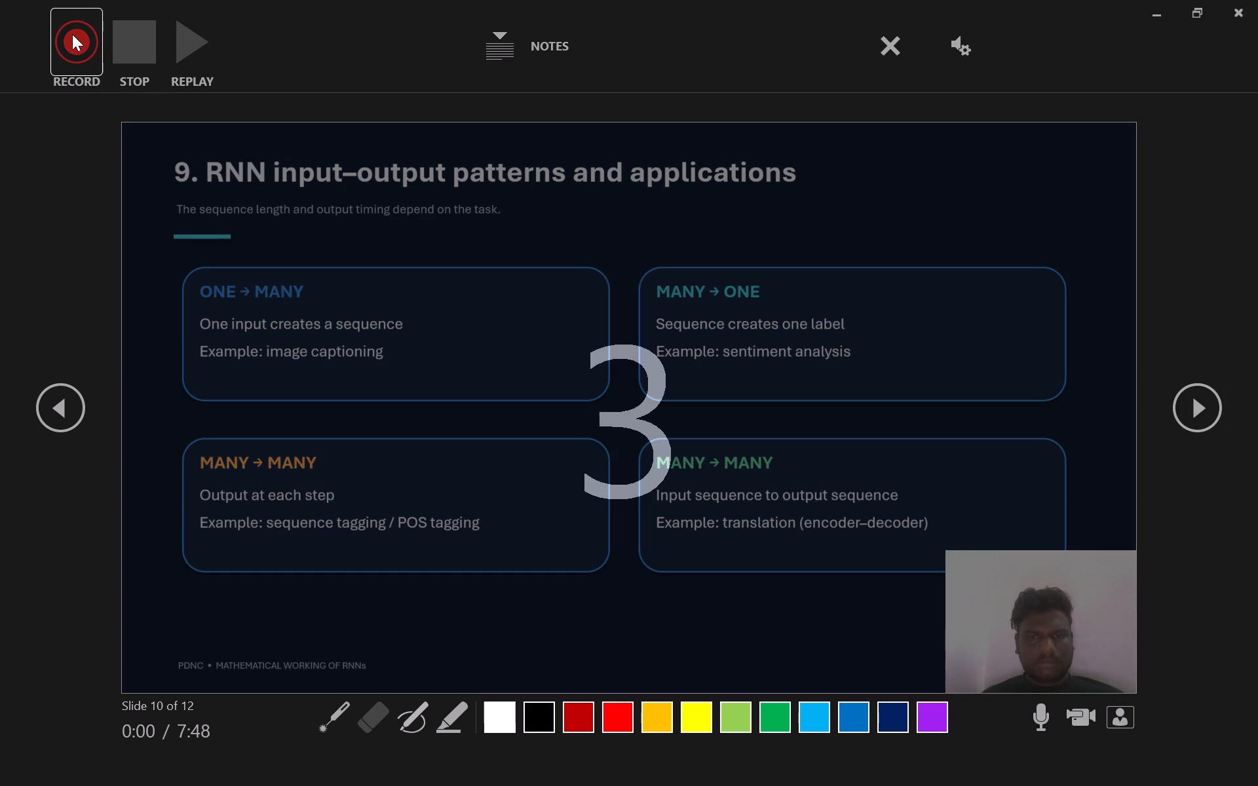
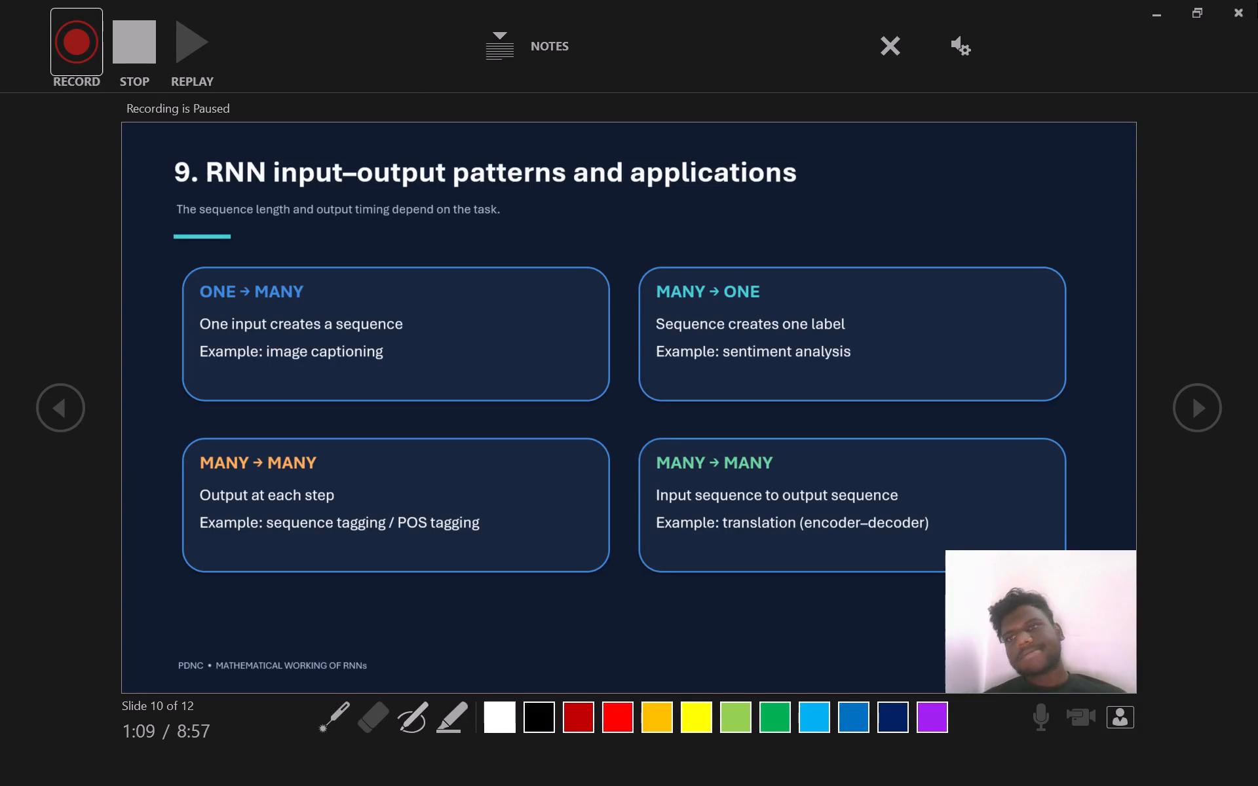
End the slide 10 narration recording and return to the normal slide editing view.
{"action": "left_click", "coordinate": [1240, 12]}
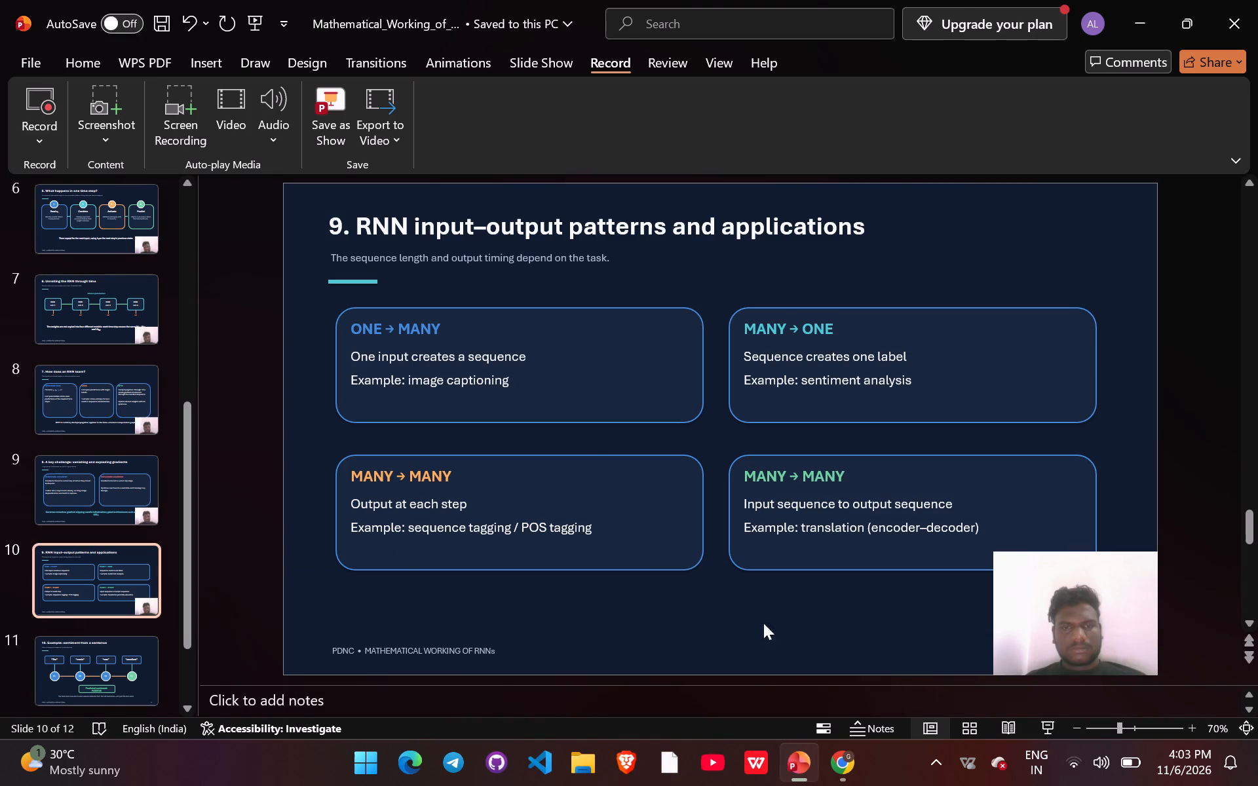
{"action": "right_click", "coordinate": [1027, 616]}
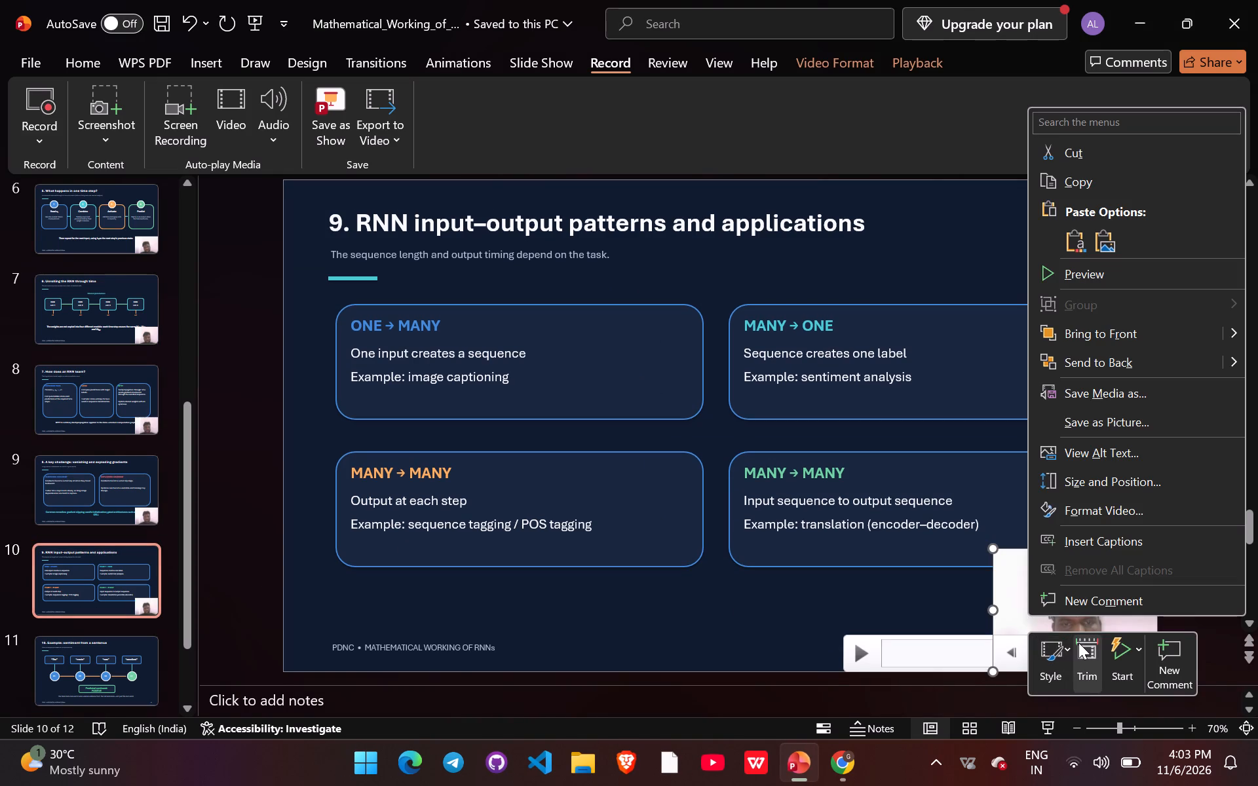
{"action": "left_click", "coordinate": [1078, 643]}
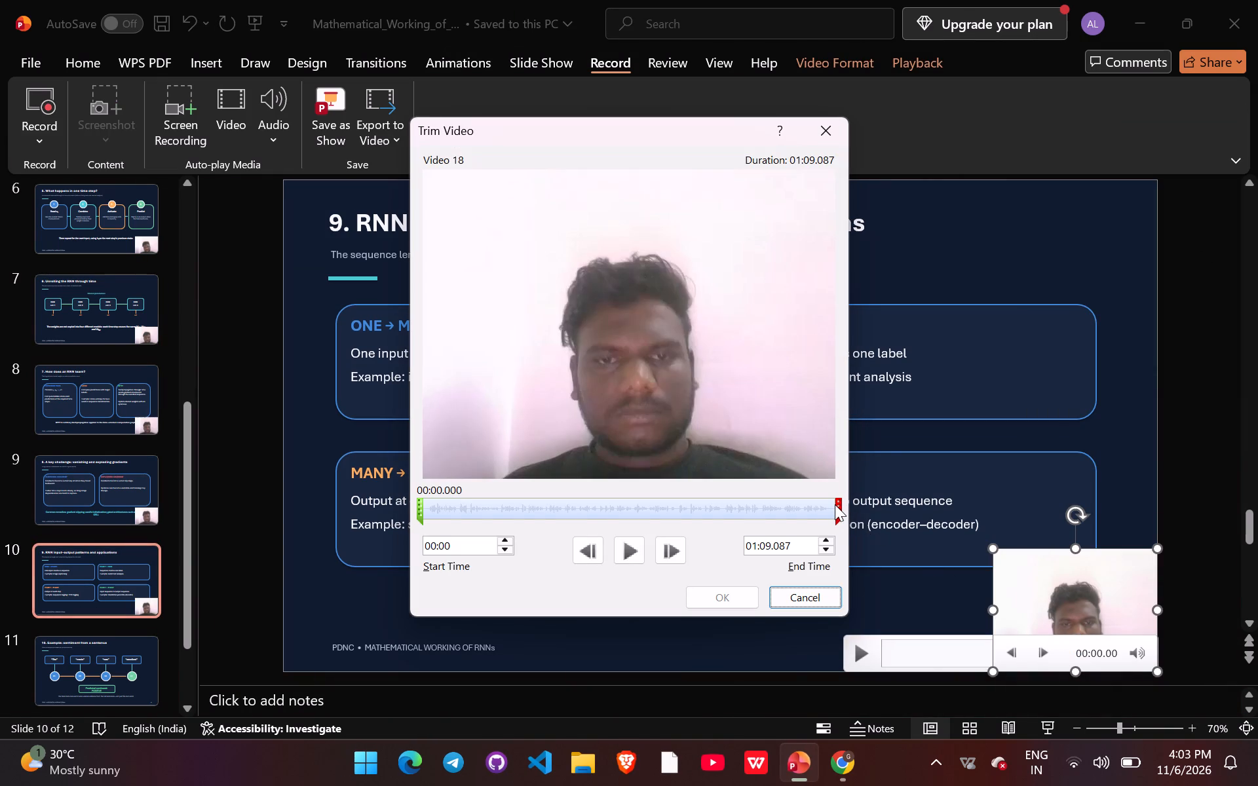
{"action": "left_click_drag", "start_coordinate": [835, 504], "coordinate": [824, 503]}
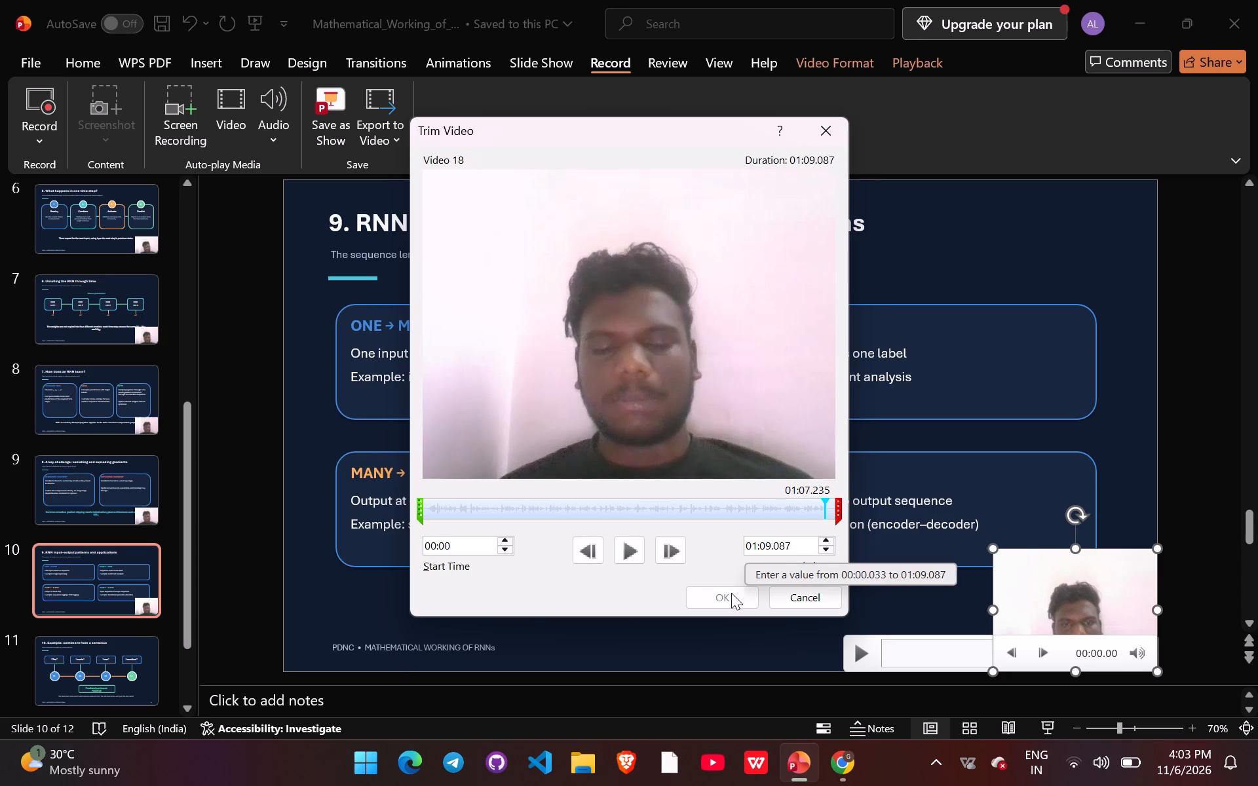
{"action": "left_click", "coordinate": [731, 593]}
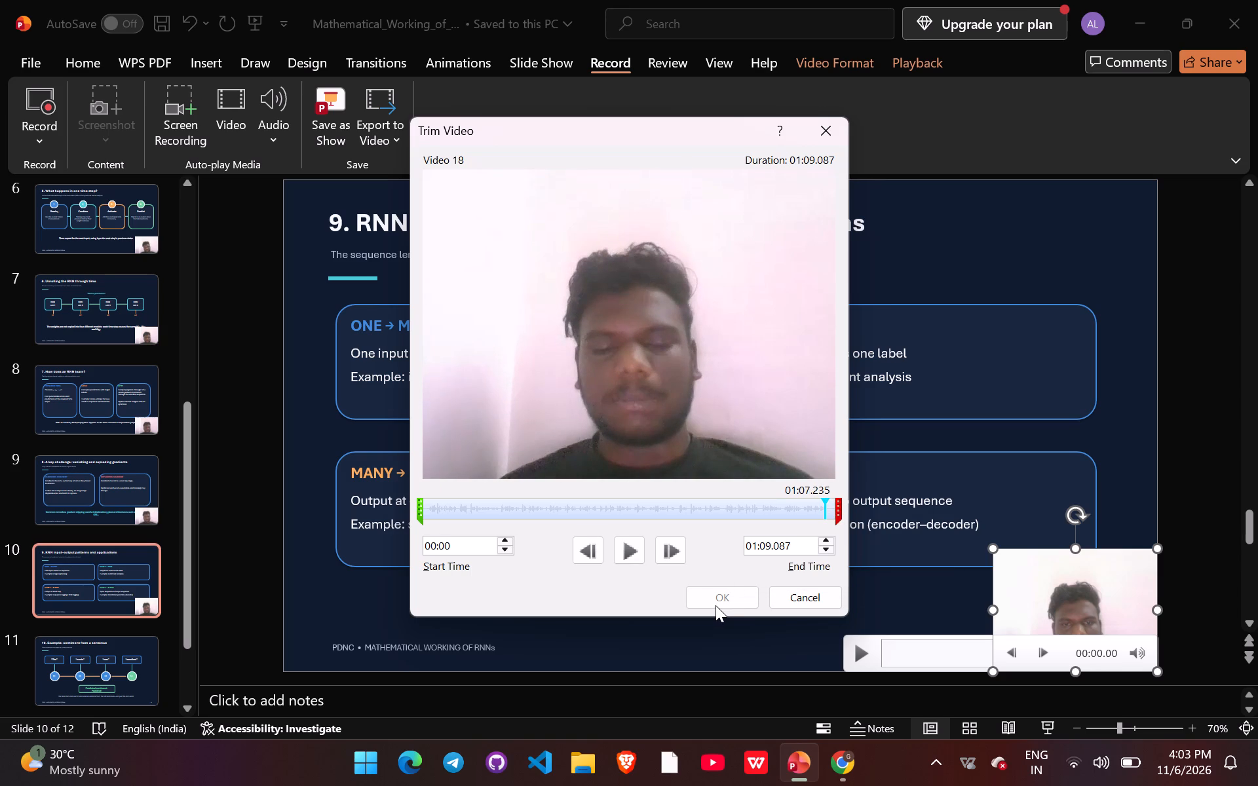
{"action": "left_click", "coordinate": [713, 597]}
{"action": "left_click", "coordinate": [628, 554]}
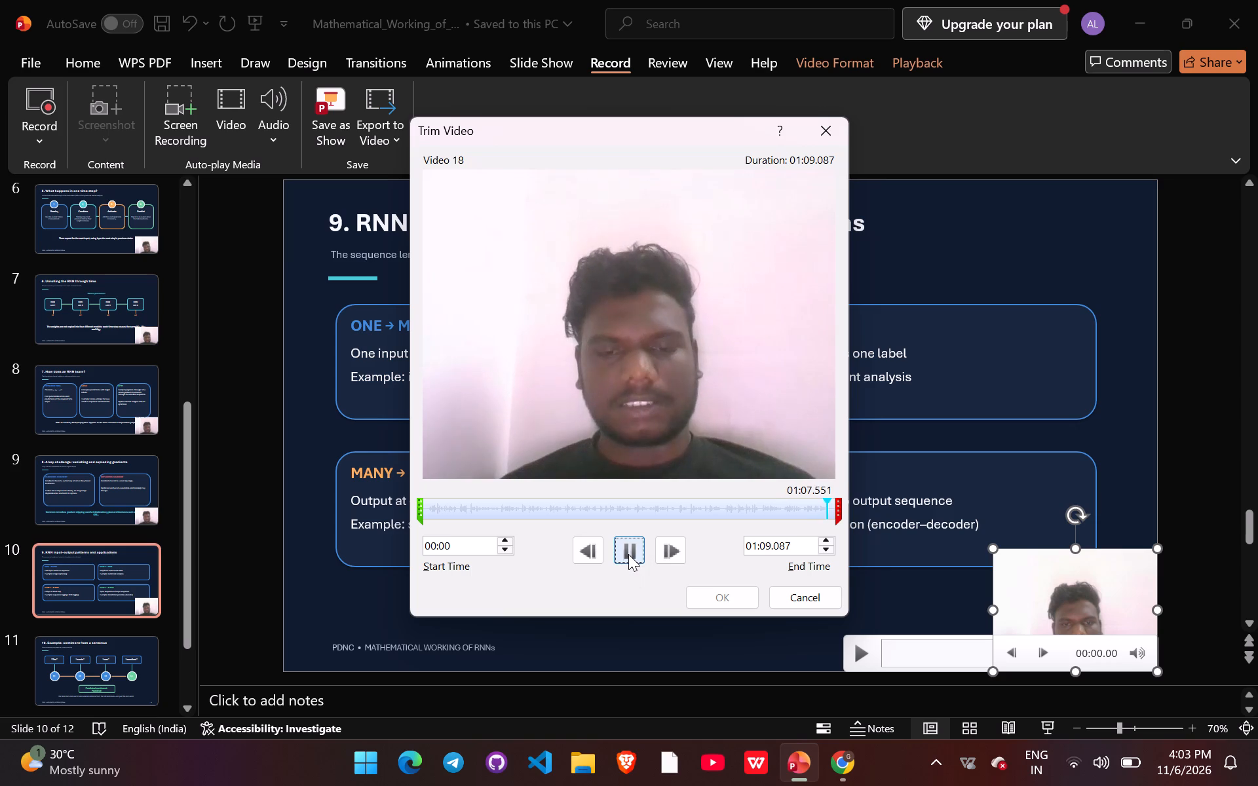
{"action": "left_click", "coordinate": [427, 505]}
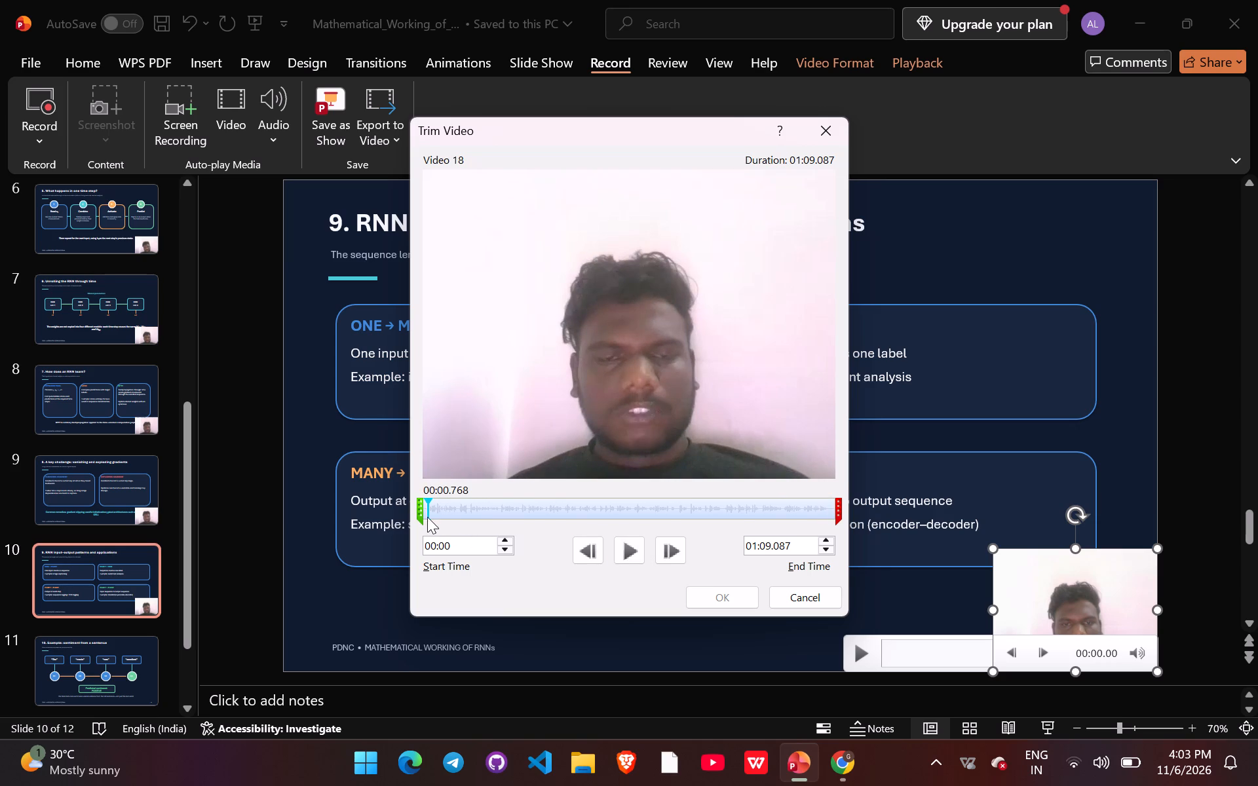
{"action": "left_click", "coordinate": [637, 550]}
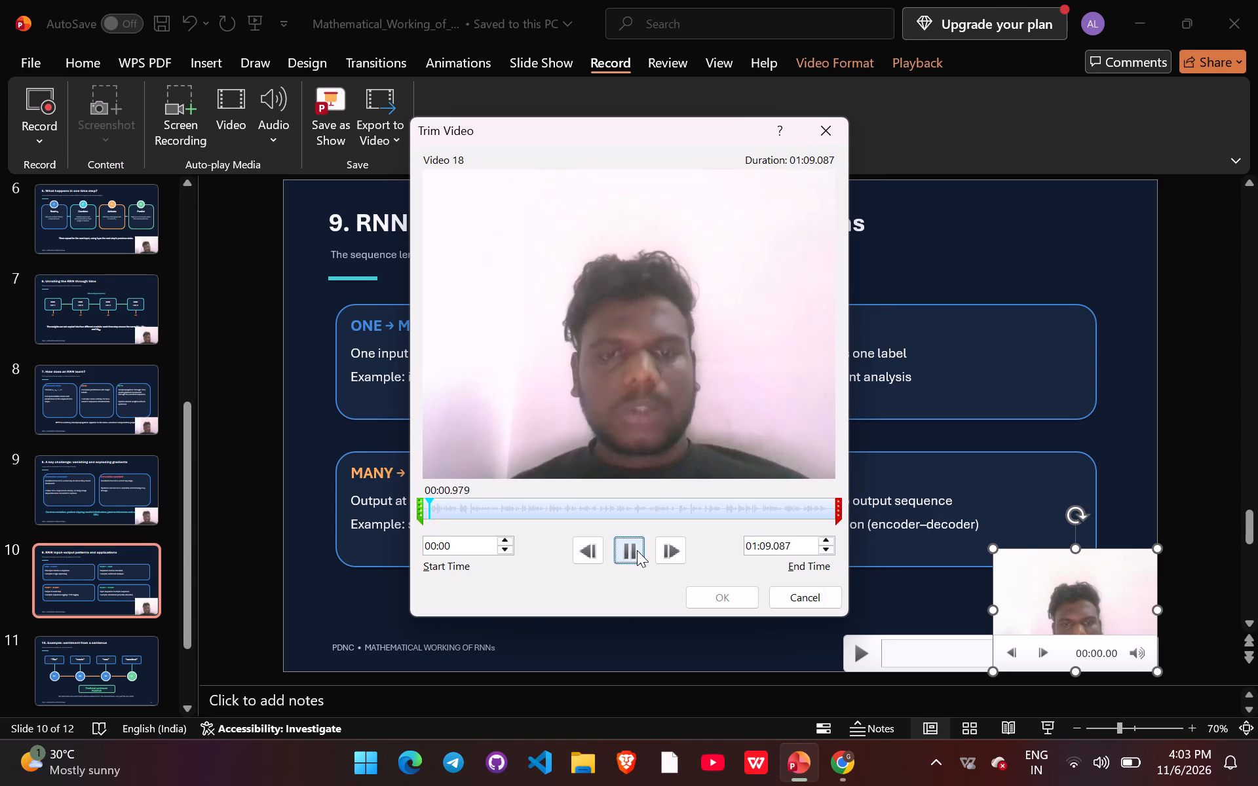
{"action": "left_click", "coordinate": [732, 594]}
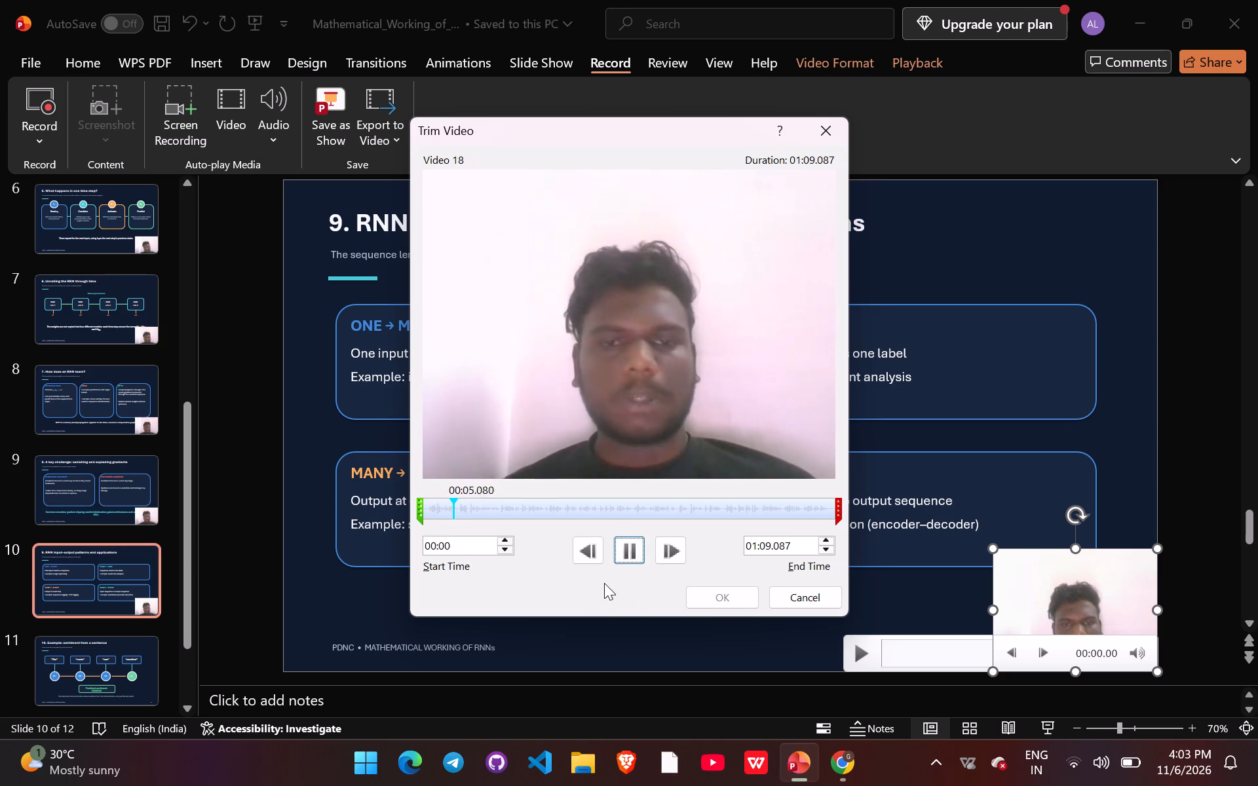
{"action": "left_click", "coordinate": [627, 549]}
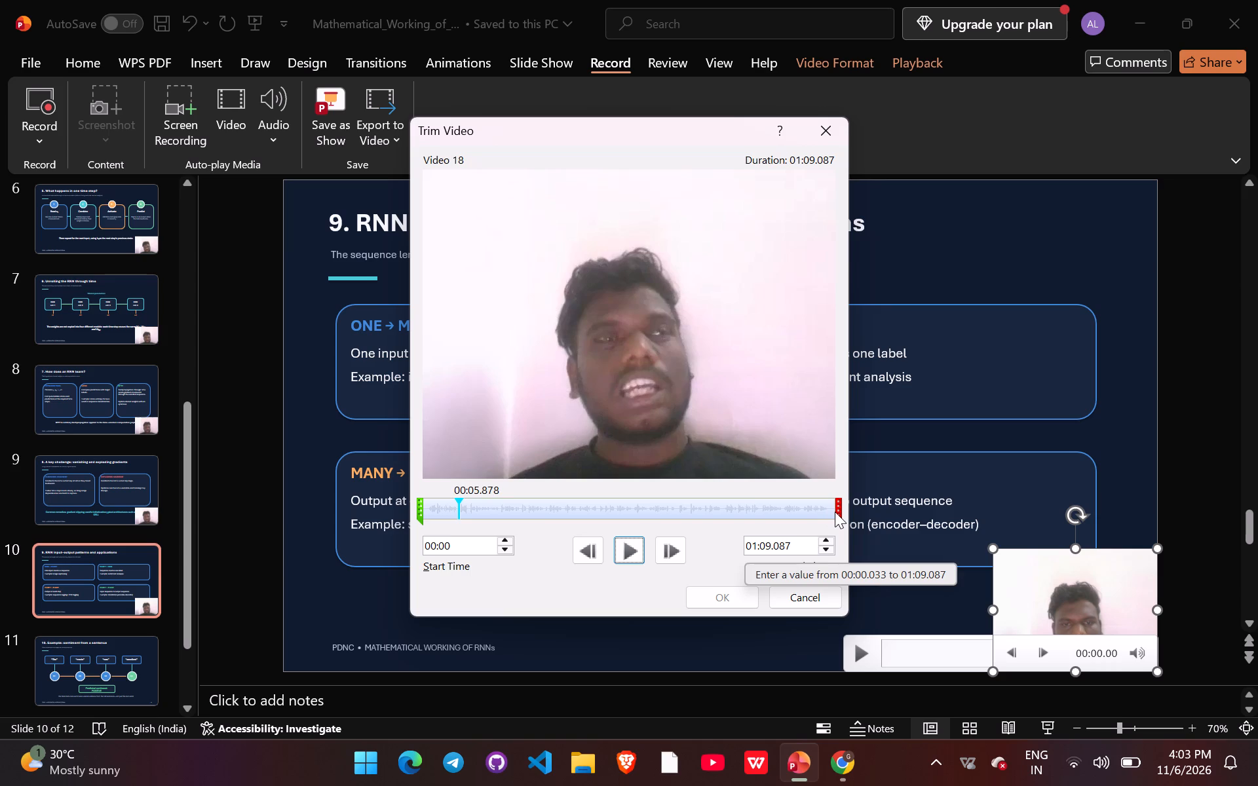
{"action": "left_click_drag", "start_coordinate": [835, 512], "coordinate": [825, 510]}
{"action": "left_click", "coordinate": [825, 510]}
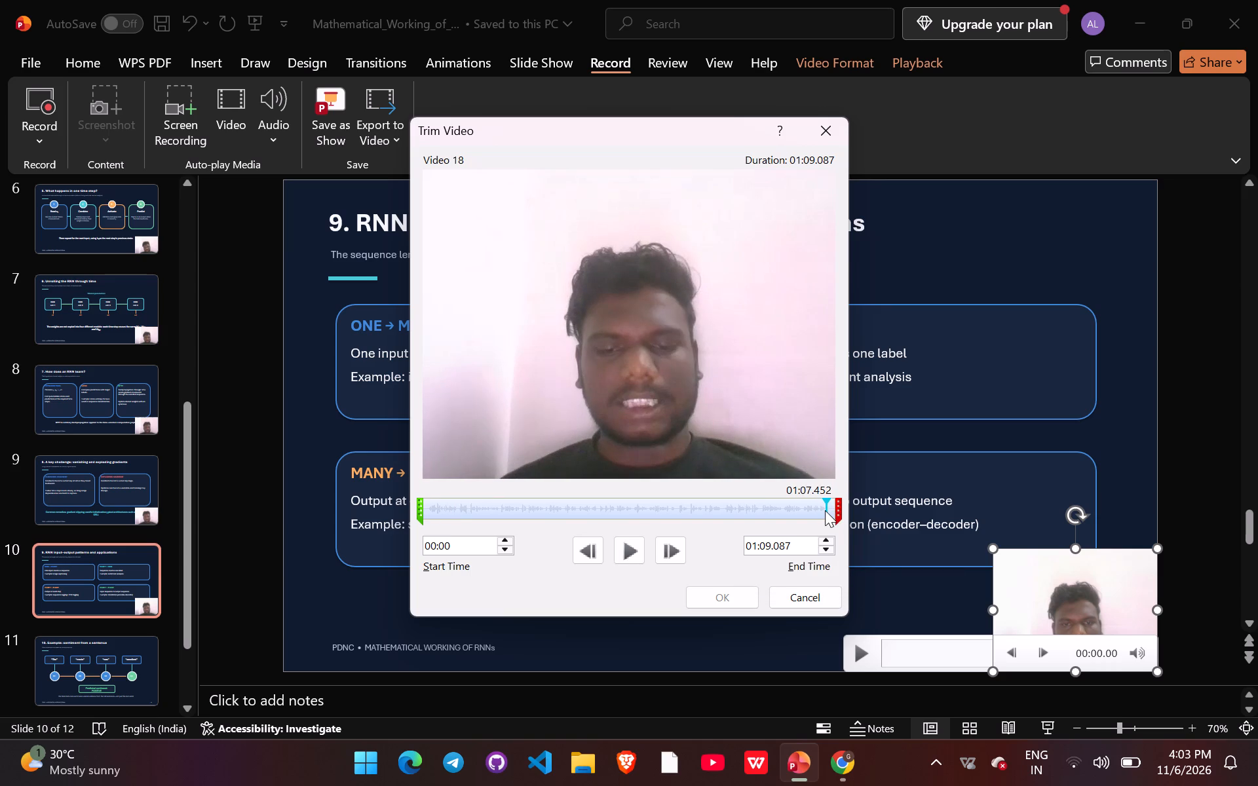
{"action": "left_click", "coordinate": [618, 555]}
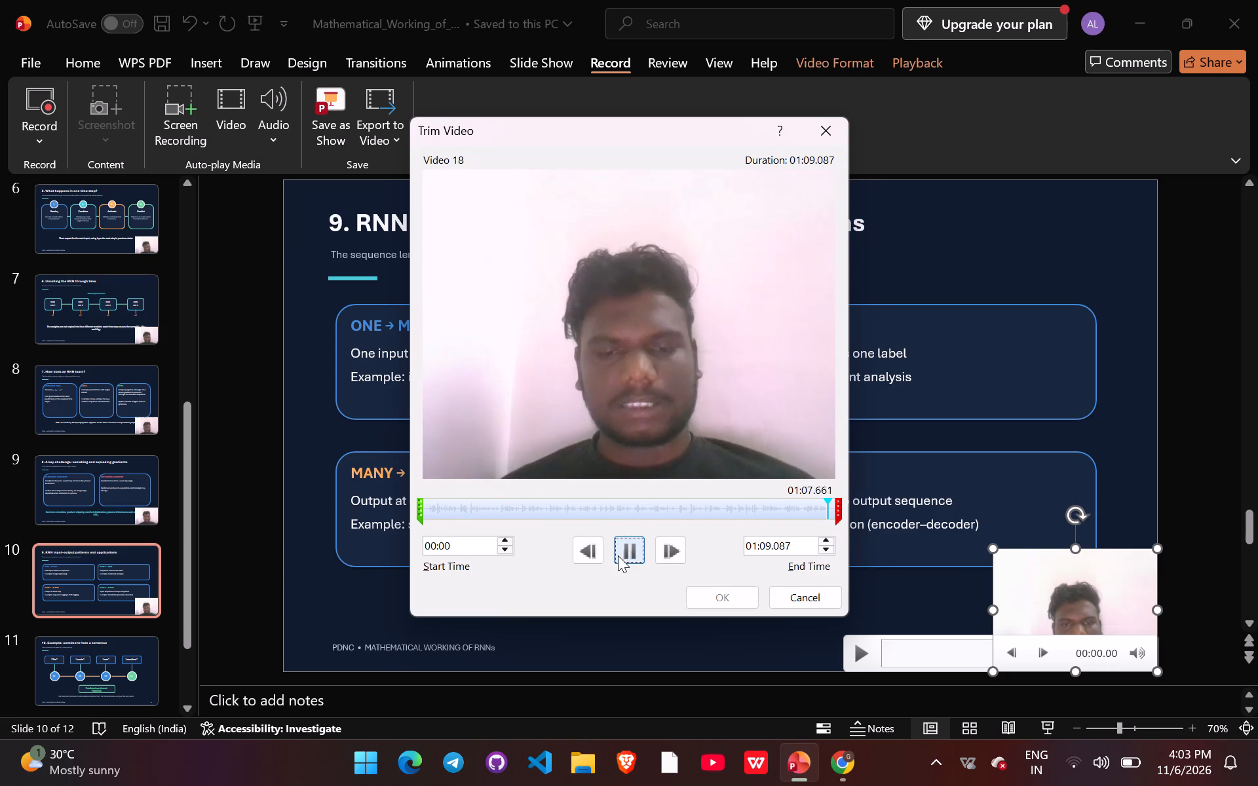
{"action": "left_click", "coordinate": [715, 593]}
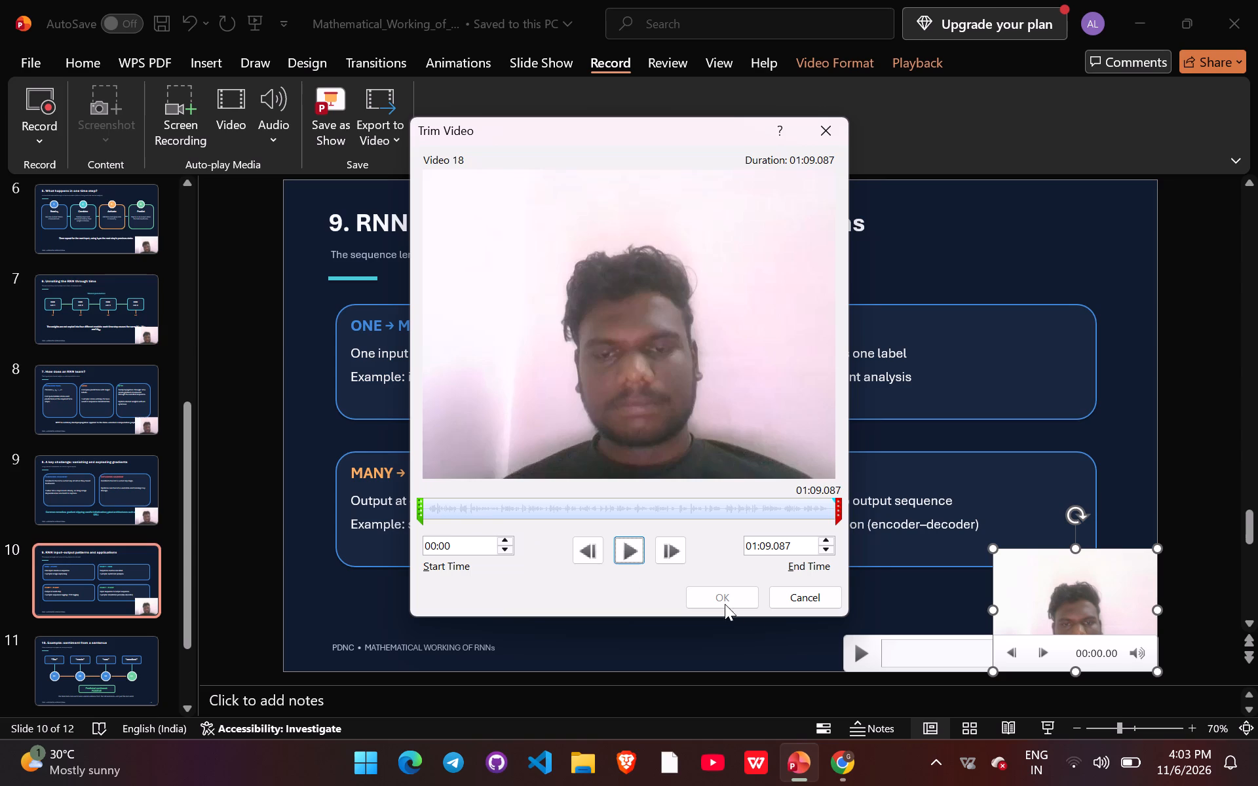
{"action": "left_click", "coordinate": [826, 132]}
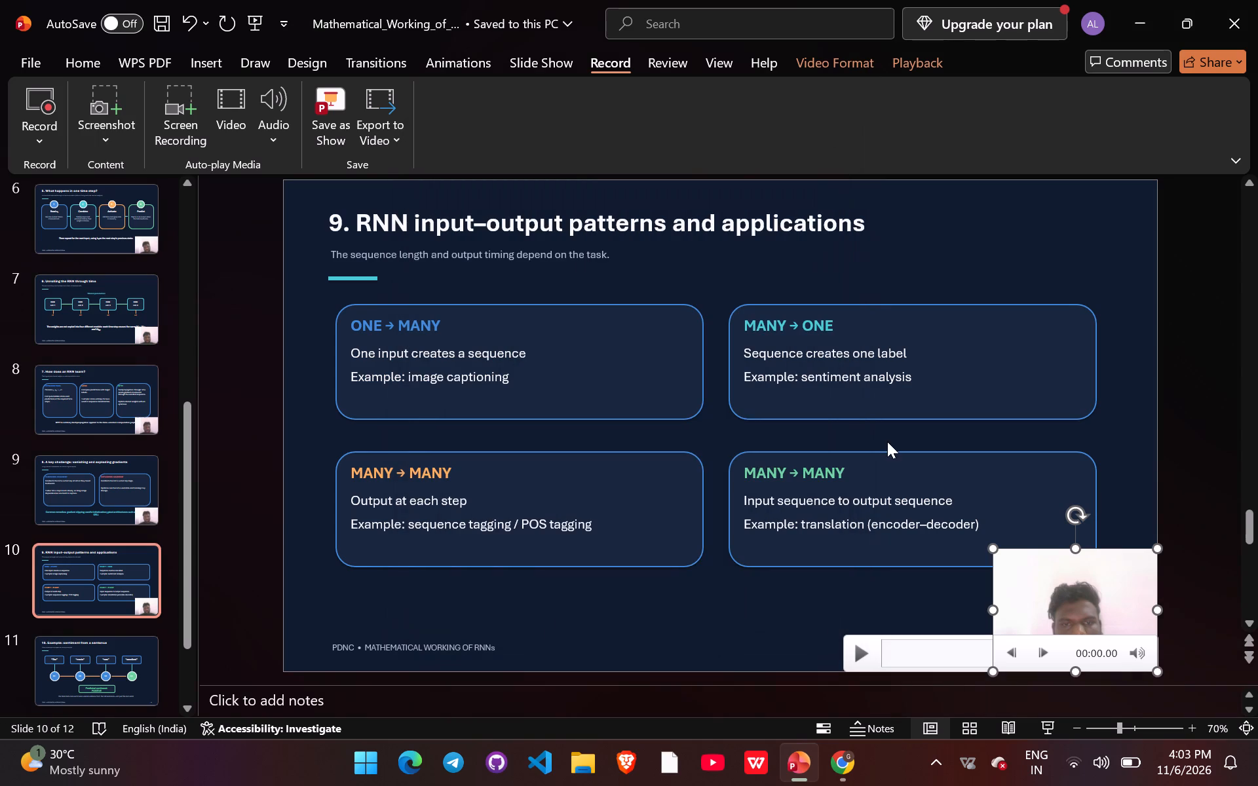
Trim the webcam narration video on slide 10 so that its end time is 01:07.125.
{"action": "left_click", "coordinate": [1049, 622]}
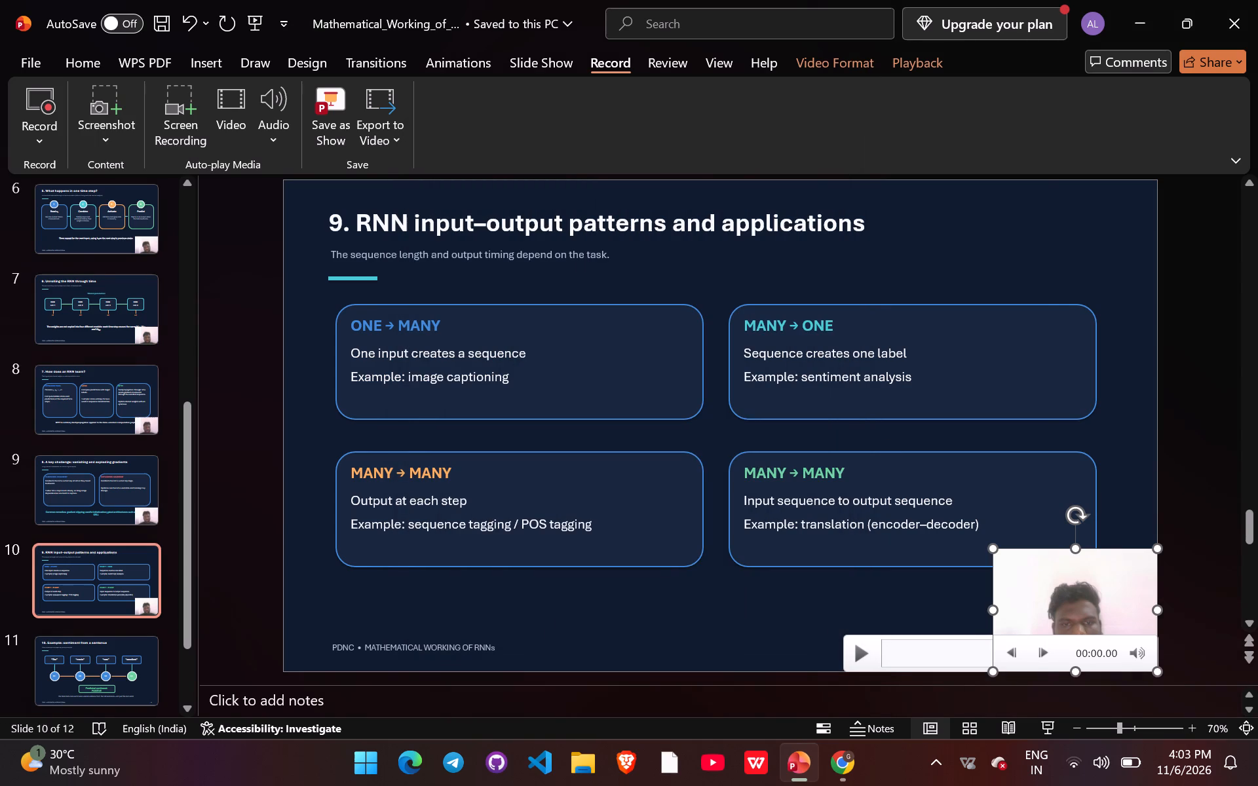
{"action": "right_click", "coordinate": [1049, 622]}
{"action": "left_click", "coordinate": [938, 660]}
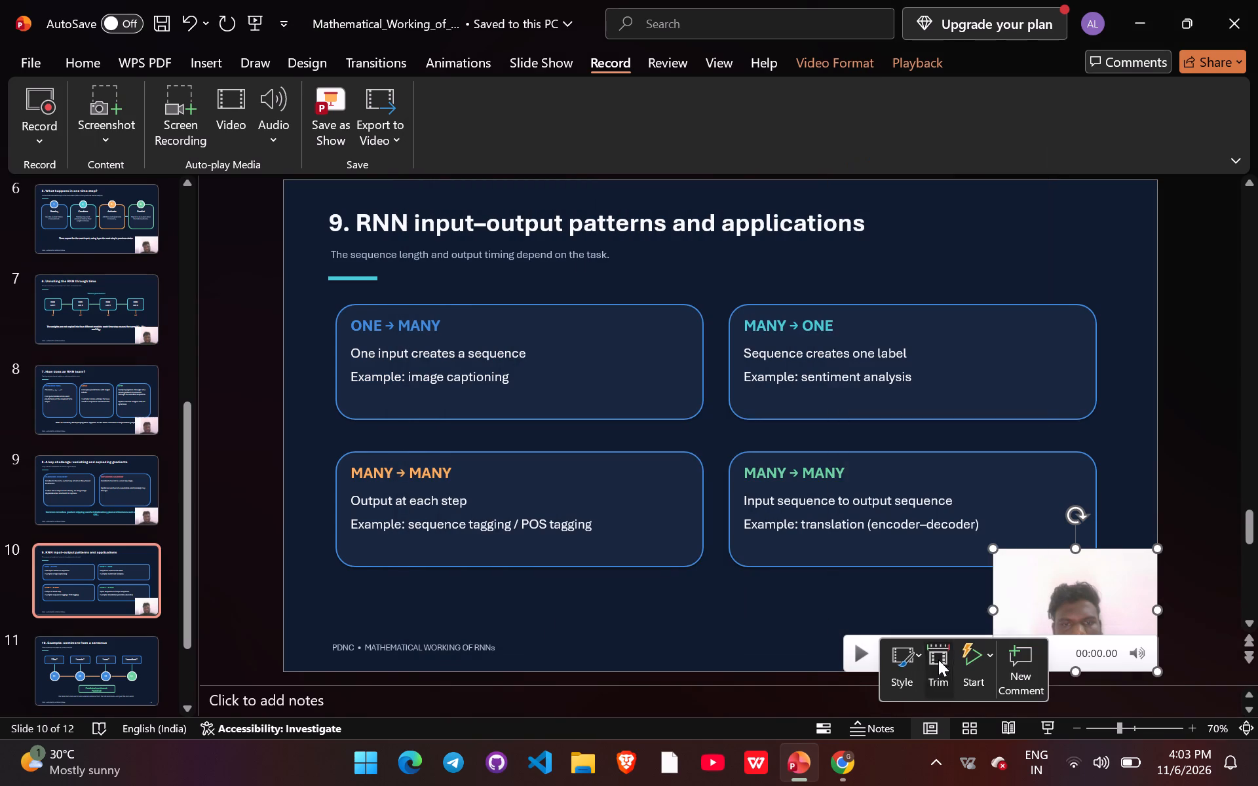
{"action": "left_click", "coordinate": [622, 553]}
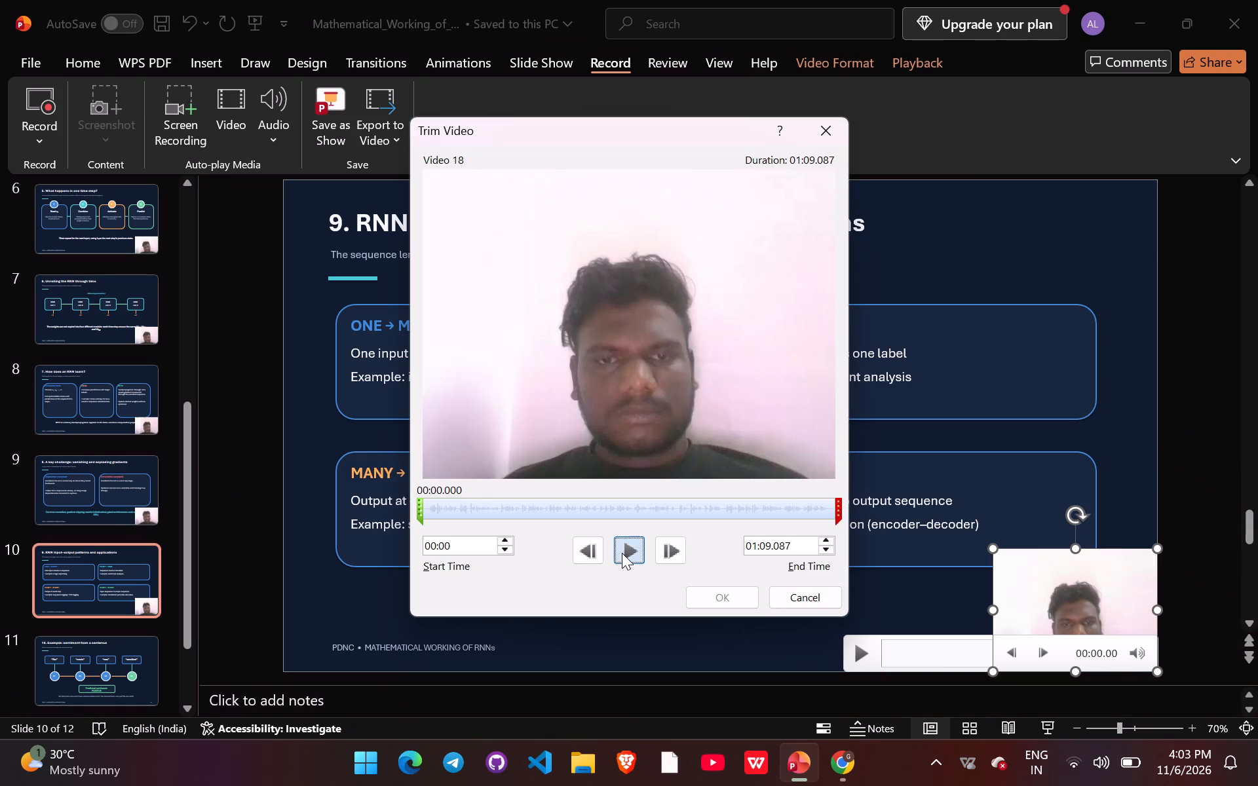
{"action": "left_click_drag", "start_coordinate": [837, 512], "coordinate": [831, 512]}
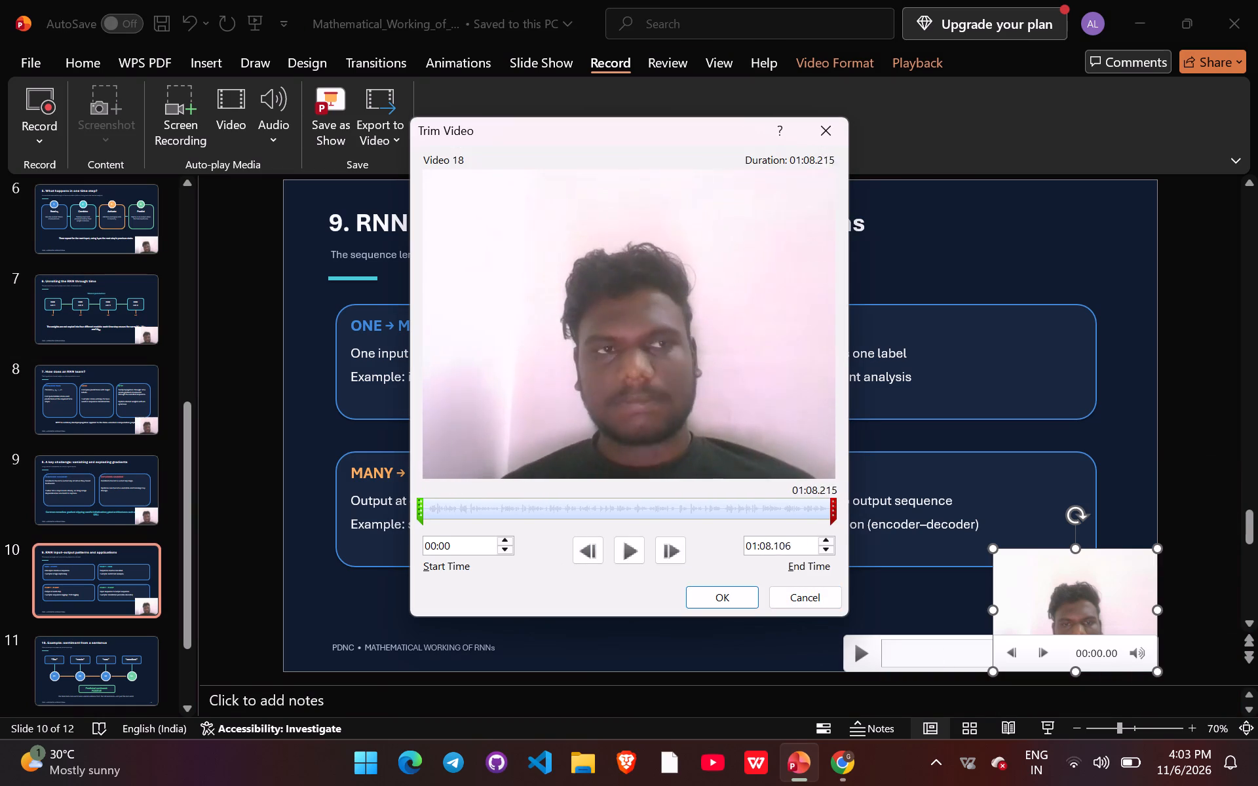
{"action": "left_click_drag", "start_coordinate": [831, 512], "coordinate": [825, 512]}
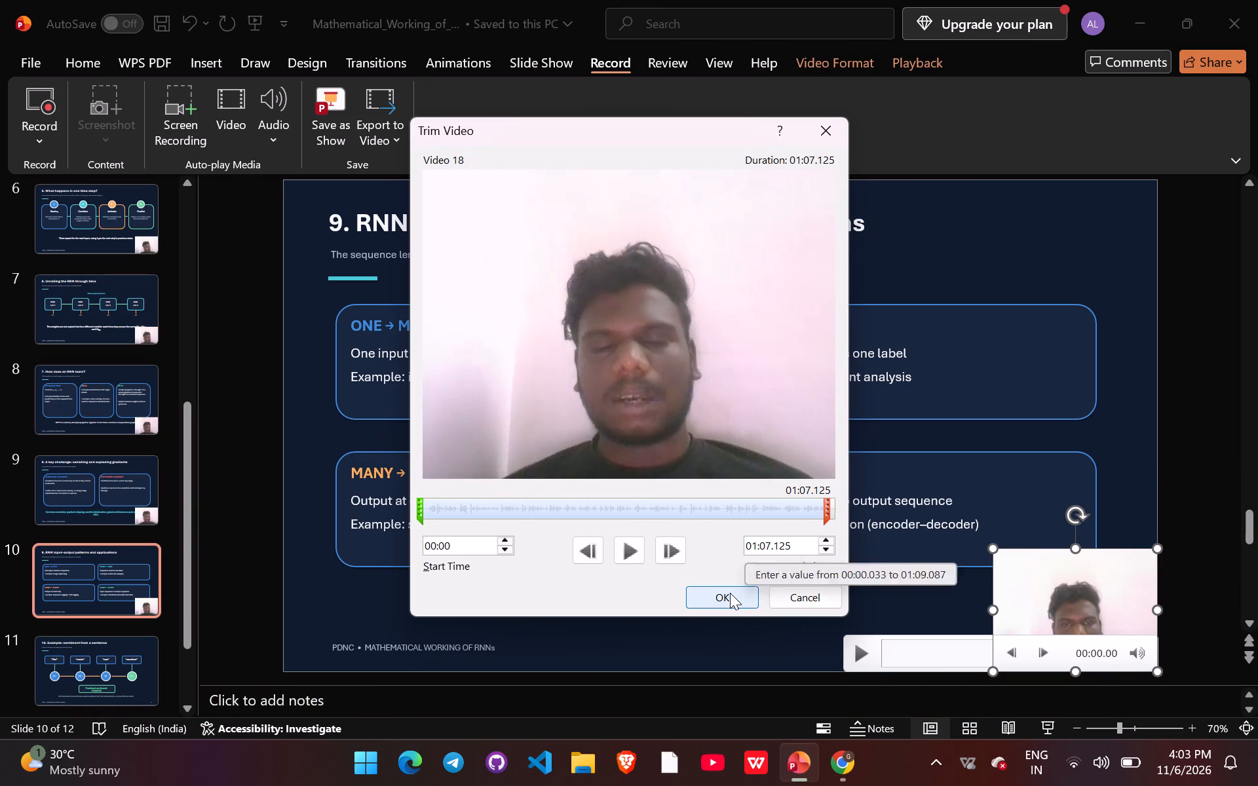
{"action": "left_click", "coordinate": [730, 593]}
Check the Takeaways slide in the recording view, and start a webcam narration recording on slide 11, "Example: sentiment from a sentence".
{"action": "left_click", "coordinate": [131, 652]}
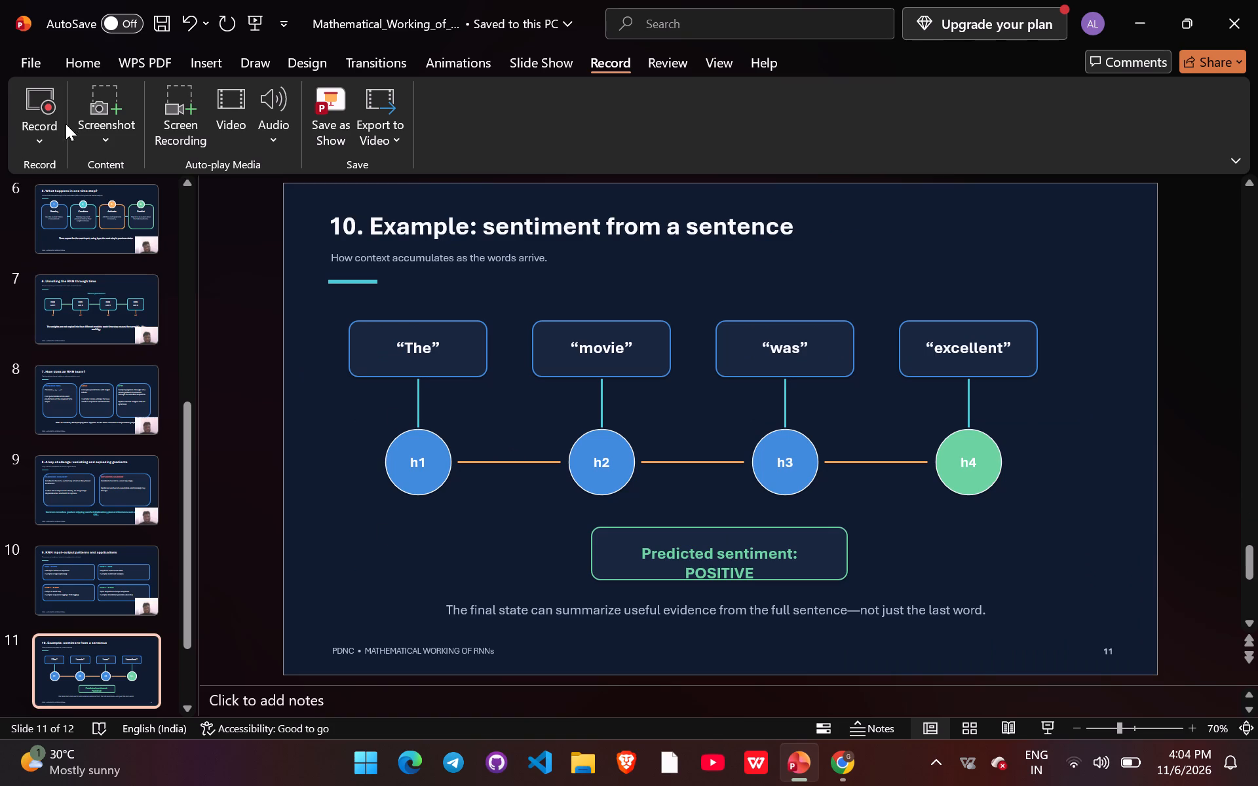
{"action": "left_click", "coordinate": [52, 137]}
{"action": "left_click", "coordinate": [78, 170]}
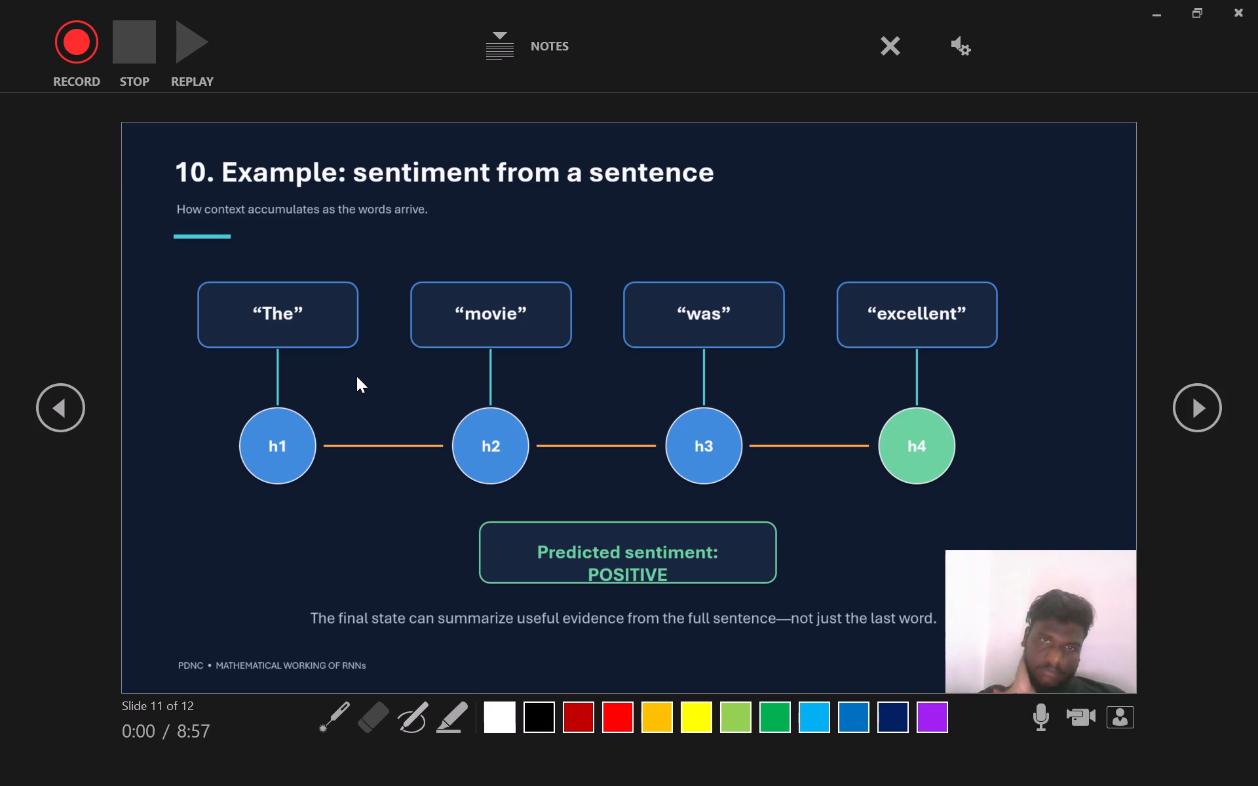
{"action": "key", "text": "Right"}
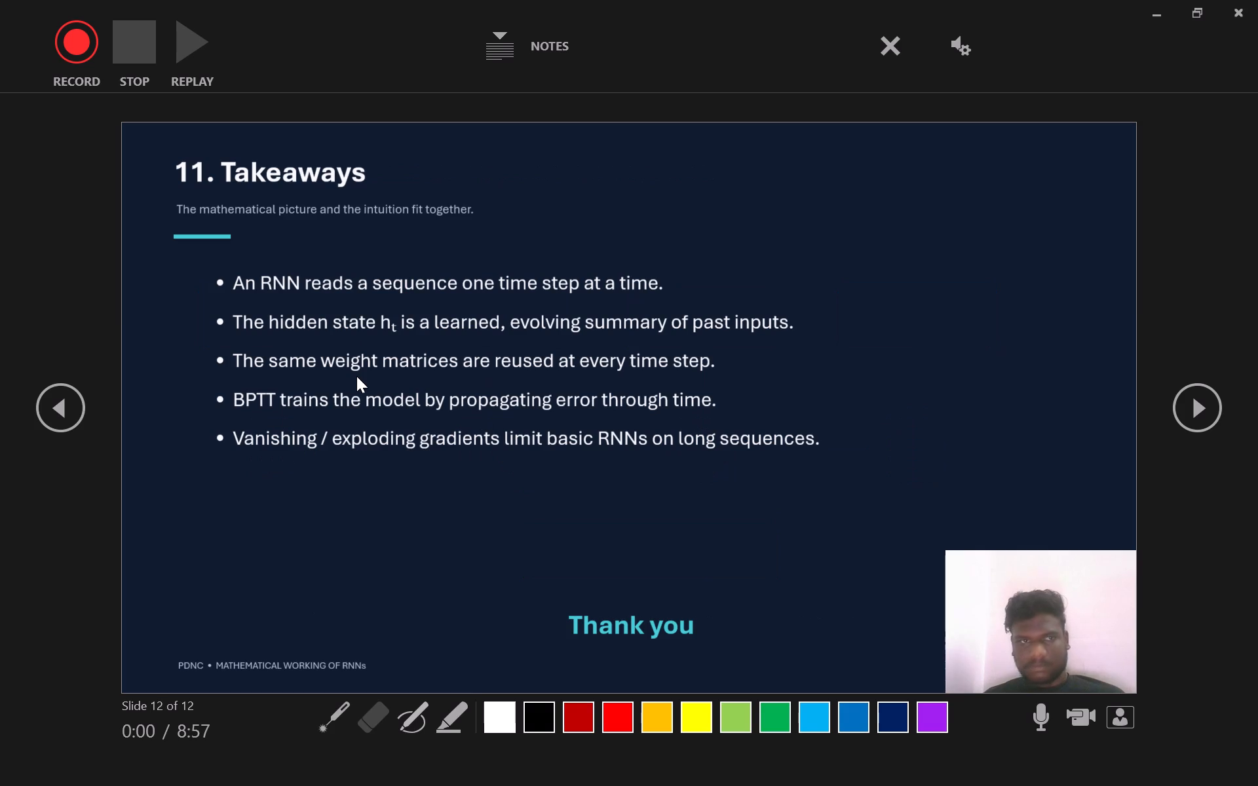
{"action": "key", "text": "Left"}
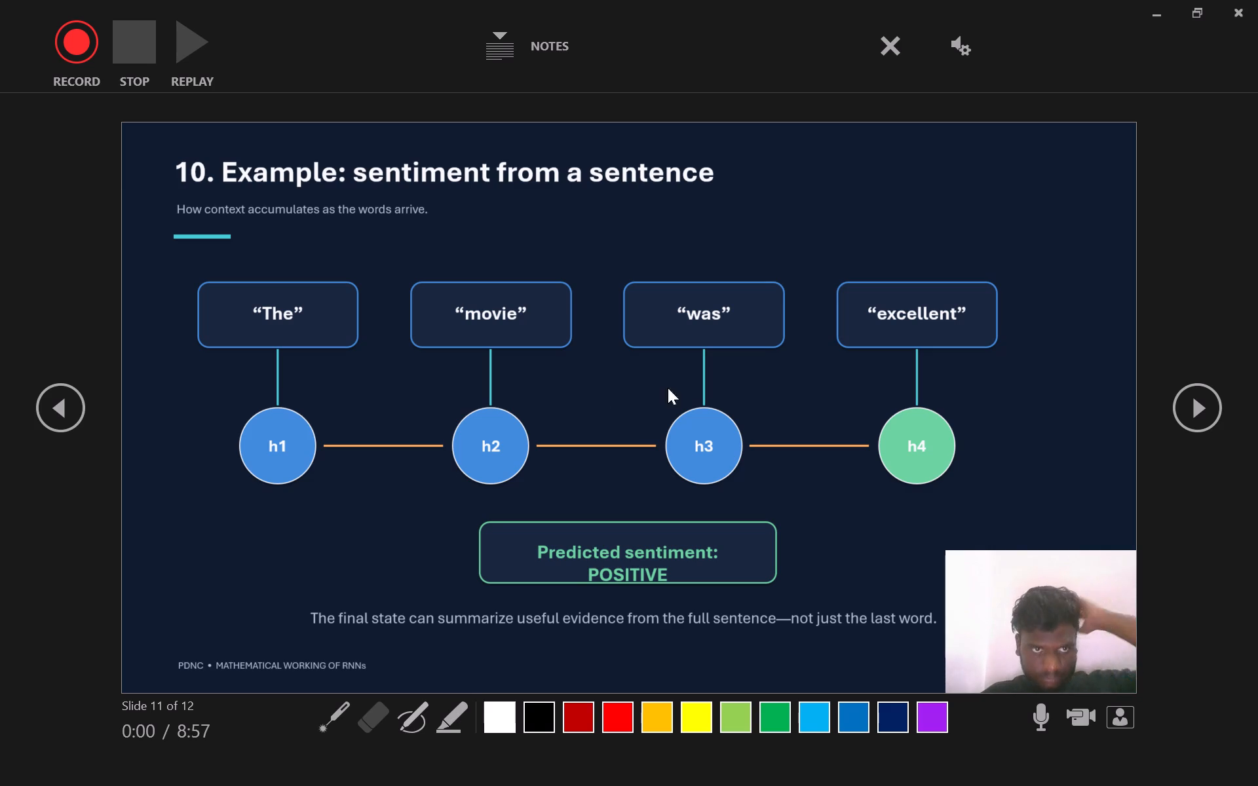
{"action": "left_click", "coordinate": [1211, 402]}
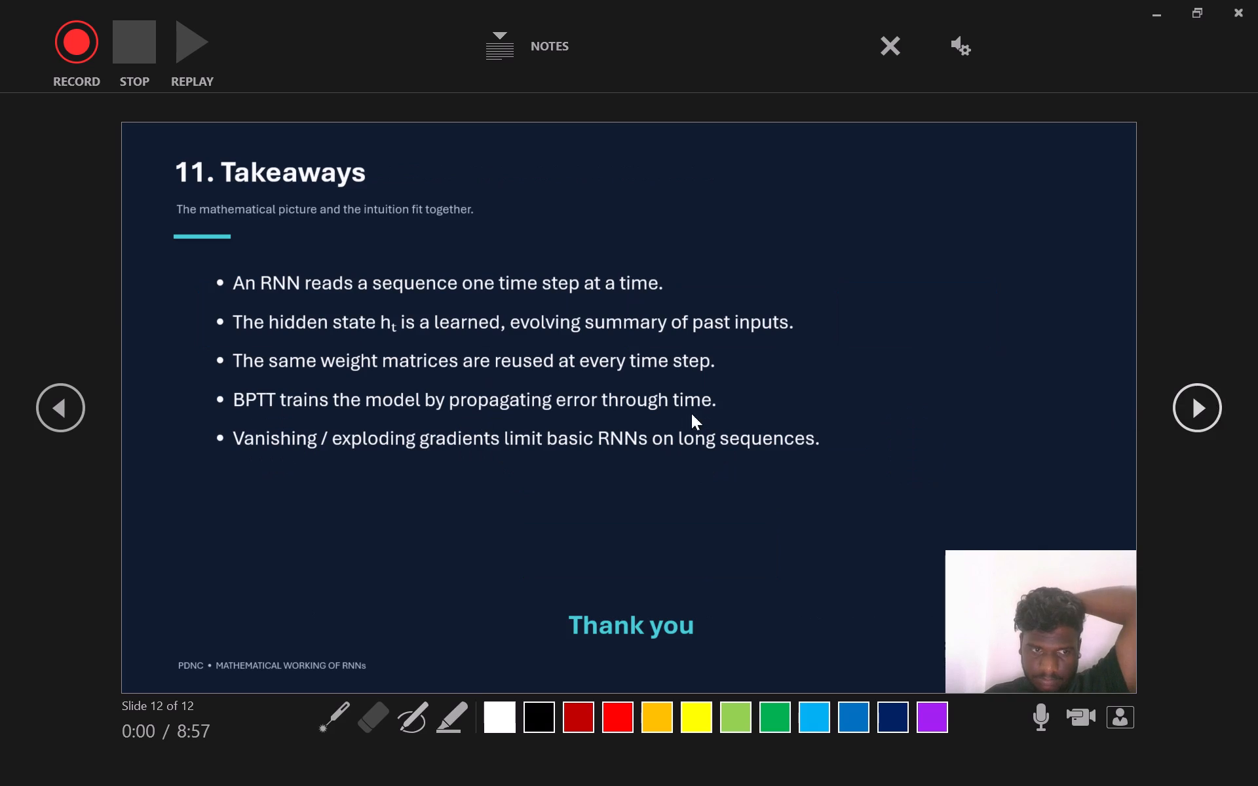
{"action": "left_click", "coordinate": [61, 403]}
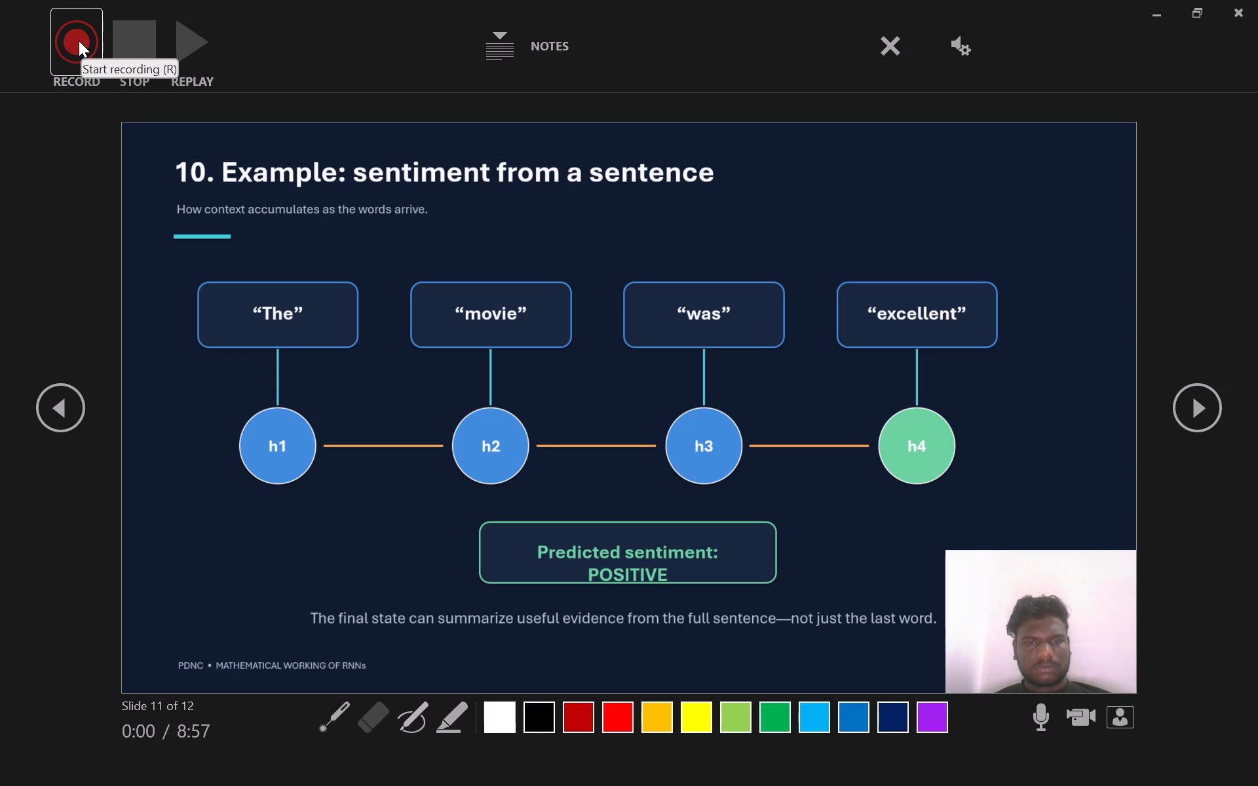
{"action": "left_click", "coordinate": [79, 41]}
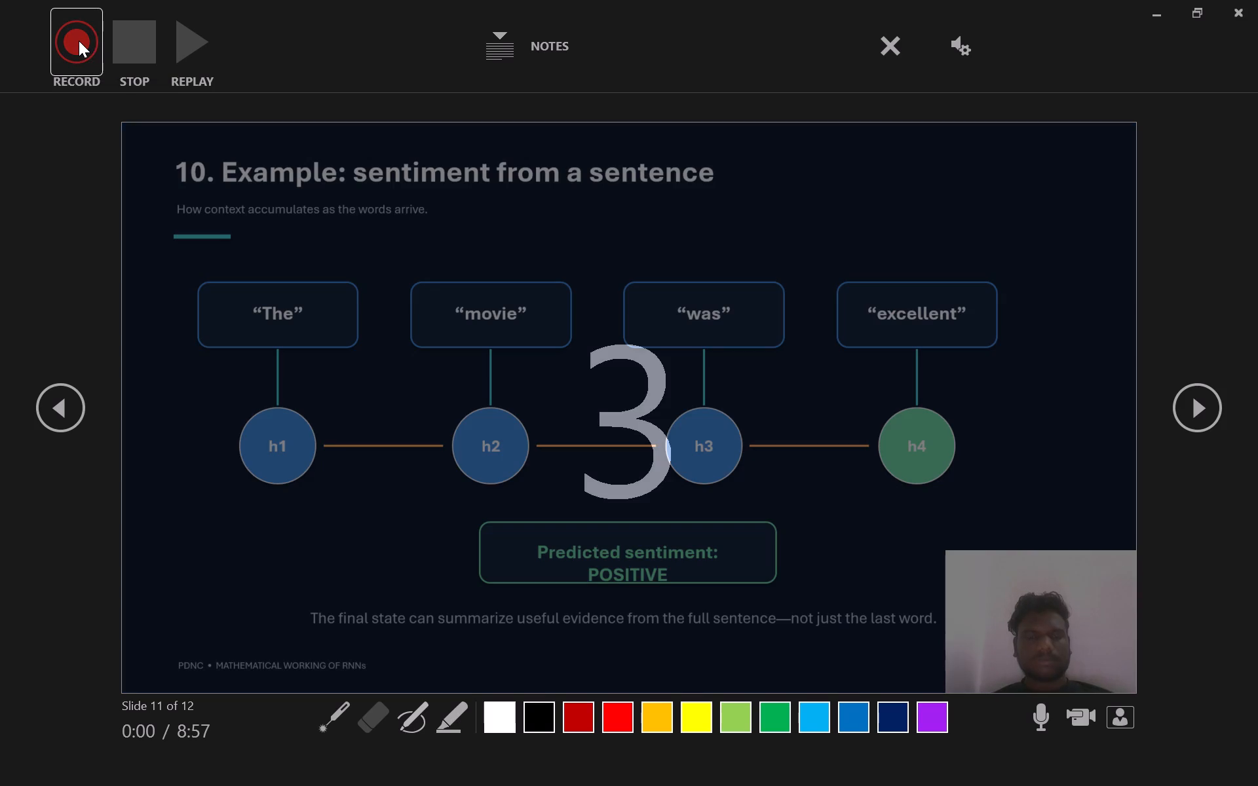
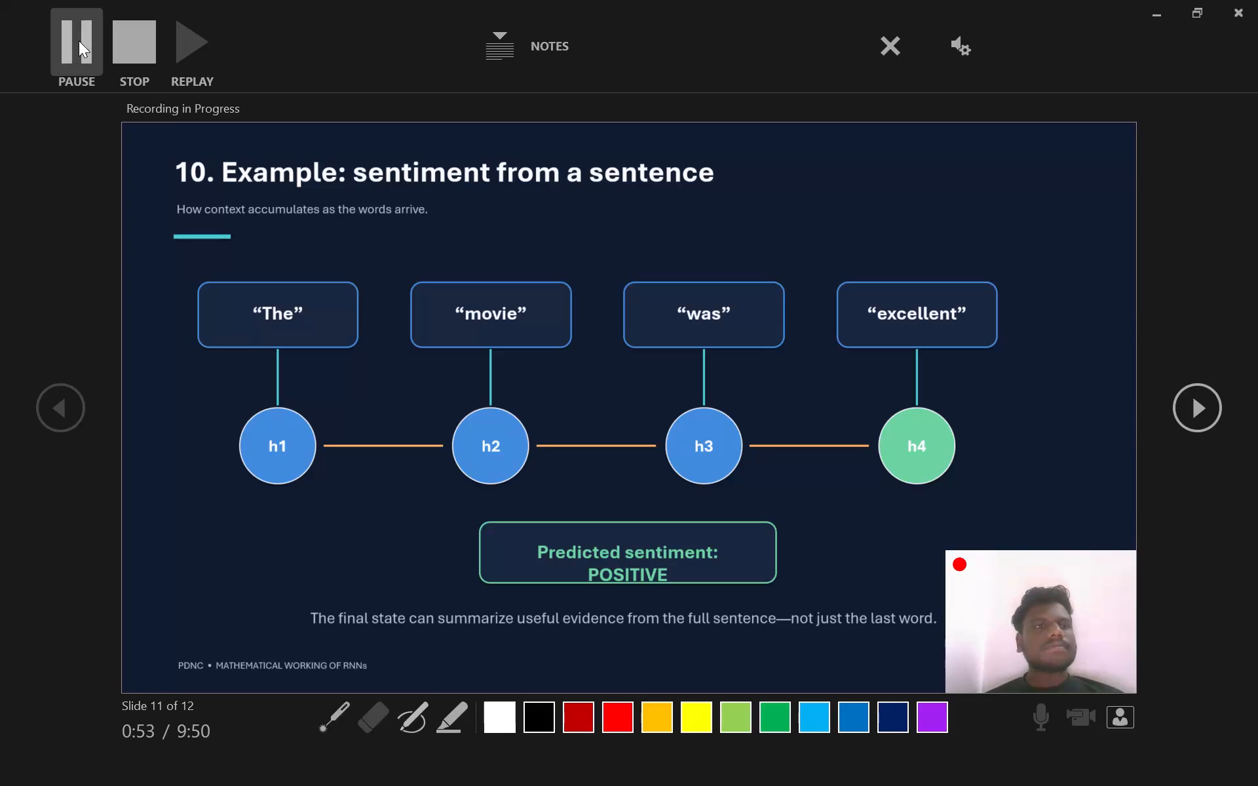
Close the recording view for slide 11 and return to normal slide editing.
{"action": "left_click", "coordinate": [1240, 13]}
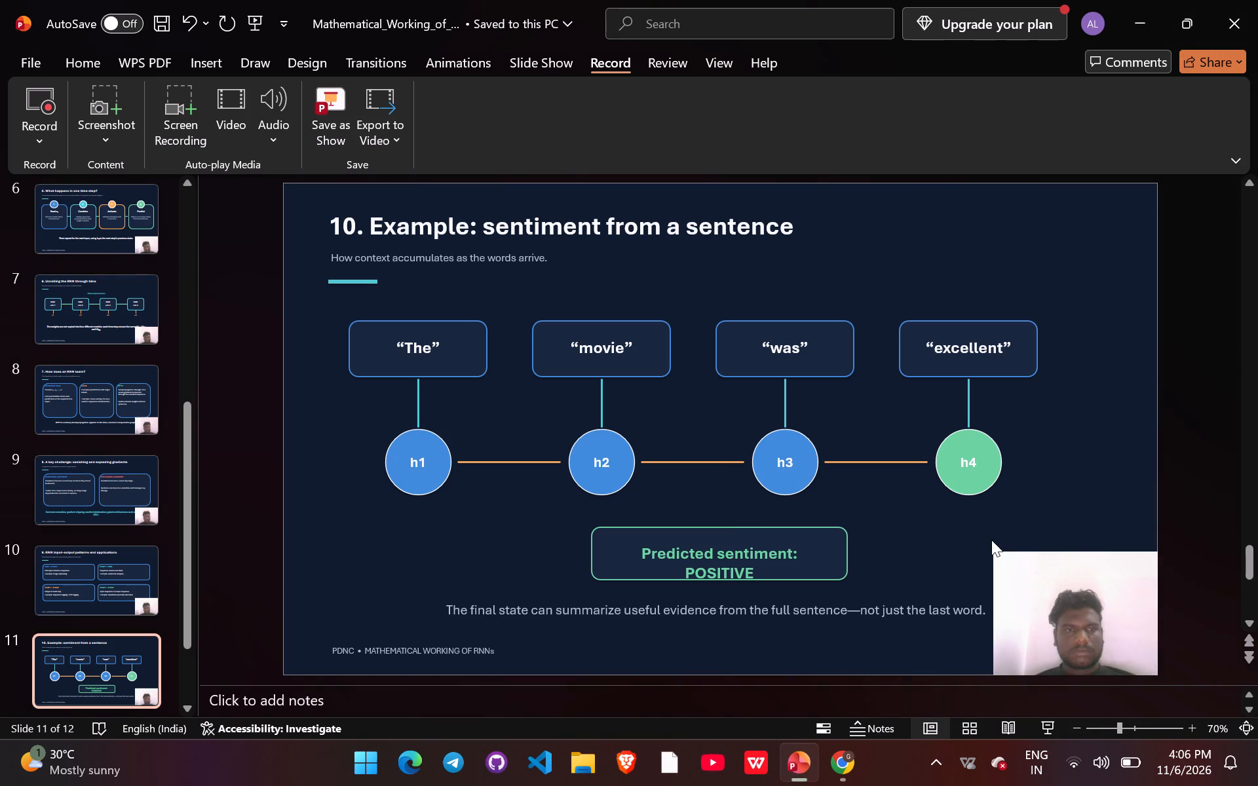
Trim the webcam narration video on slide 11 so that its end time is 00:52.071.
{"action": "right_click", "coordinate": [1057, 606]}
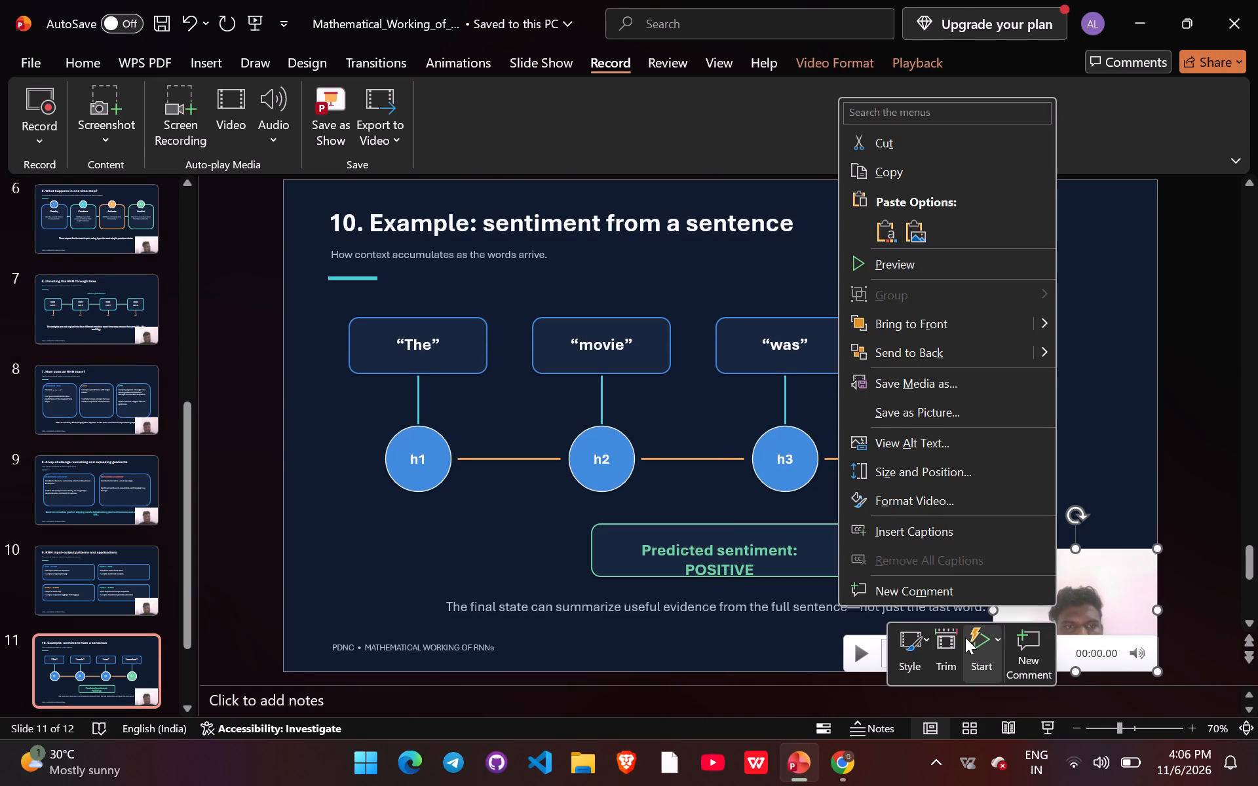
{"action": "left_click", "coordinate": [952, 640]}
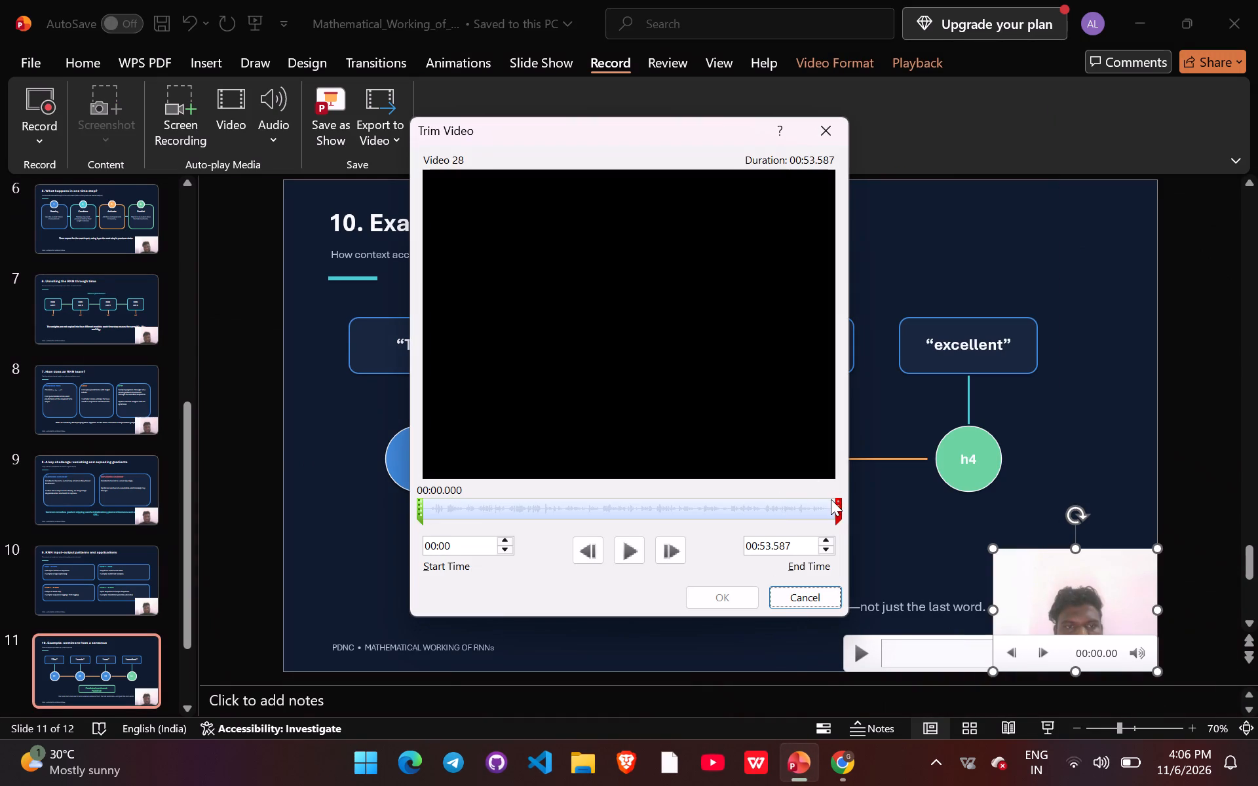
{"action": "left_click_drag", "start_coordinate": [840, 504], "coordinate": [828, 505]}
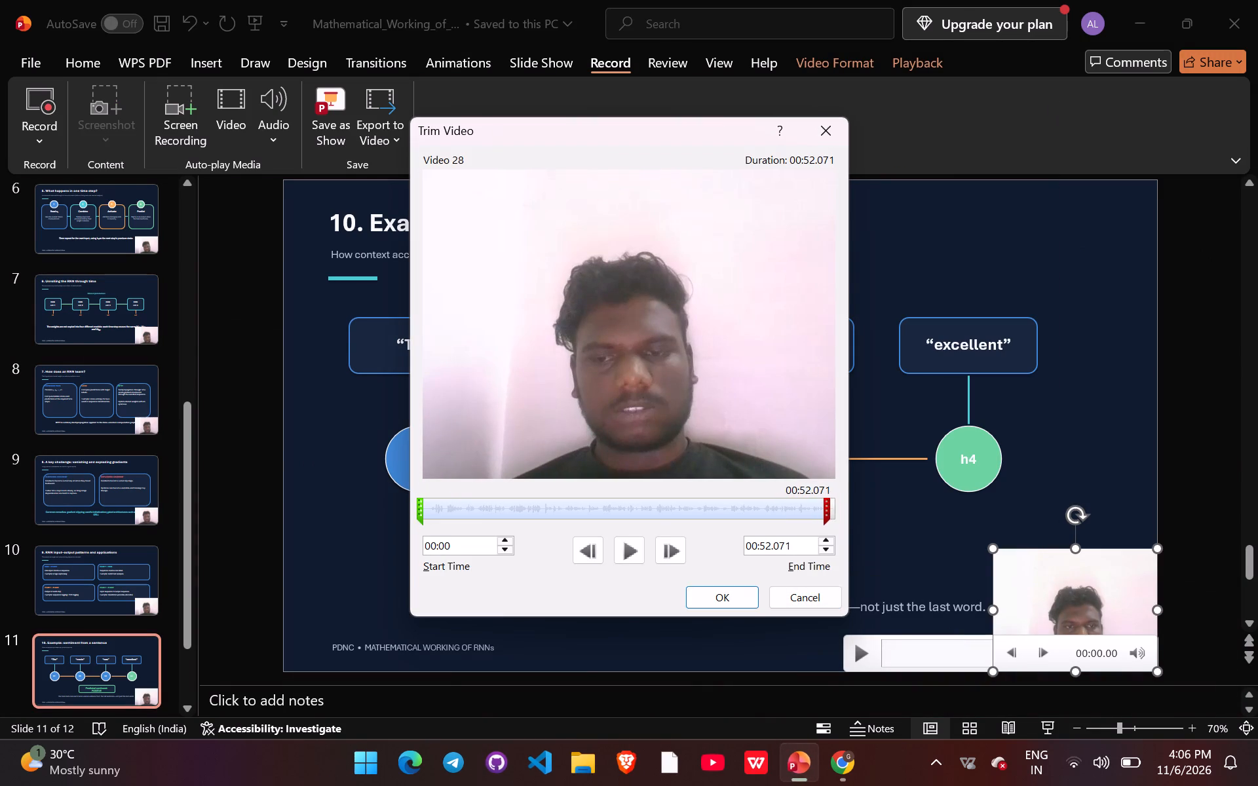
{"action": "left_click", "coordinate": [744, 588]}
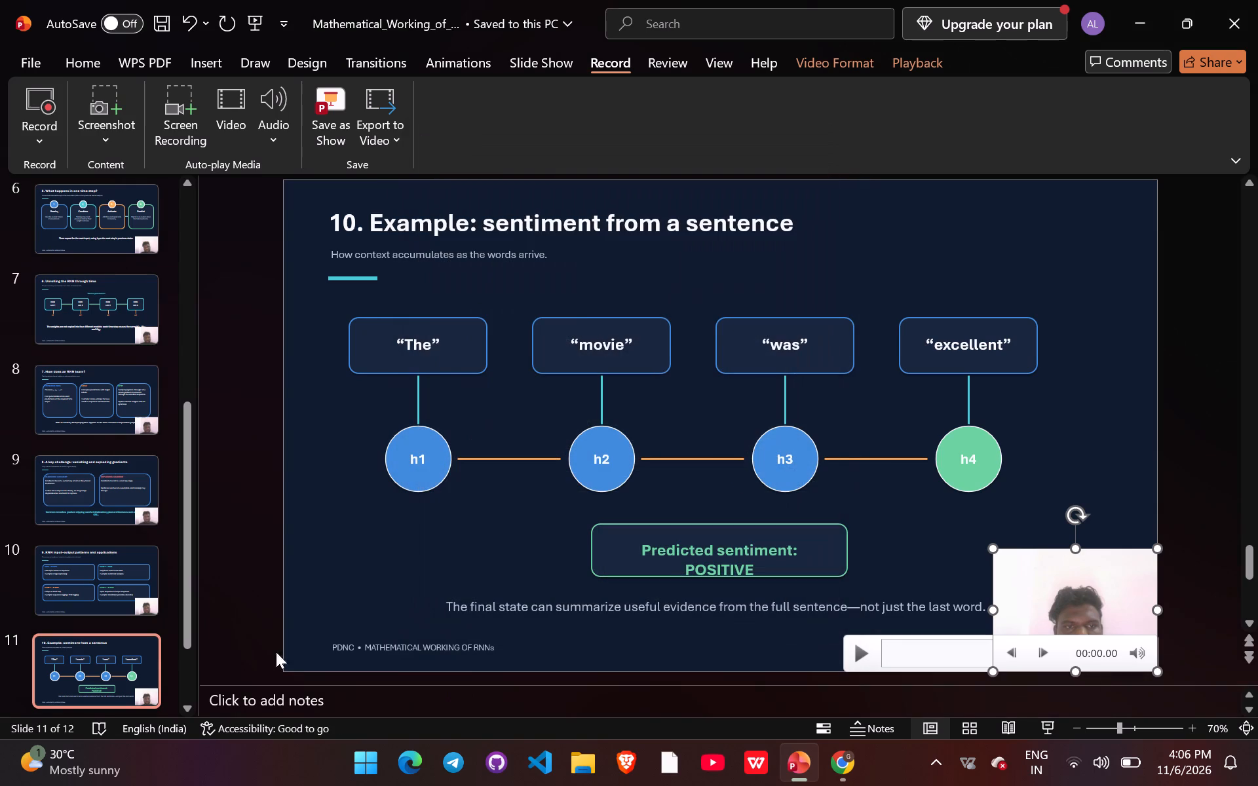
Start a webcam narration recording from the current slide on slide 12, "Takeaways".
{"action": "scroll", "coordinate": [123, 611], "scroll_direction": "down", "scroll_amount": 2}
{"action": "left_click", "coordinate": [113, 665]}
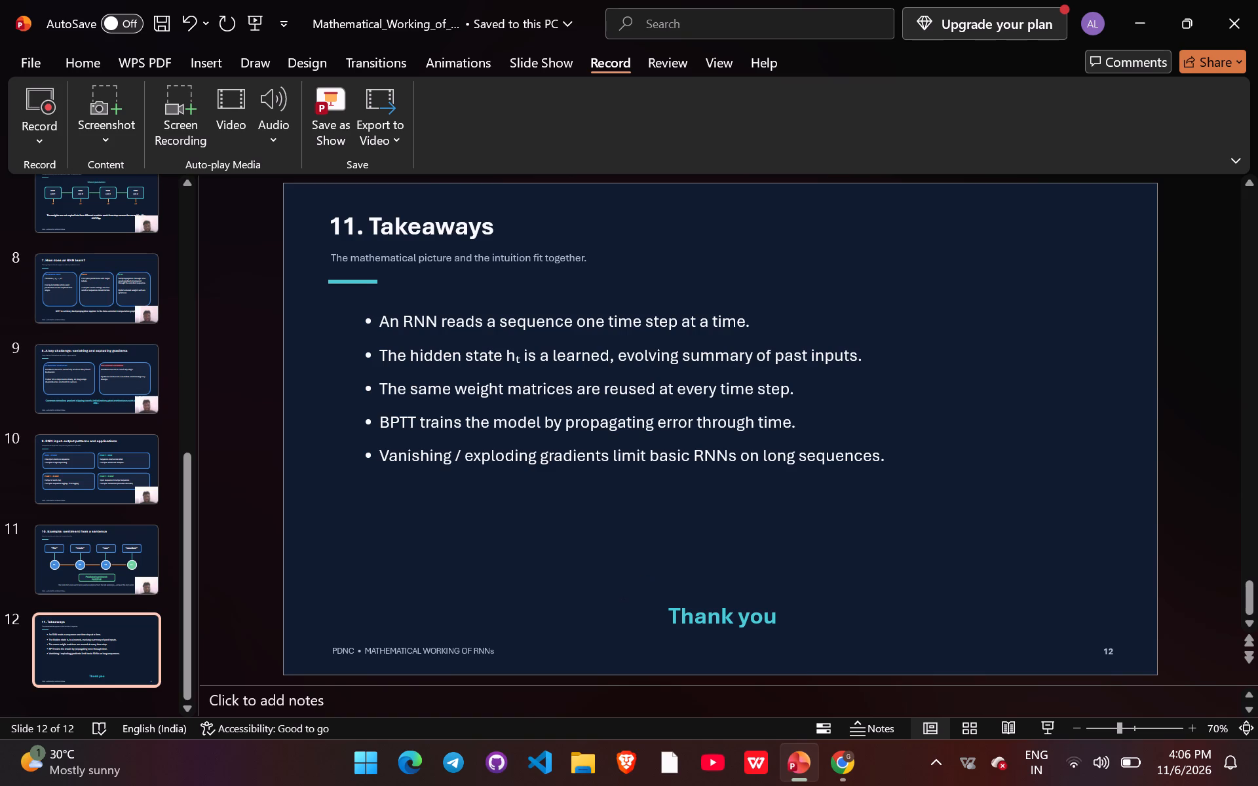
{"action": "left_click", "coordinate": [37, 127]}
{"action": "left_click", "coordinate": [81, 164]}
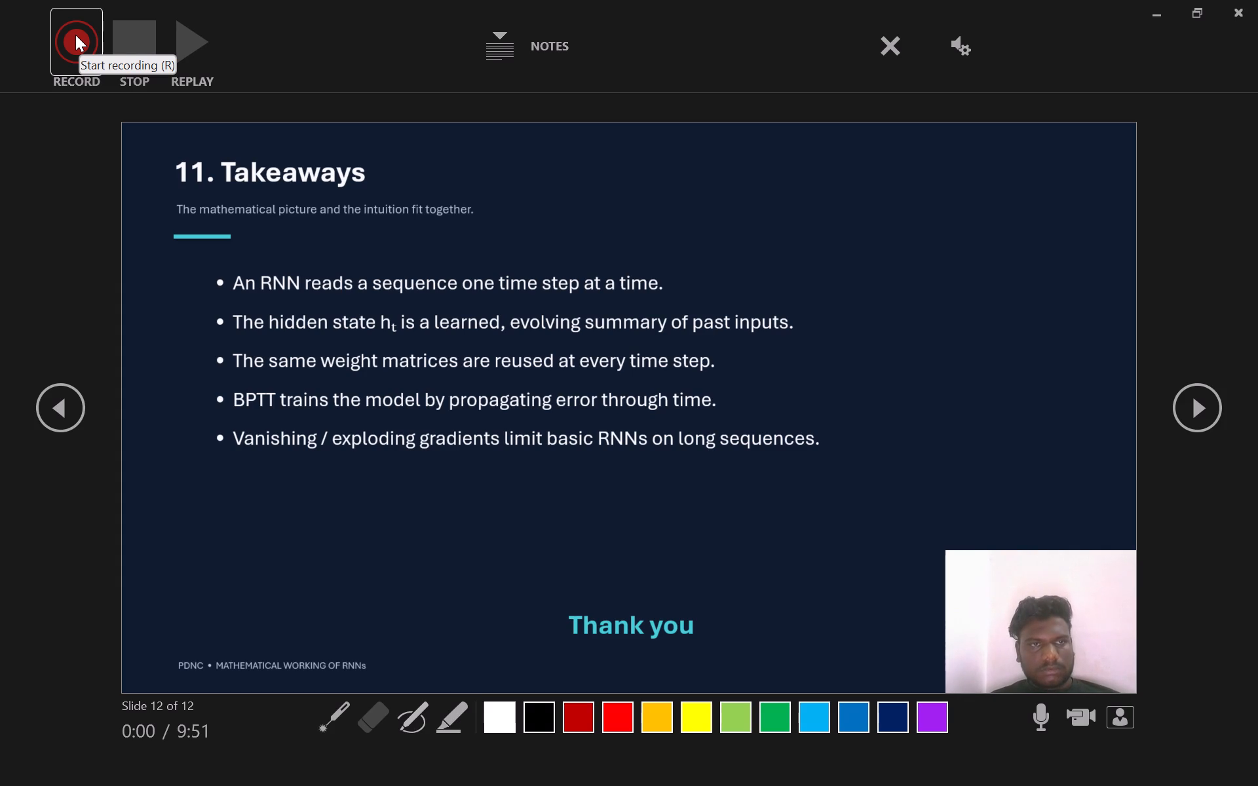
{"action": "left_click", "coordinate": [75, 35]}
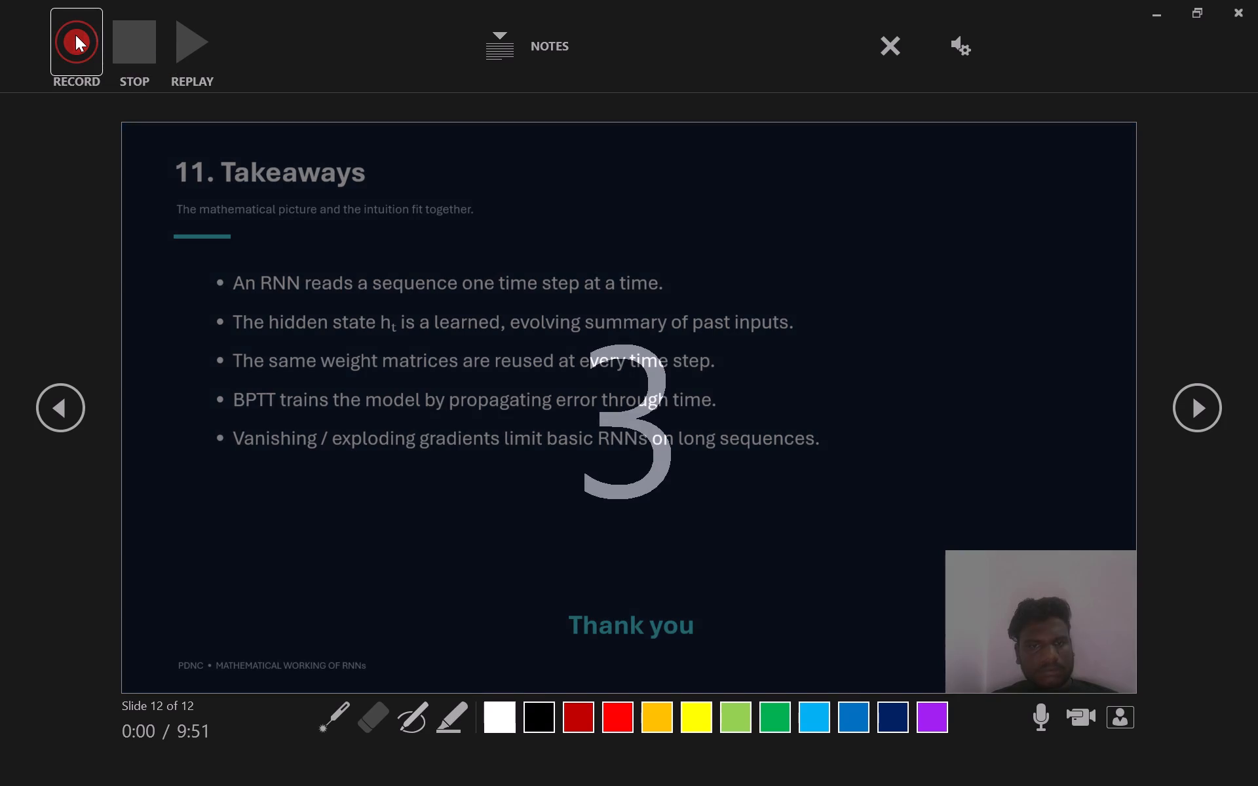
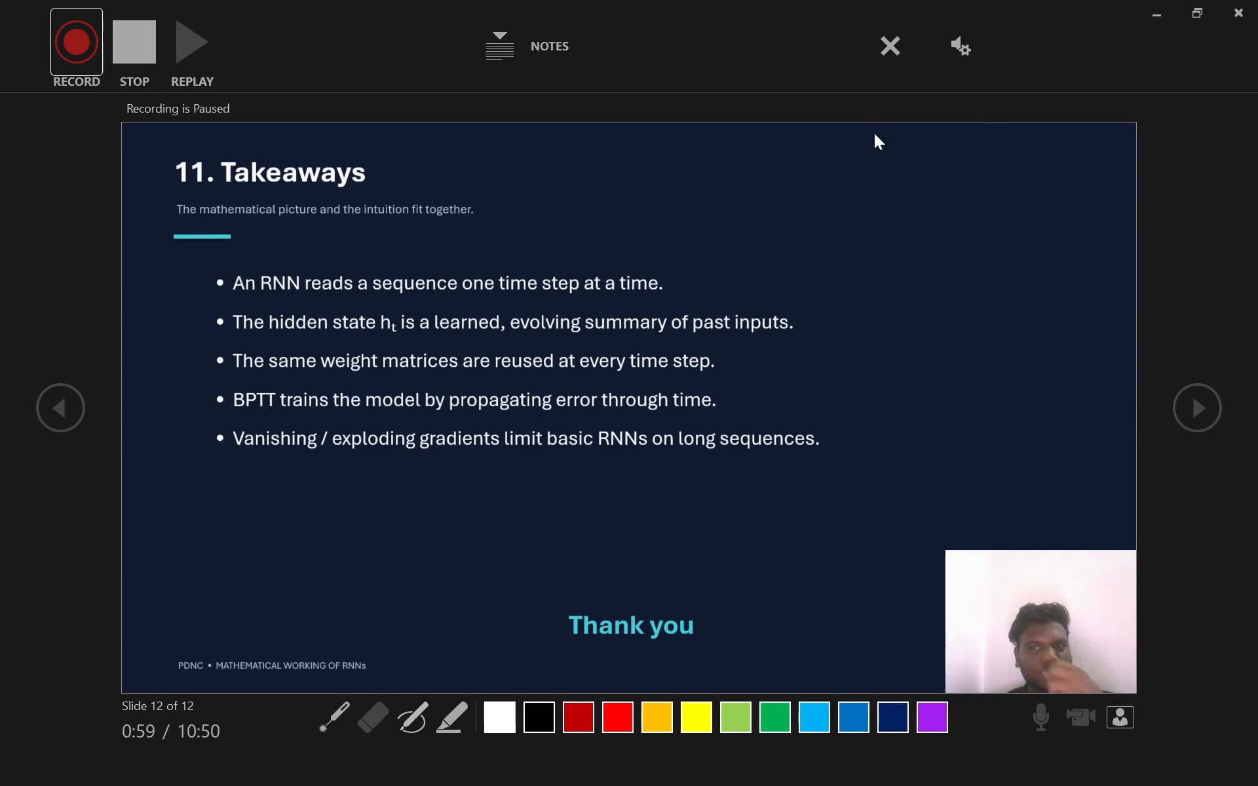
Close the recording view for slide 12 and return to normal slide editing.
{"action": "left_click", "coordinate": [1238, 18]}
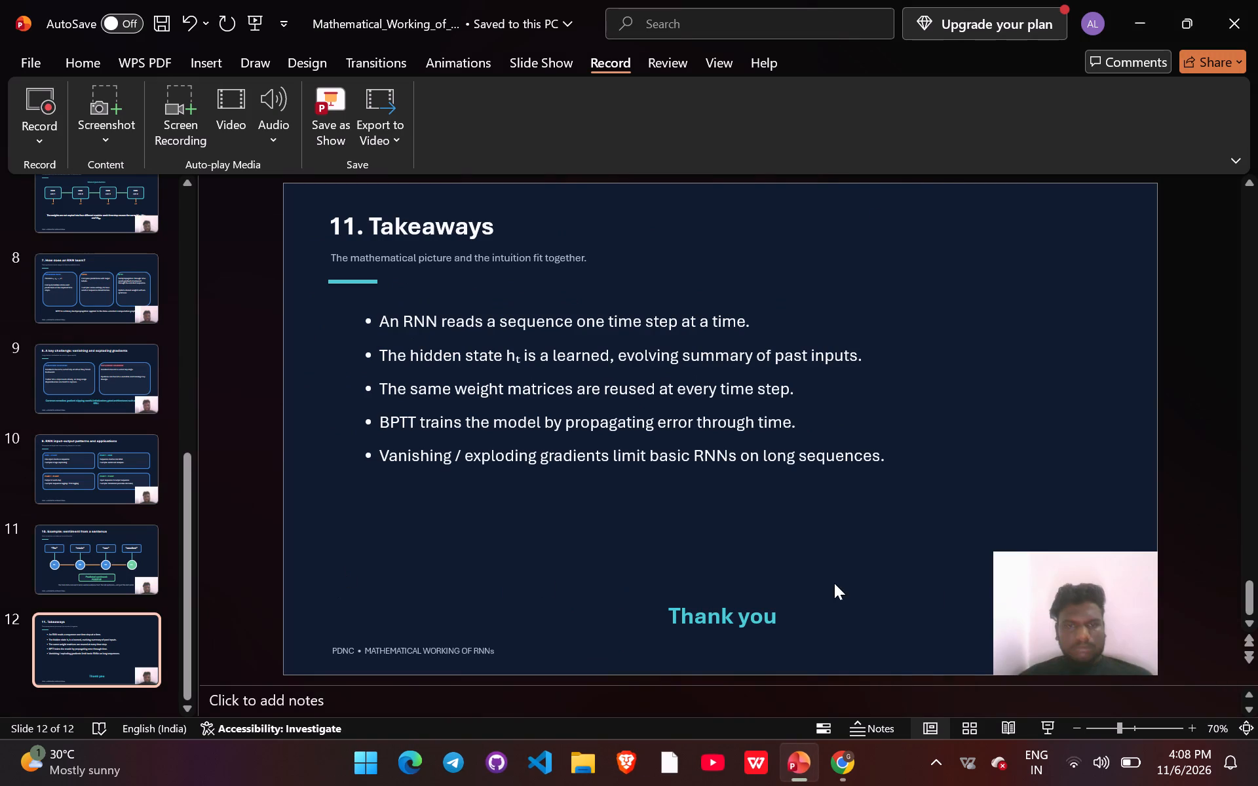
Trim the webcam narration video on slide 12, "Takeaways", so that its end time is 00:57.902.
{"action": "right_click", "coordinate": [1085, 582]}
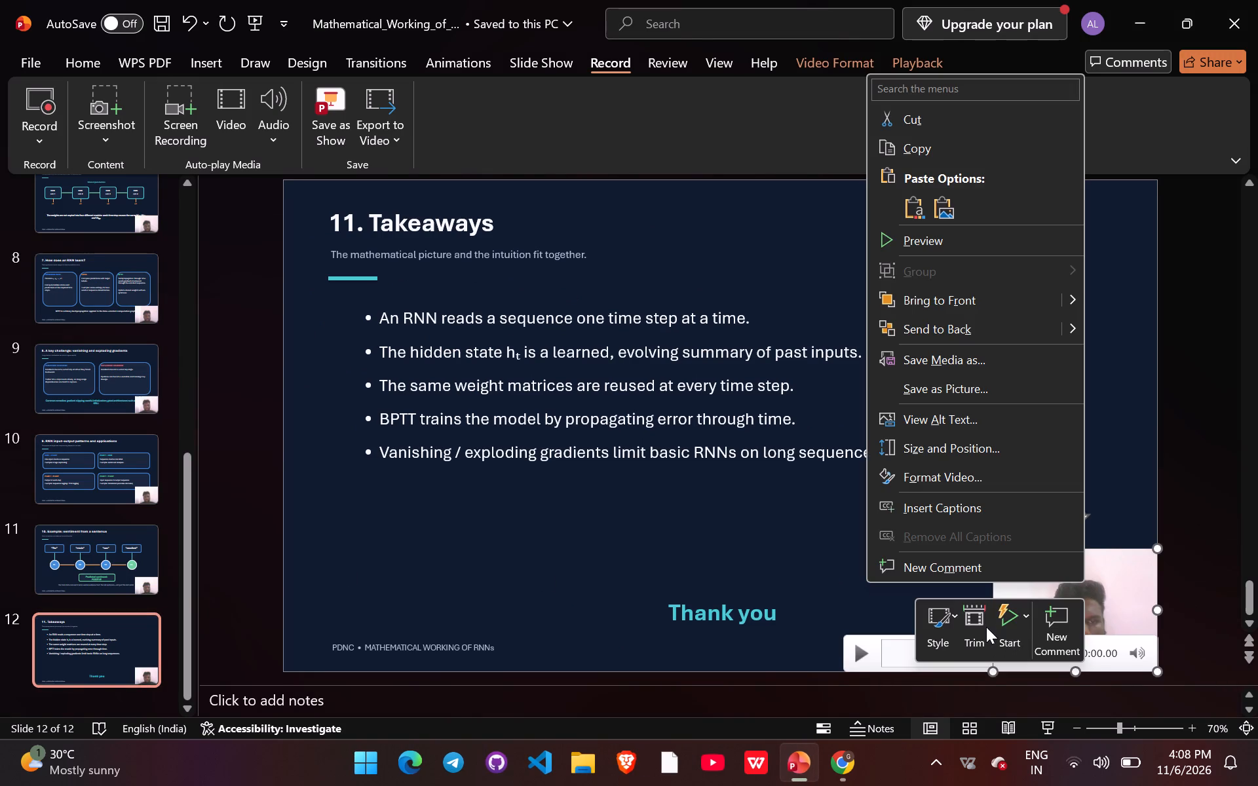
{"action": "left_click", "coordinate": [985, 627]}
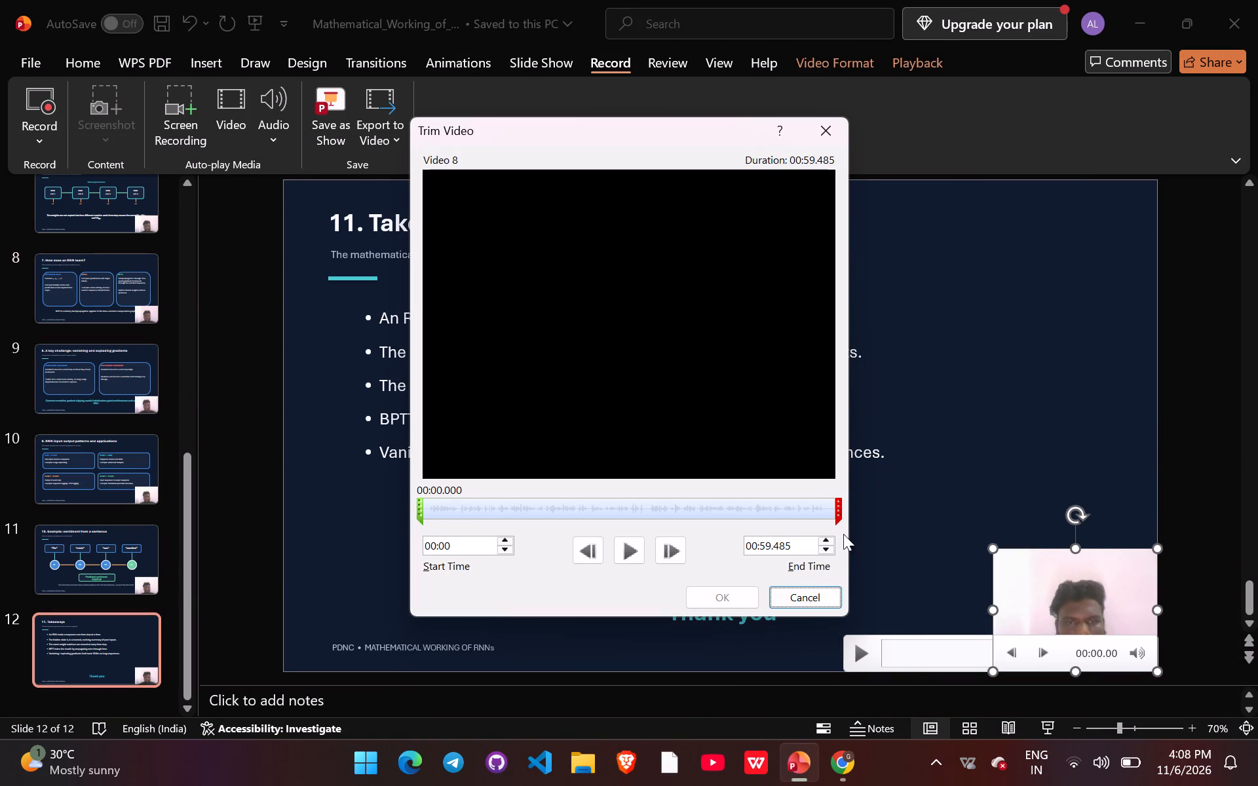
{"action": "left_click_drag", "start_coordinate": [840, 517], "coordinate": [828, 517]}
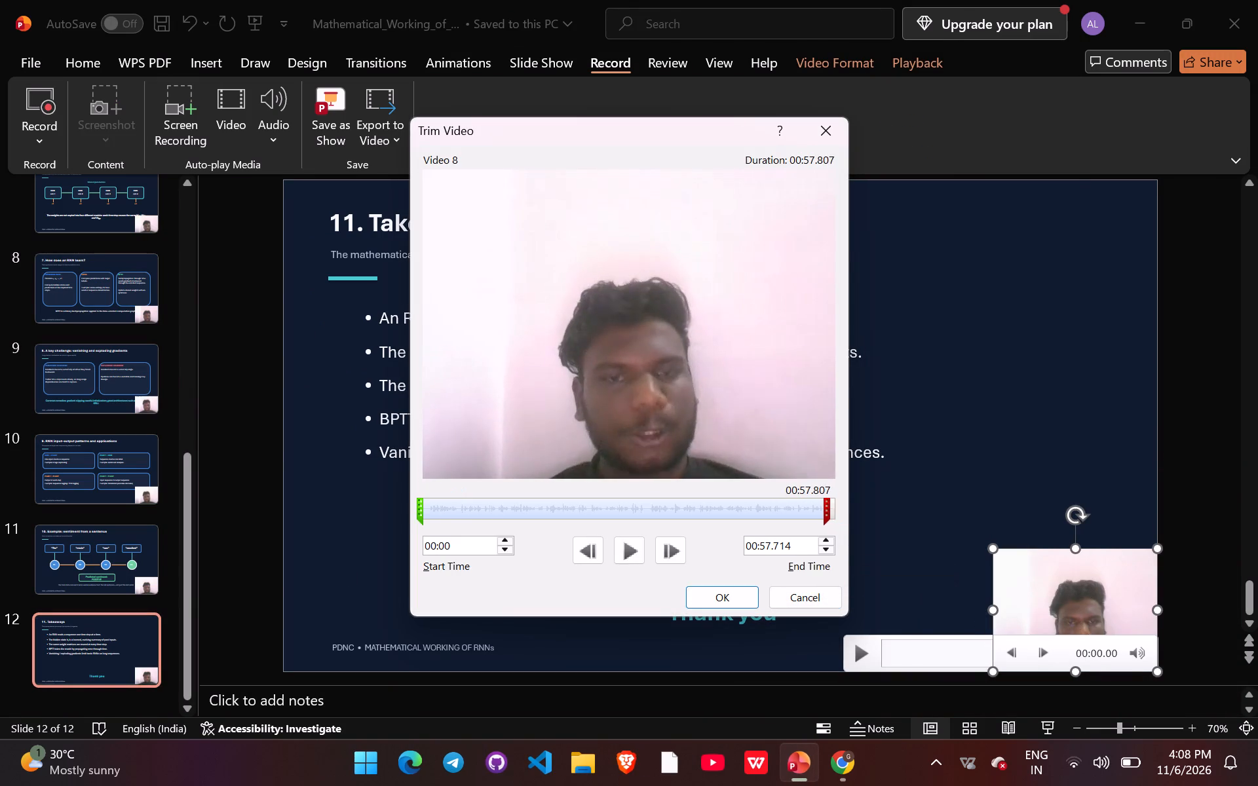
{"action": "left_click_drag", "start_coordinate": [828, 517], "coordinate": [829, 518]}
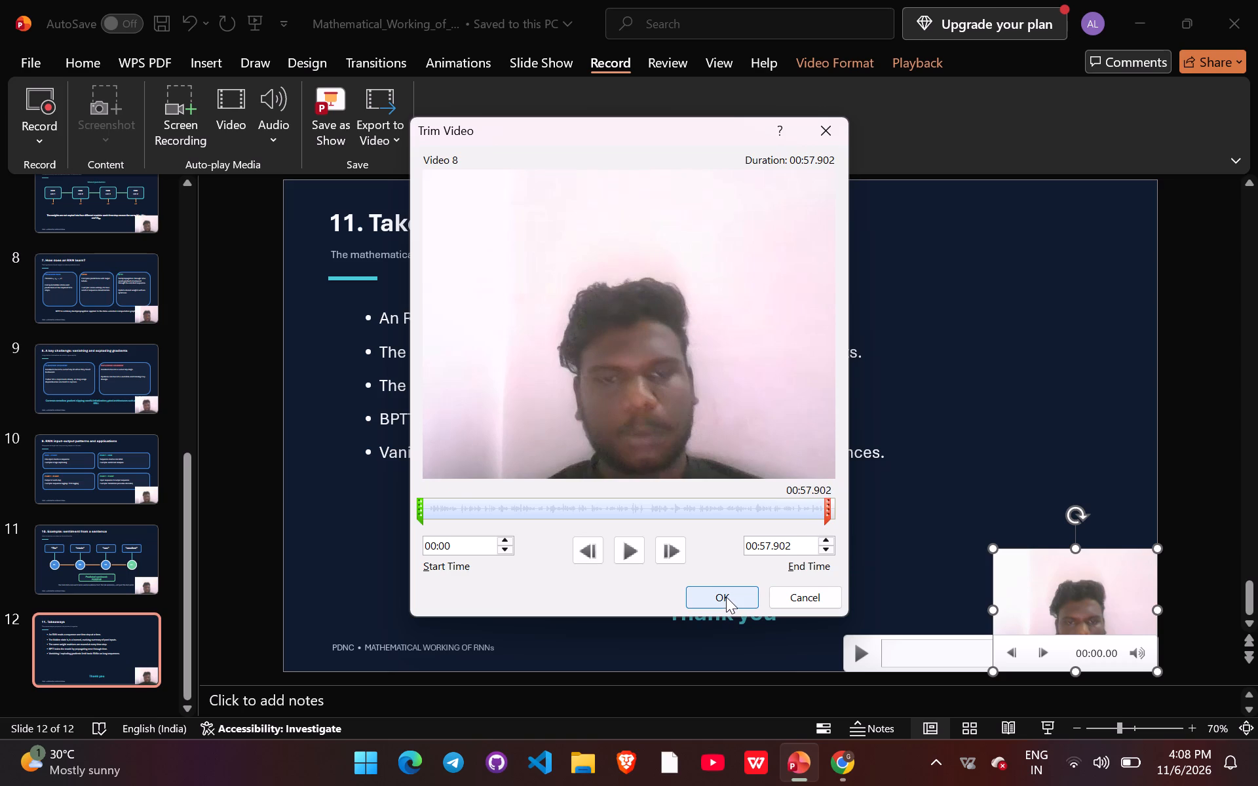
{"action": "left_click", "coordinate": [726, 597]}
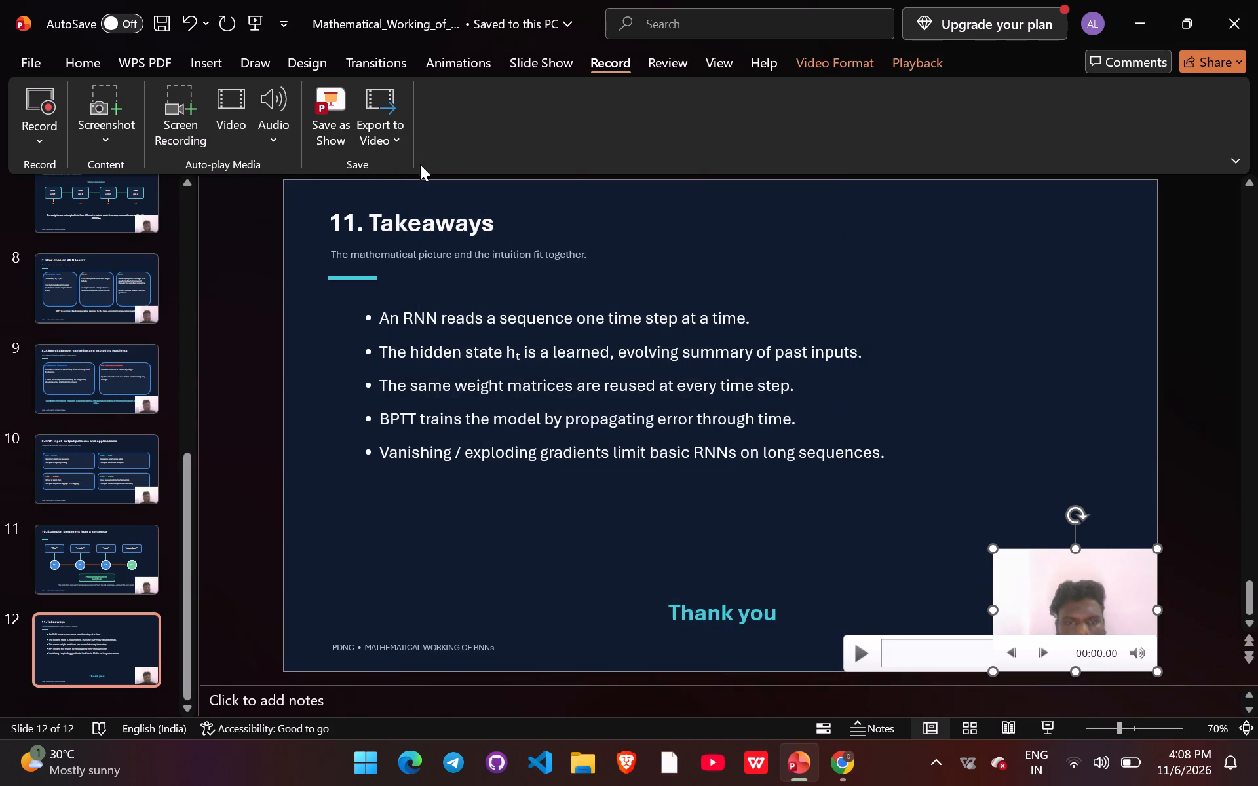
Preview the end of the webcam narration video on slide 1 and trim its end time to 00:36.979.
{"action": "scroll", "coordinate": [118, 343], "scroll_direction": "up", "scroll_amount": 3}
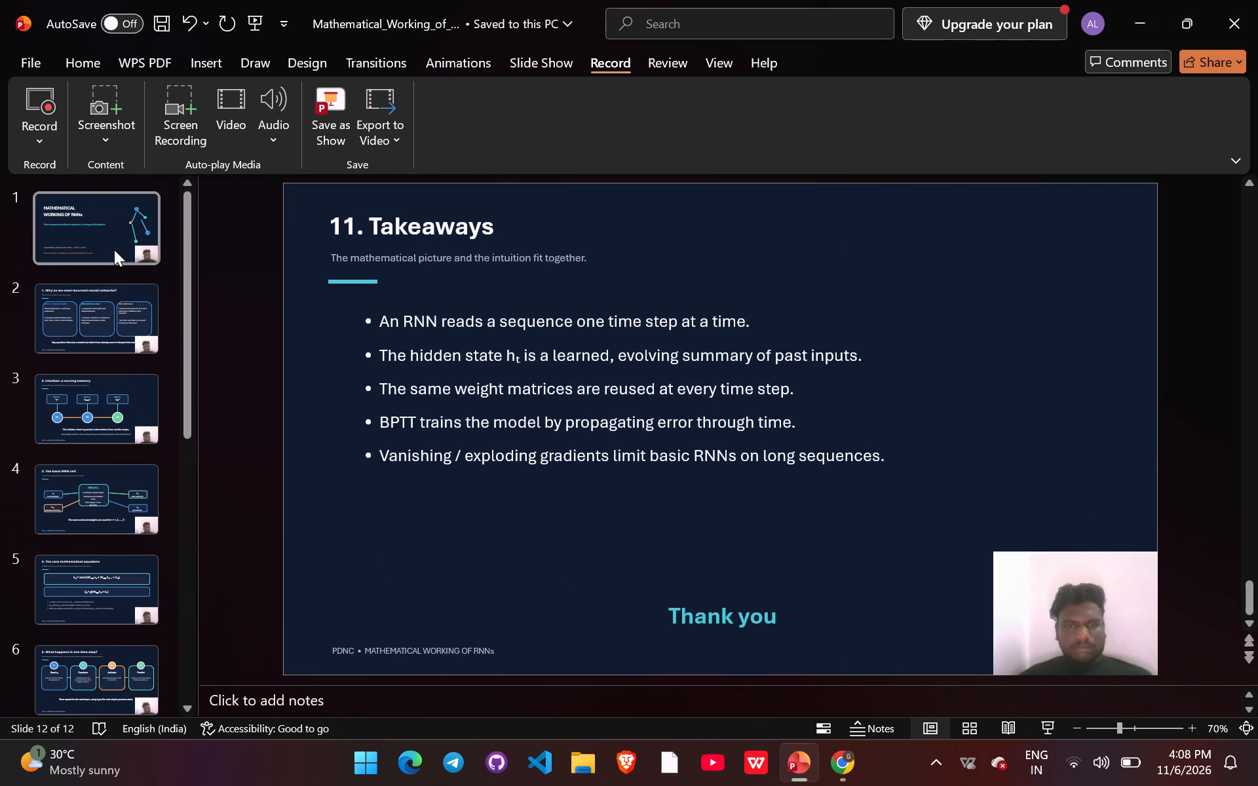
{"action": "left_click", "coordinate": [114, 250]}
{"action": "right_click", "coordinate": [1053, 601]}
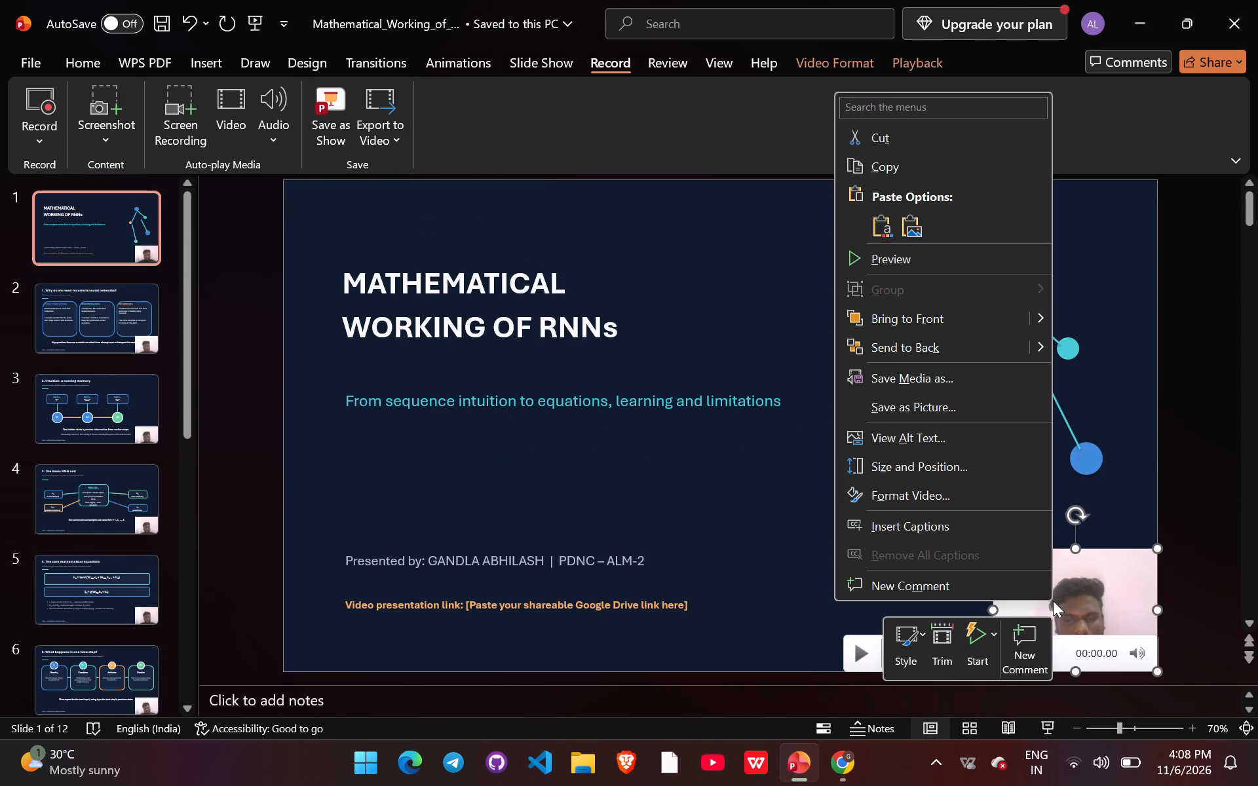
{"action": "left_click", "coordinate": [933, 641]}
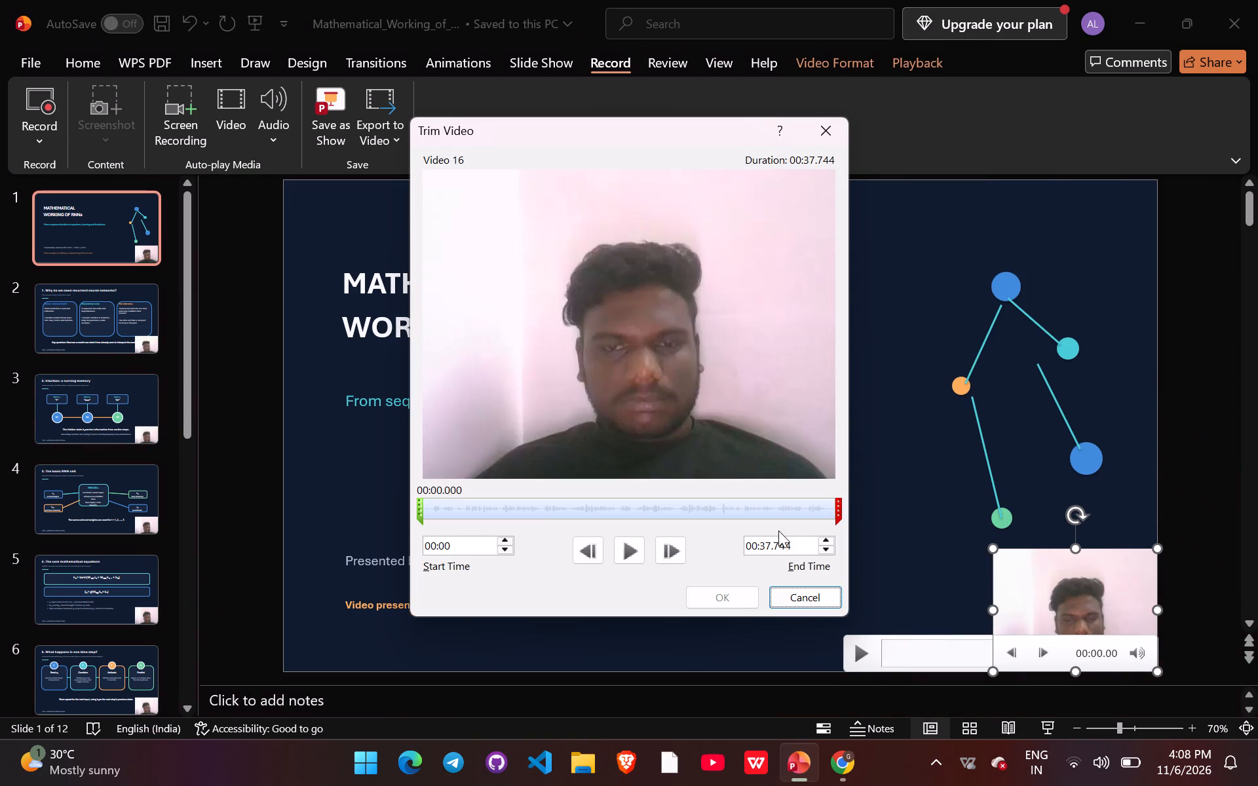
{"action": "left_click", "coordinate": [634, 559]}
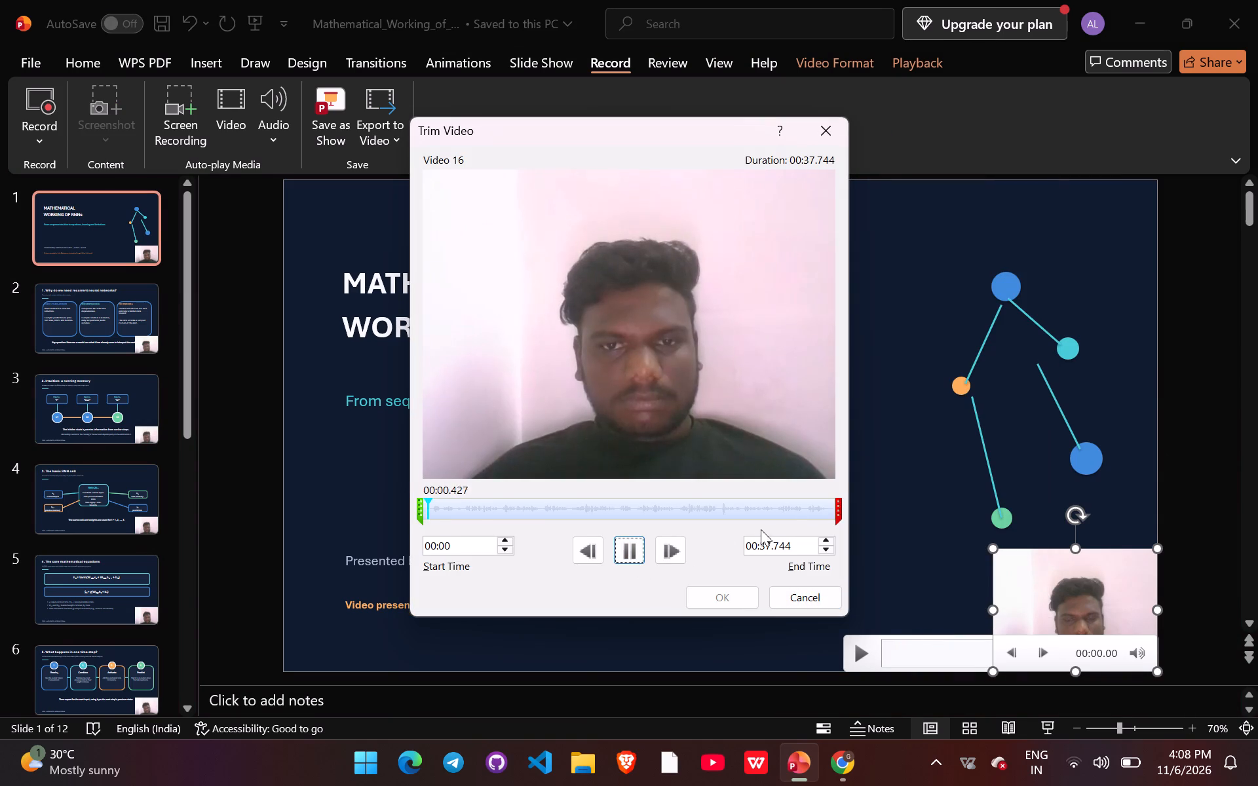
{"action": "left_click", "coordinate": [784, 506]}
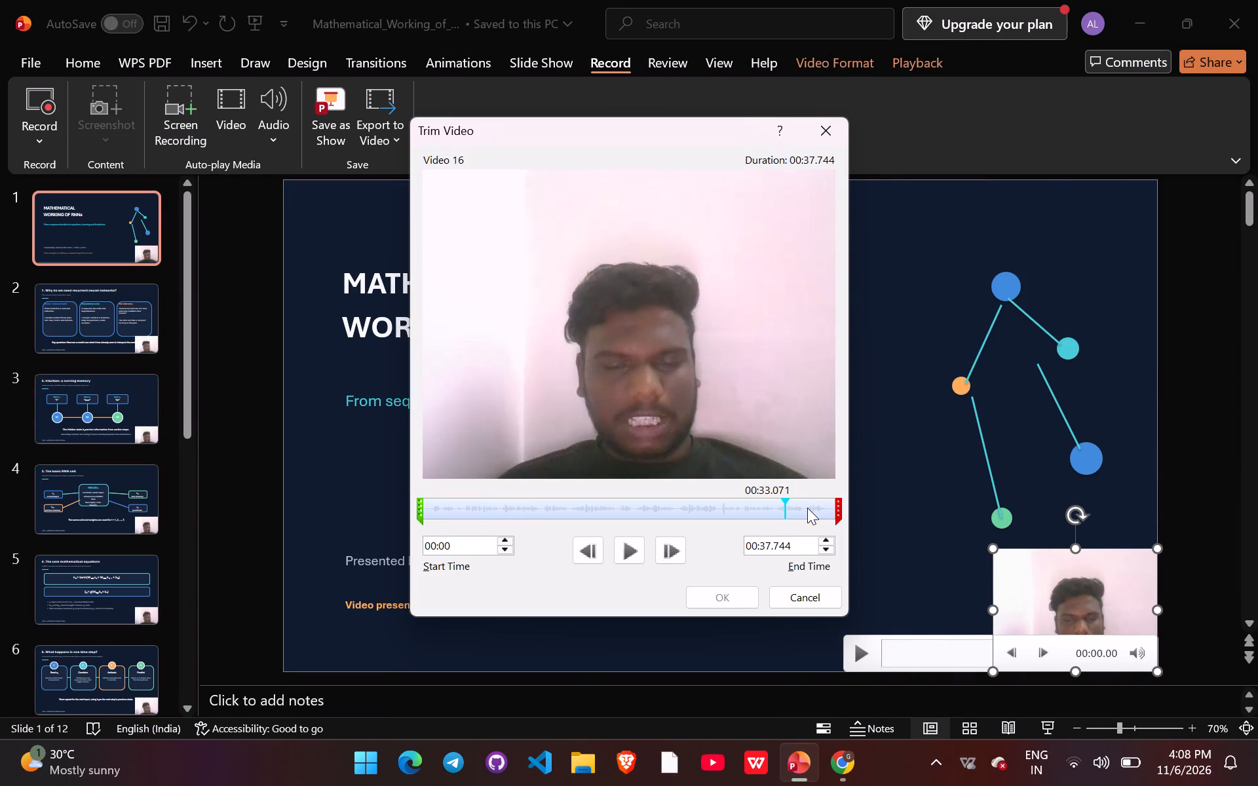
{"action": "left_click", "coordinate": [807, 508]}
{"action": "left_click", "coordinate": [620, 546]}
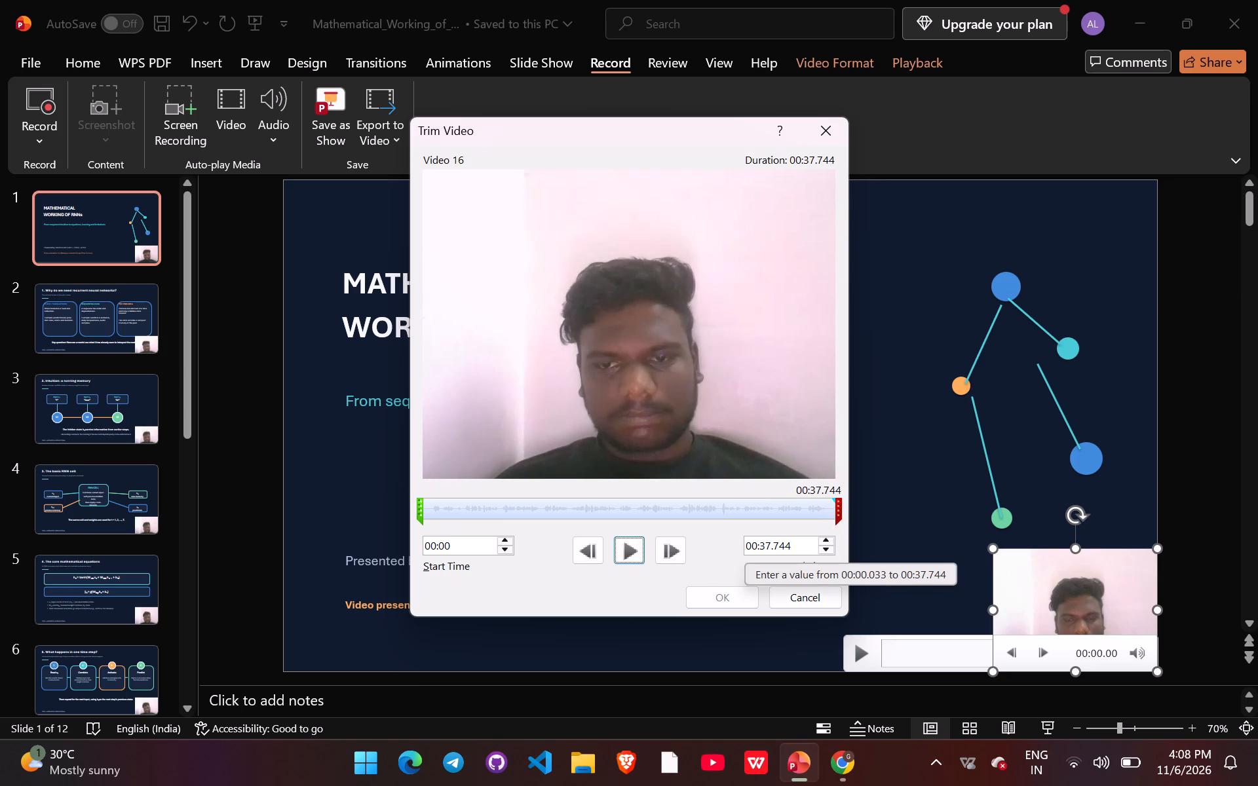
{"action": "left_click_drag", "start_coordinate": [841, 511], "coordinate": [831, 511]}
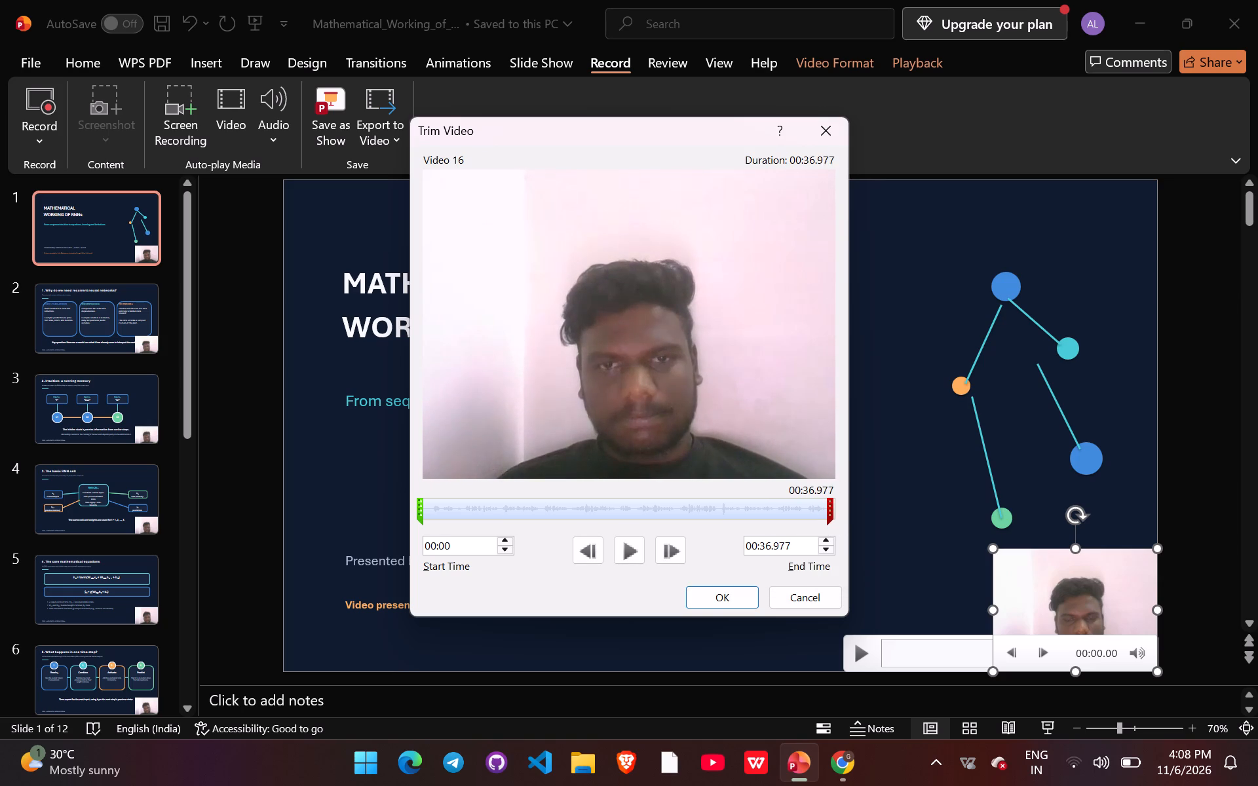
{"action": "left_click_drag", "start_coordinate": [831, 511], "coordinate": [831, 511]}
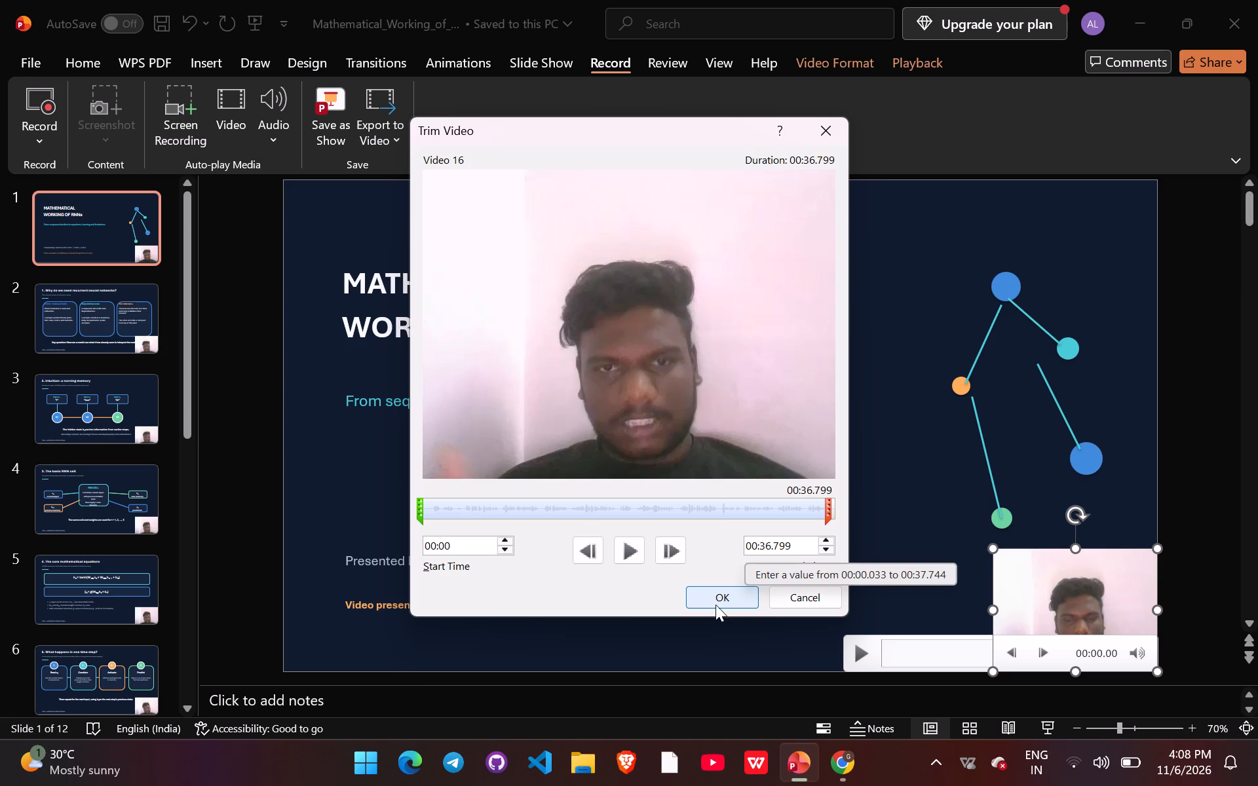
{"action": "left_click", "coordinate": [830, 506]}
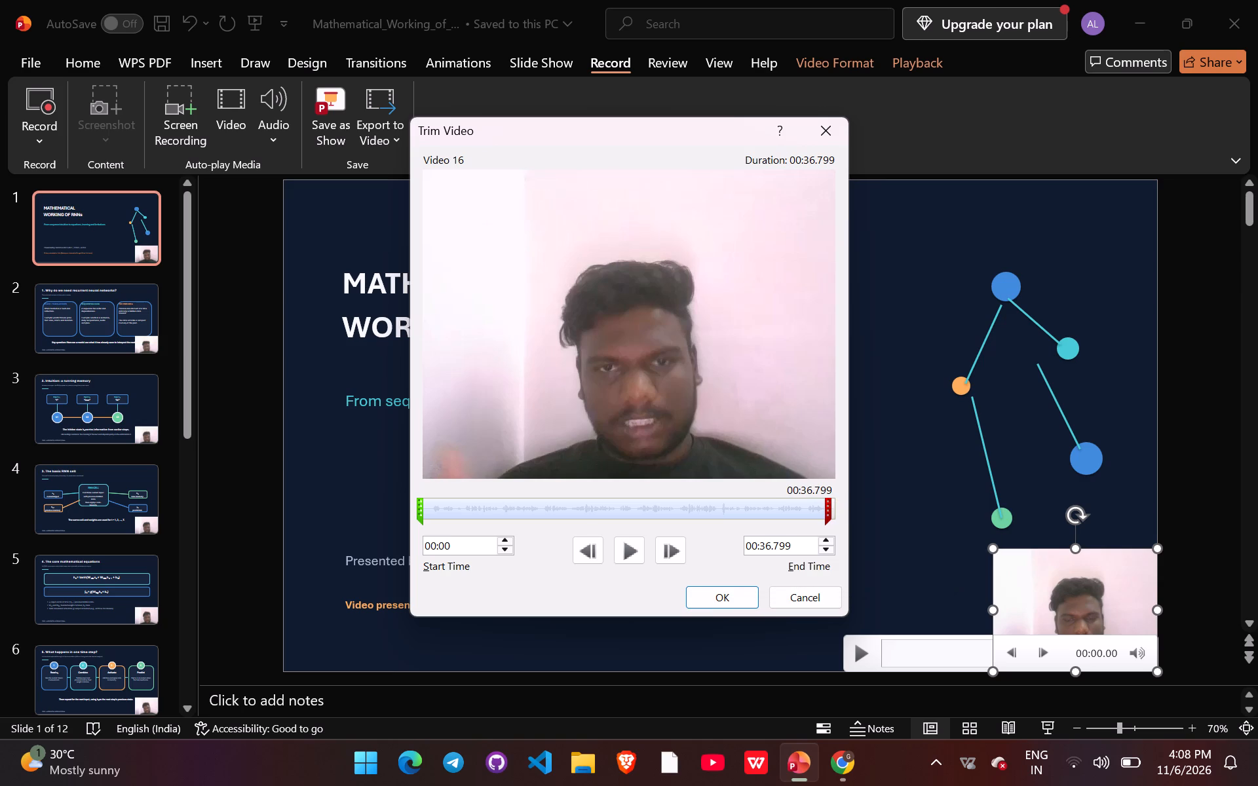
{"action": "left_click", "coordinate": [706, 605]}
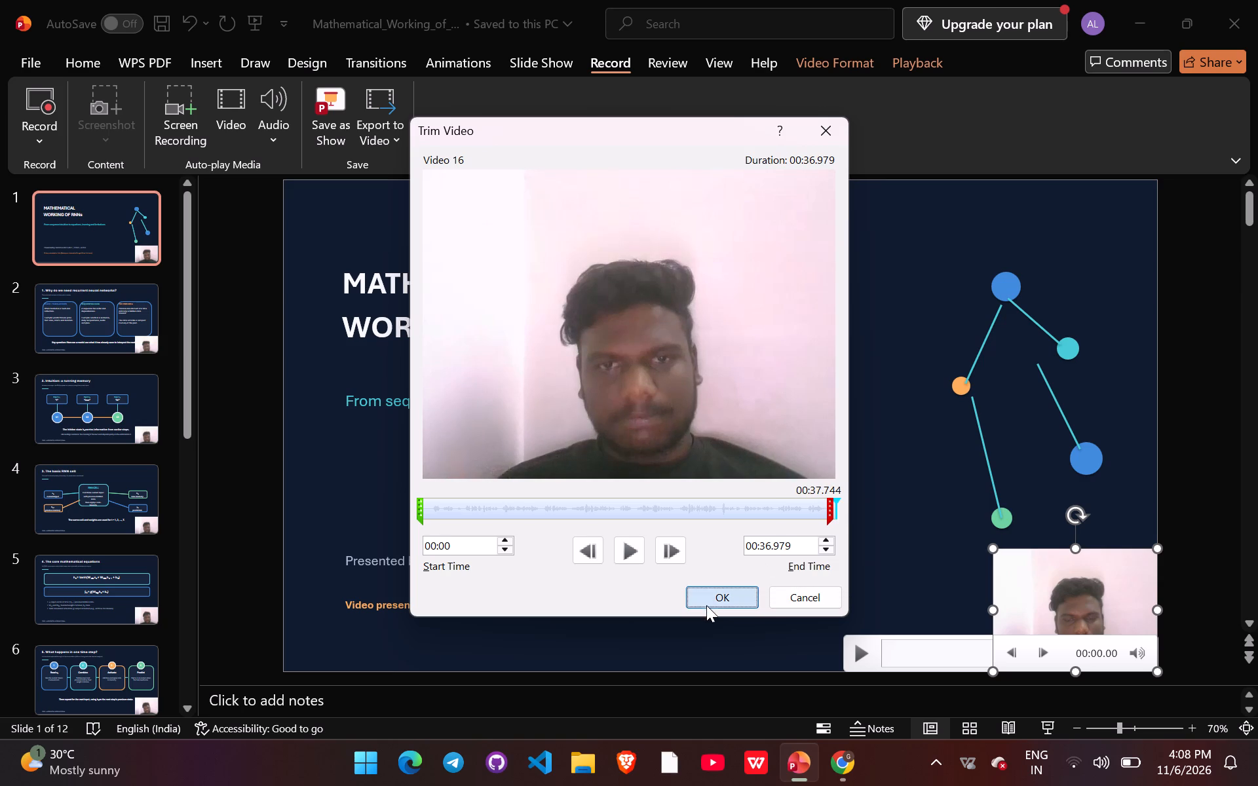
Trim the webcam narration video on slide 2 so that its end time is 01:10.236.
{"action": "left_click", "coordinate": [105, 298]}
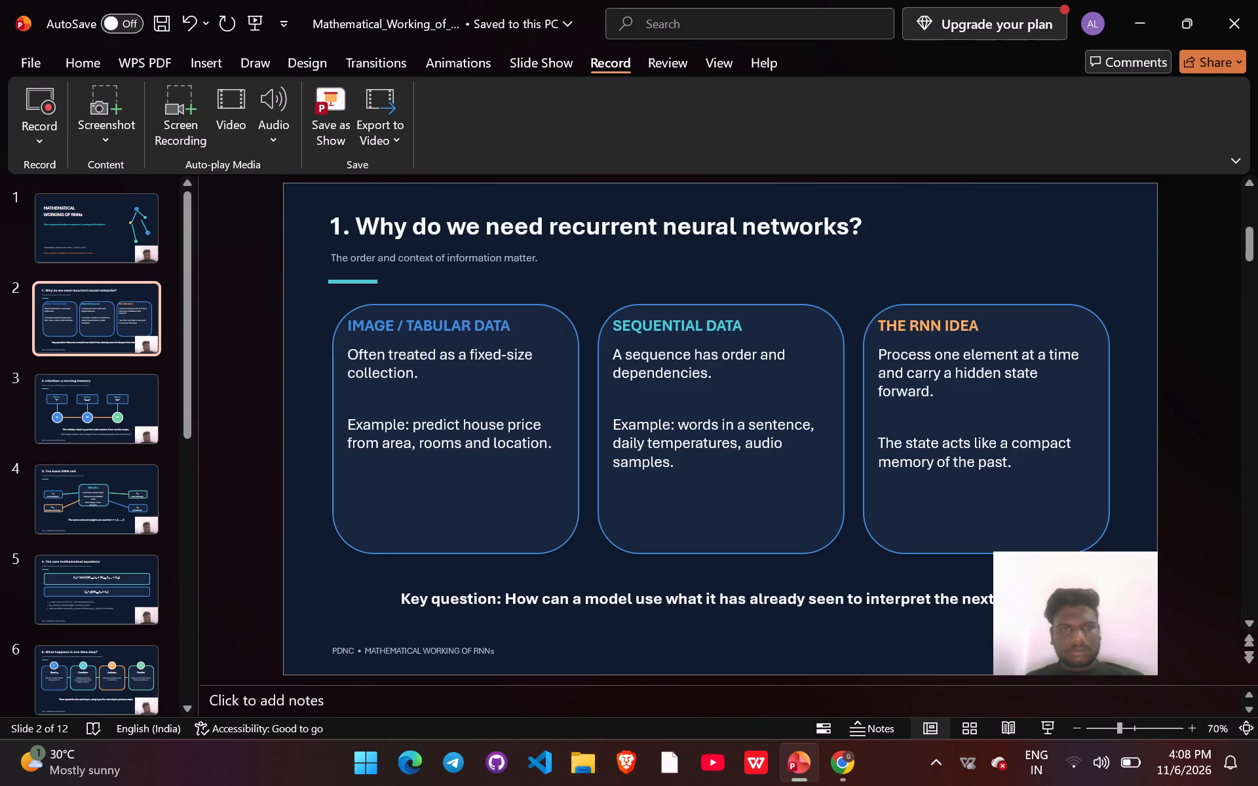
{"action": "right_click", "coordinate": [1029, 609]}
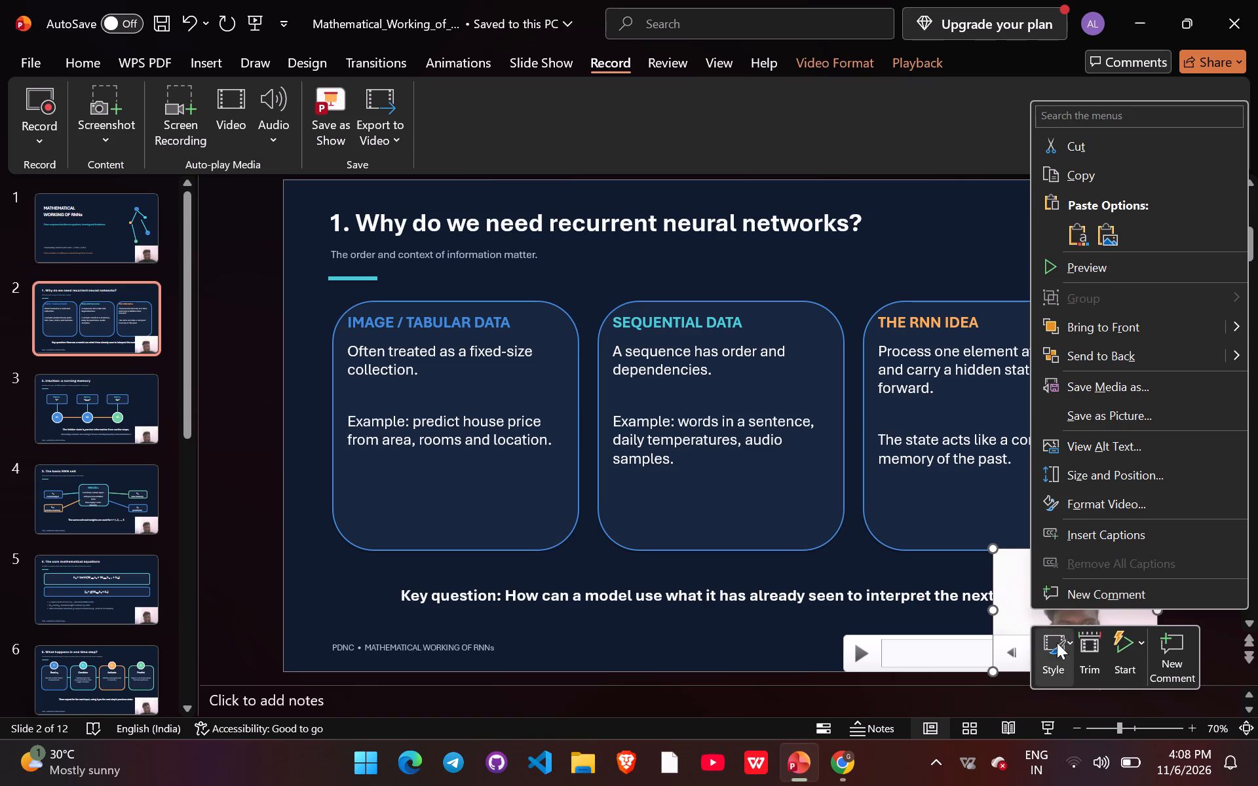
{"action": "left_click", "coordinate": [1091, 658]}
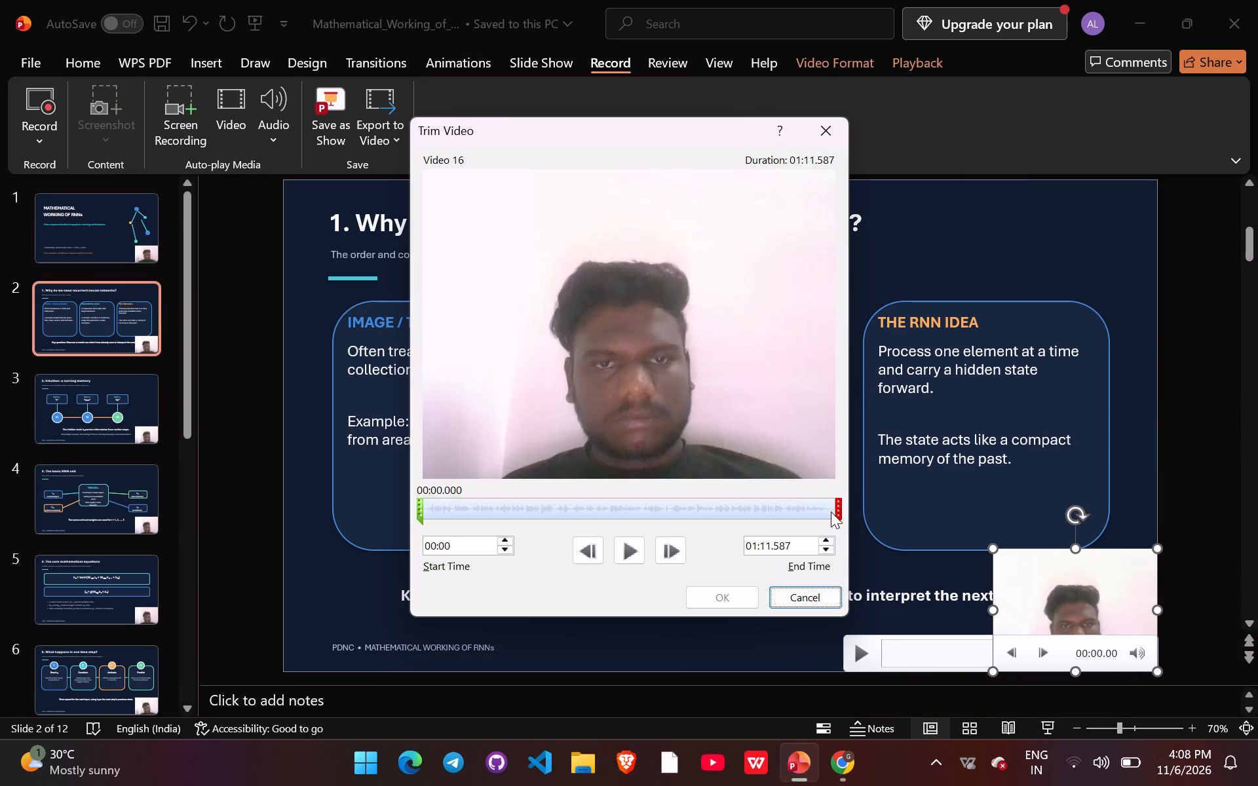
{"action": "left_click_drag", "start_coordinate": [839, 512], "coordinate": [828, 512]}
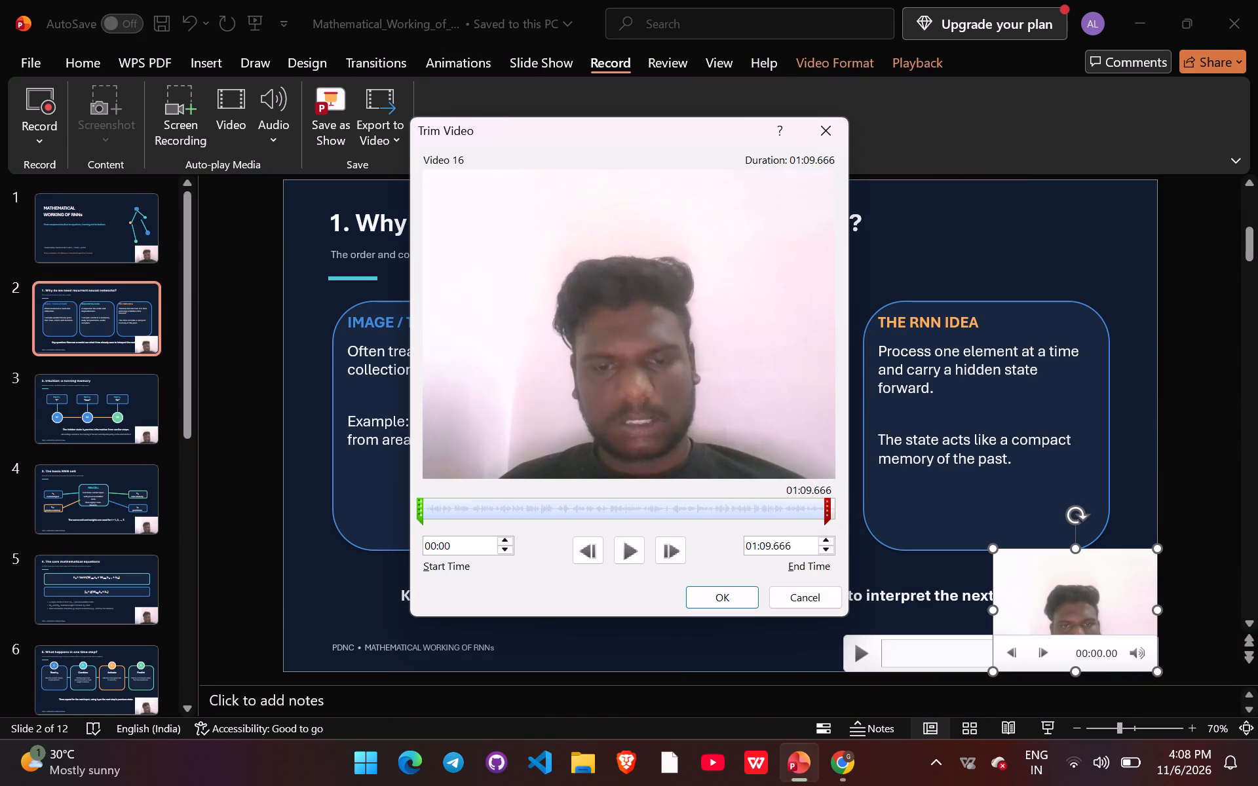
{"action": "left_click_drag", "start_coordinate": [828, 512], "coordinate": [831, 512]}
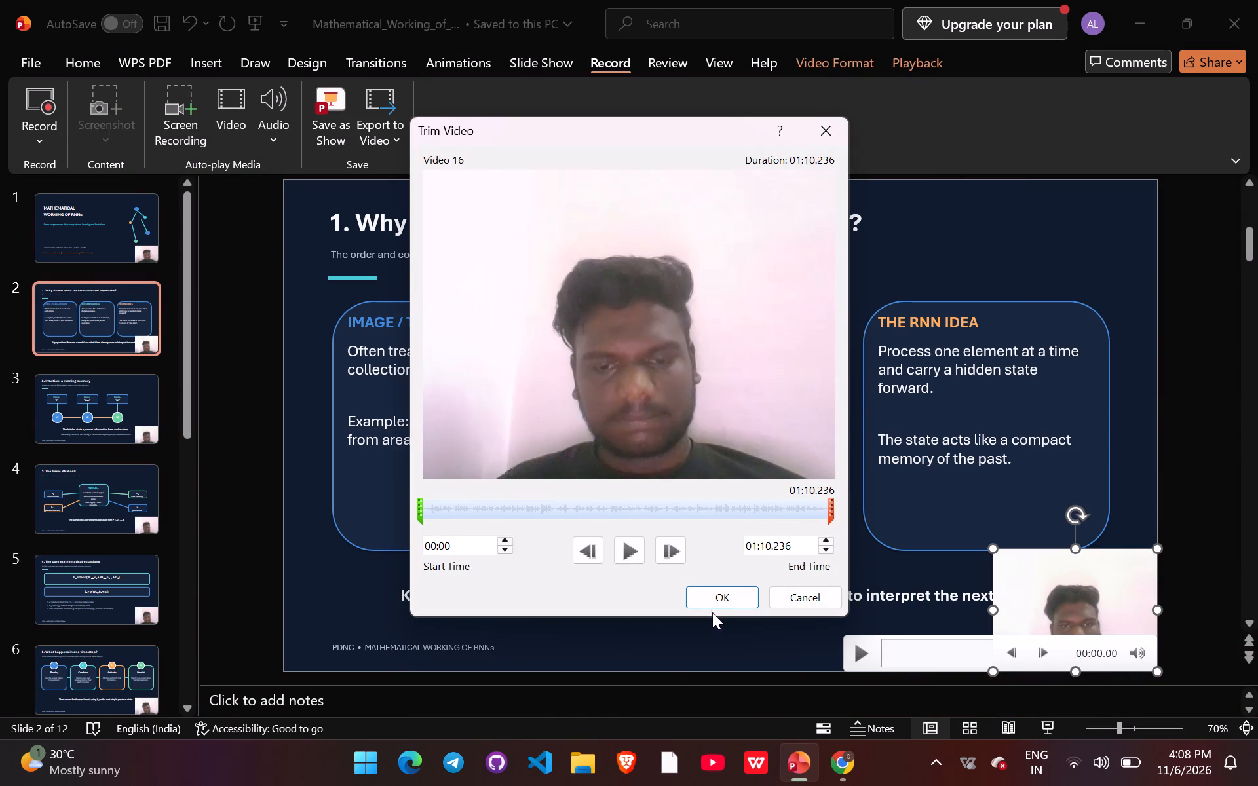
{"action": "left_click_drag", "start_coordinate": [714, 609], "coordinate": [720, 593]}
{"action": "left_click", "coordinate": [720, 593]}
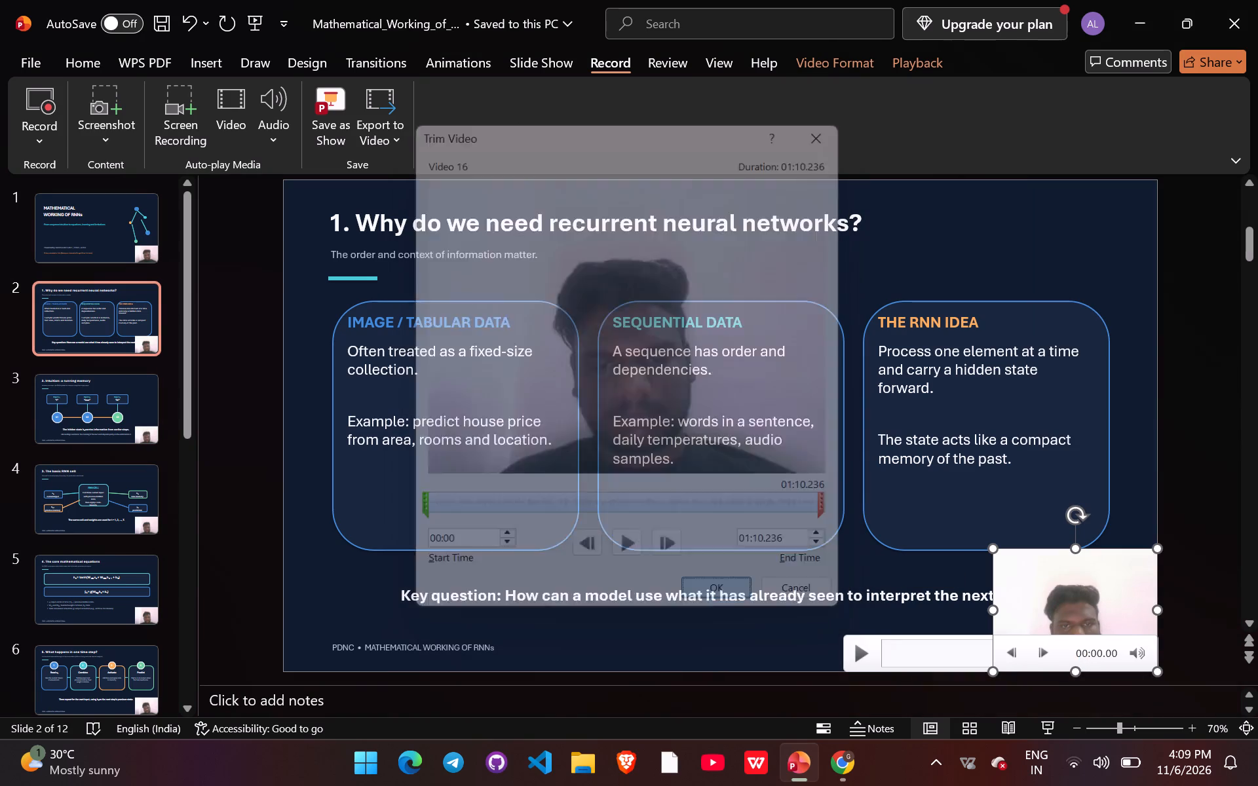
Trim the webcam narration video on slide 3, "Intuition: a running memory", so that its end time is 00:53.228.
{"action": "left_click", "coordinate": [105, 419]}
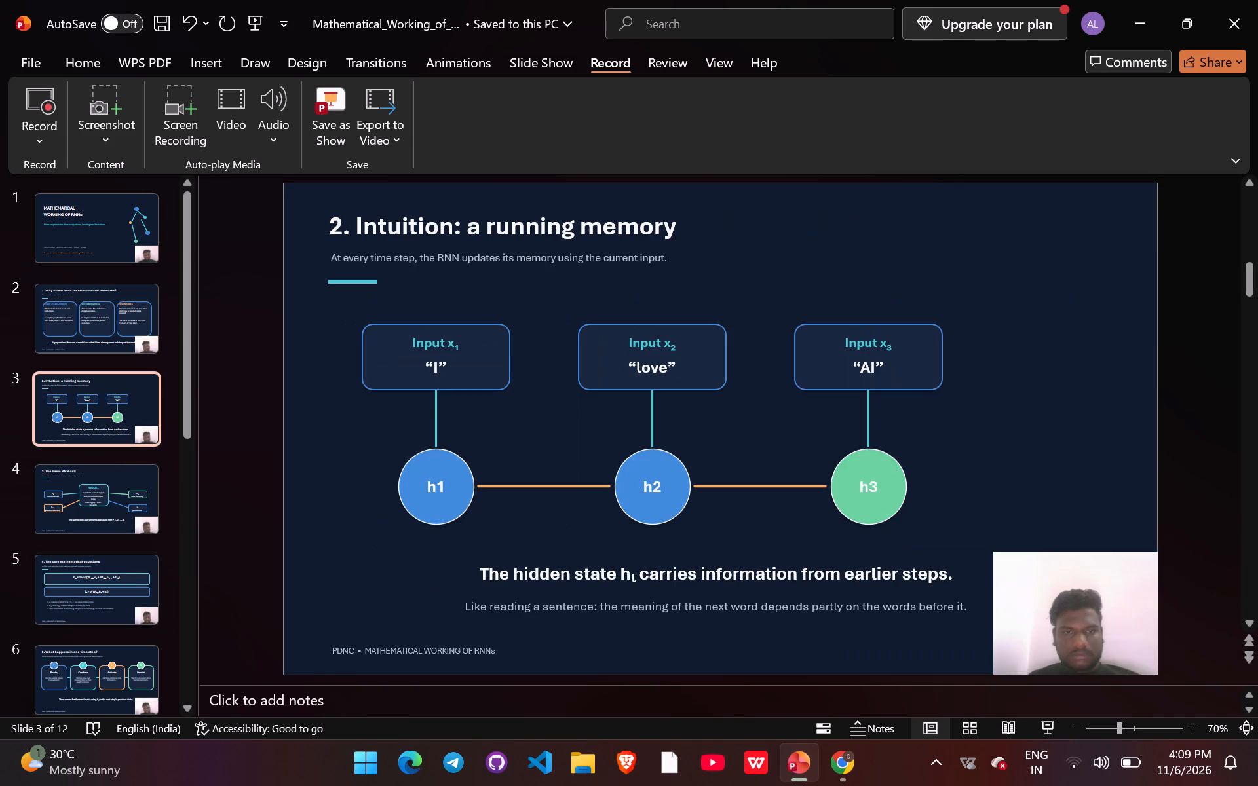
{"action": "right_click", "coordinate": [1088, 588]}
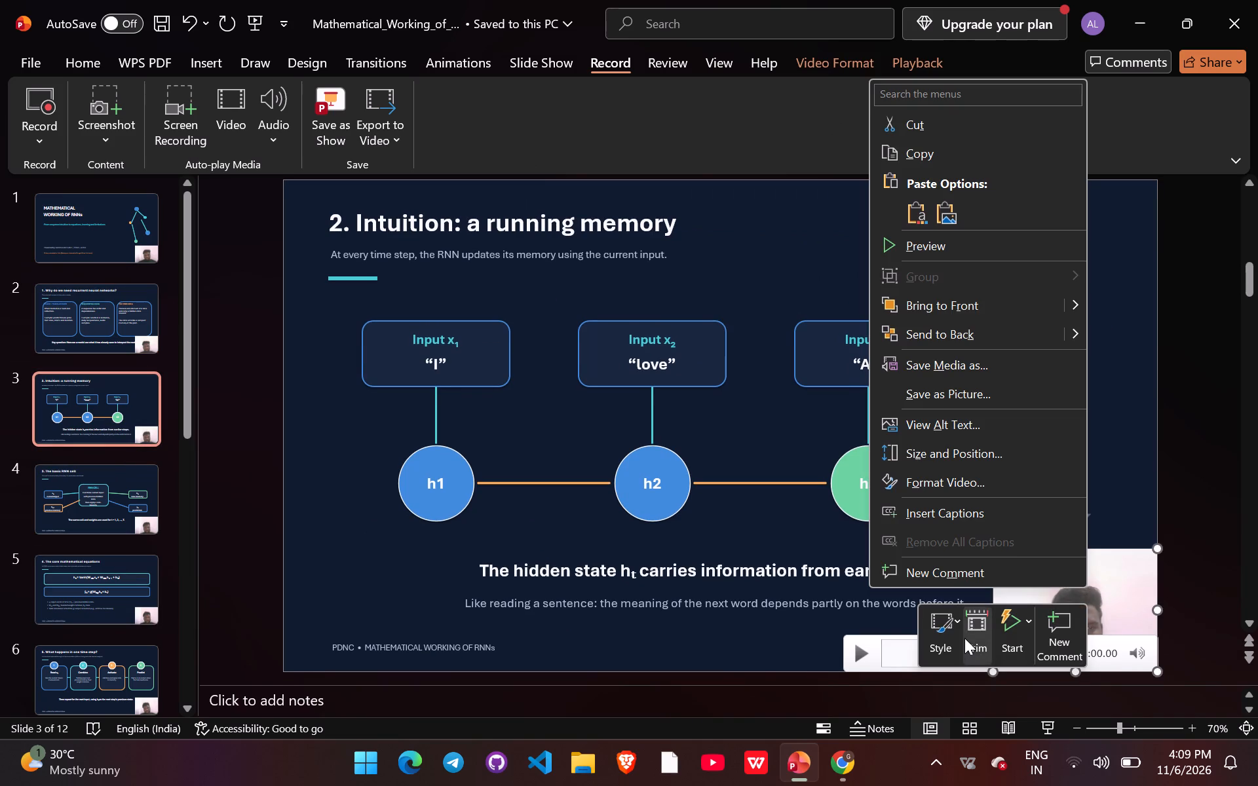
{"action": "left_click", "coordinate": [976, 639]}
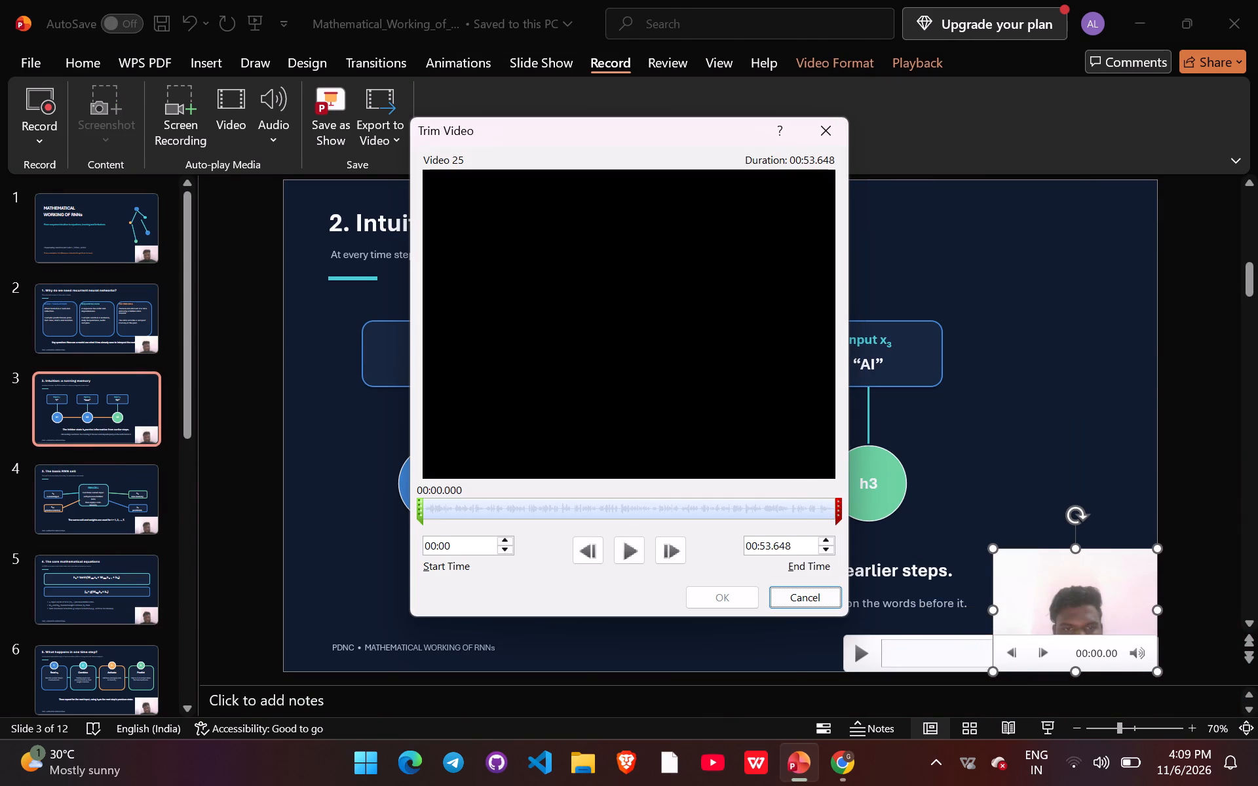
{"action": "left_click", "coordinate": [839, 513]}
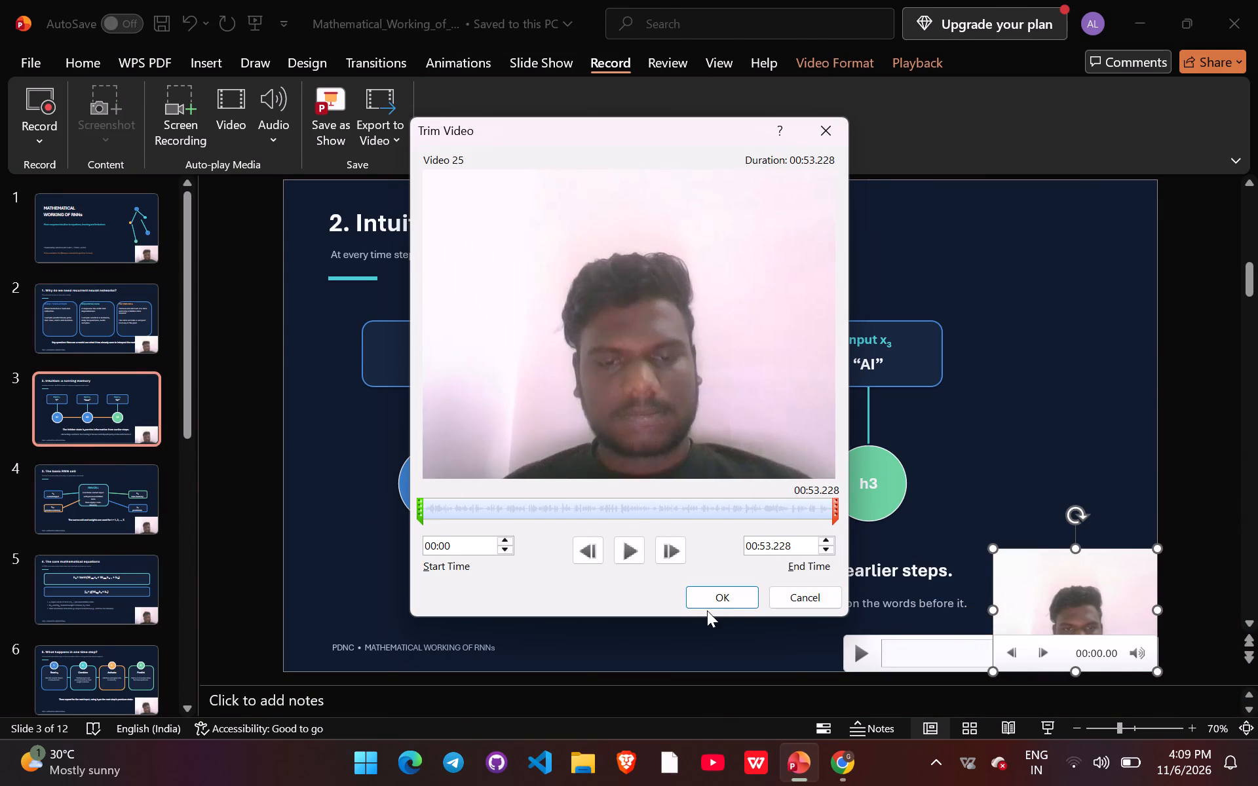
{"action": "left_click", "coordinate": [711, 601]}
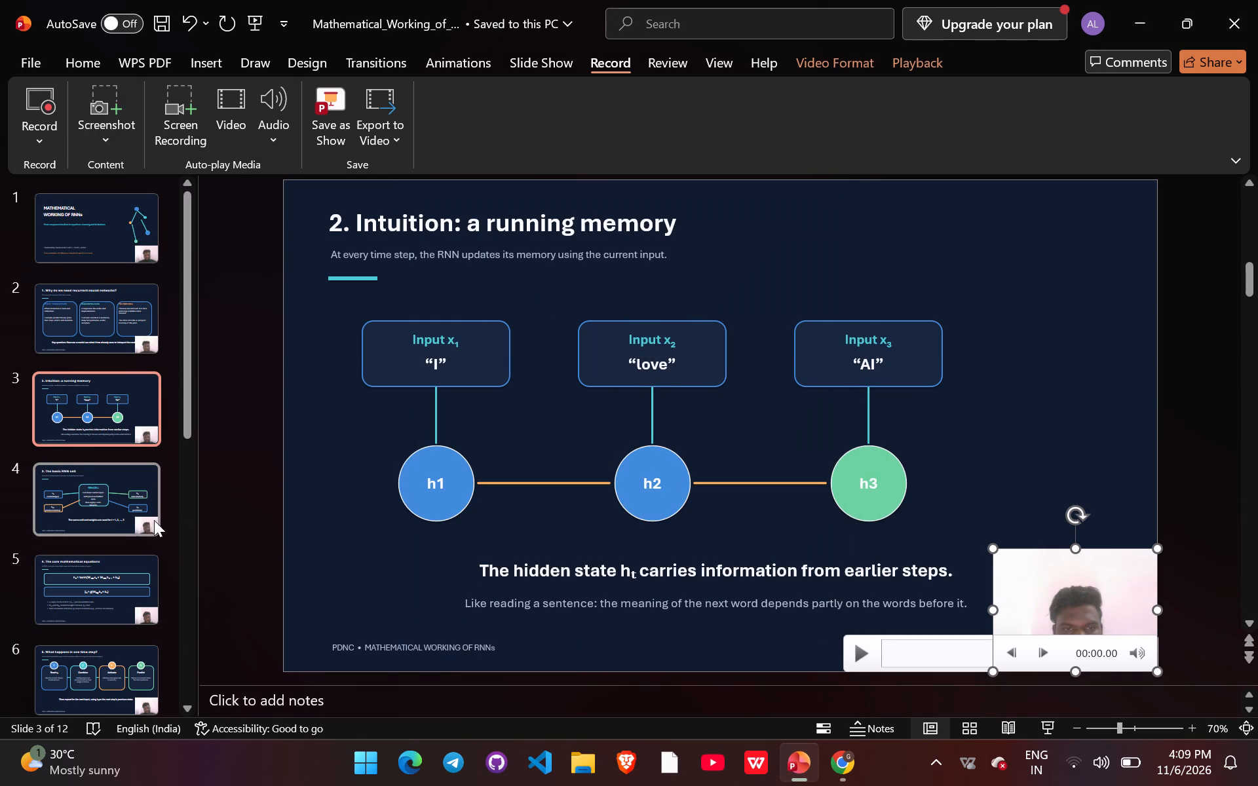
Export the presentation as a Full HD MPEG-4 video with recorded timings and narrations, saved in Downloads as "Mathematical_Working_of_RNNs video".
{"action": "left_click", "coordinate": [385, 113]}
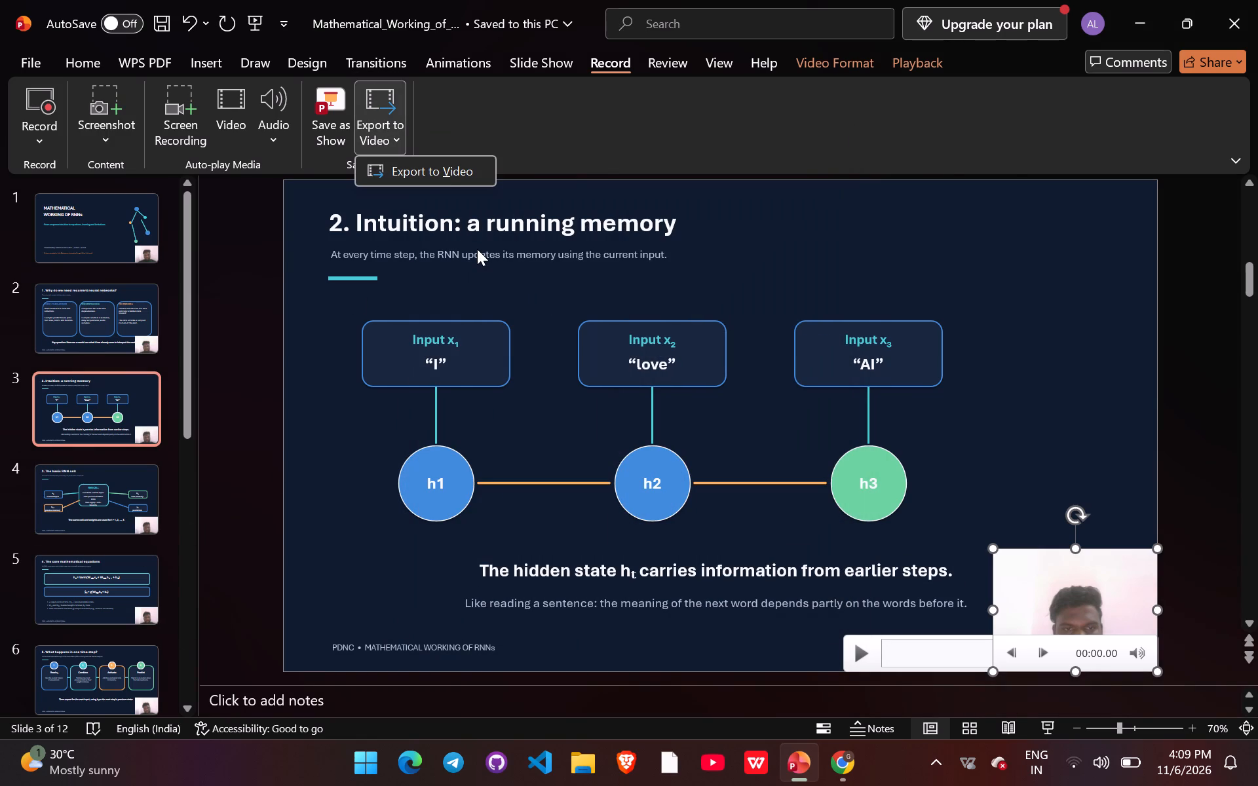
{"action": "left_click", "coordinate": [443, 164]}
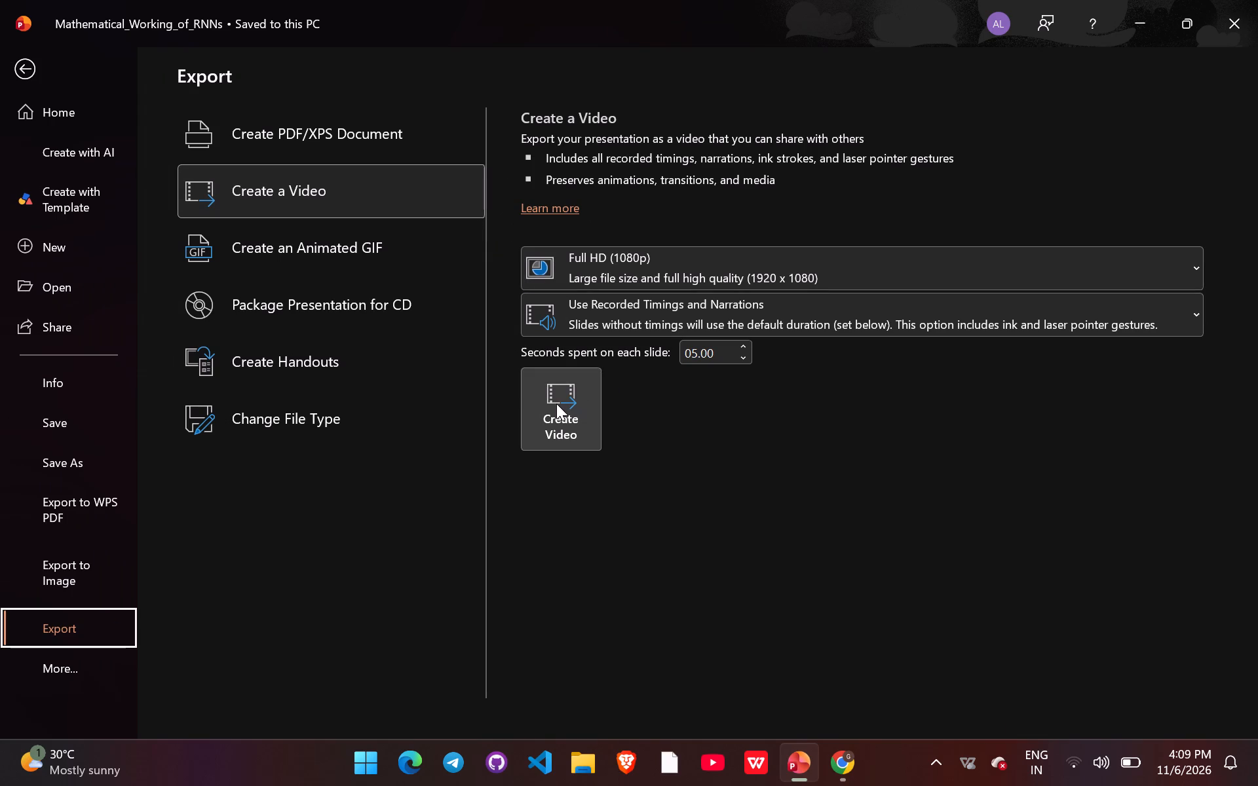
{"action": "left_click", "coordinate": [556, 403]}
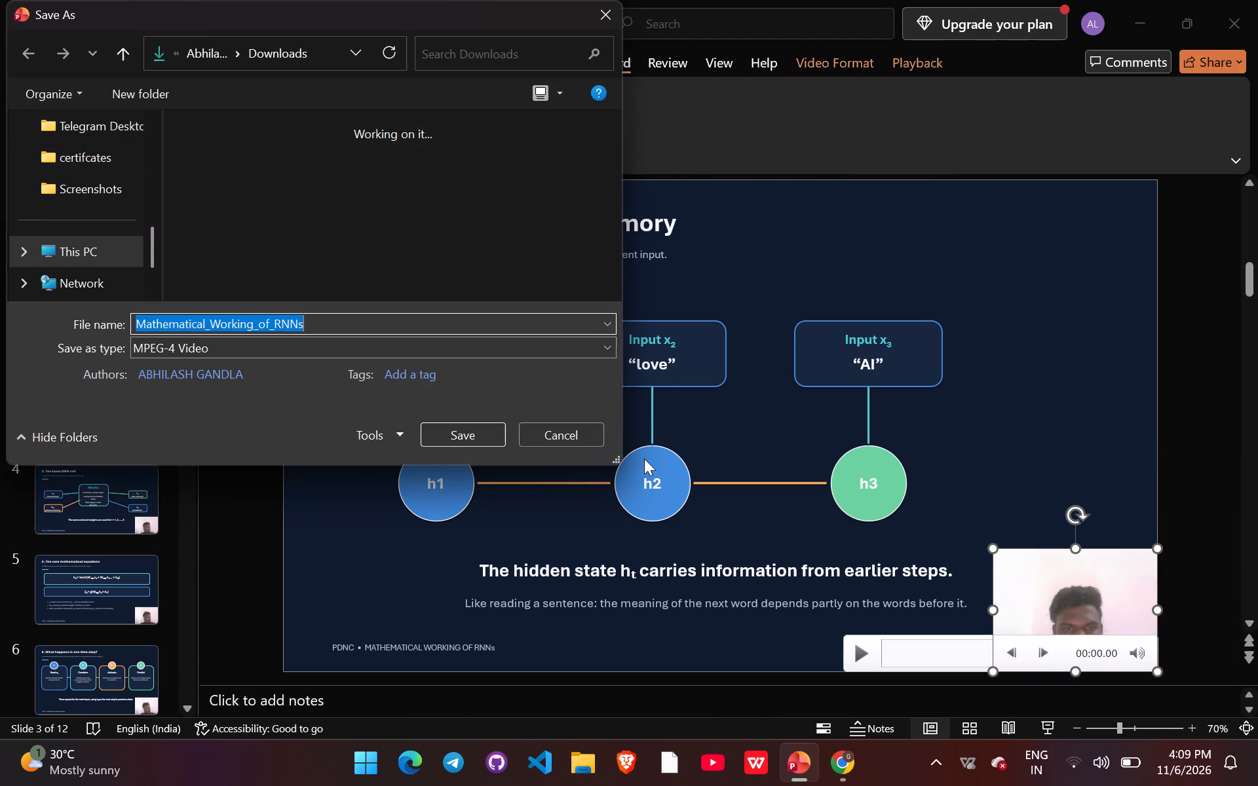
{"action": "left_click", "coordinate": [391, 322]}
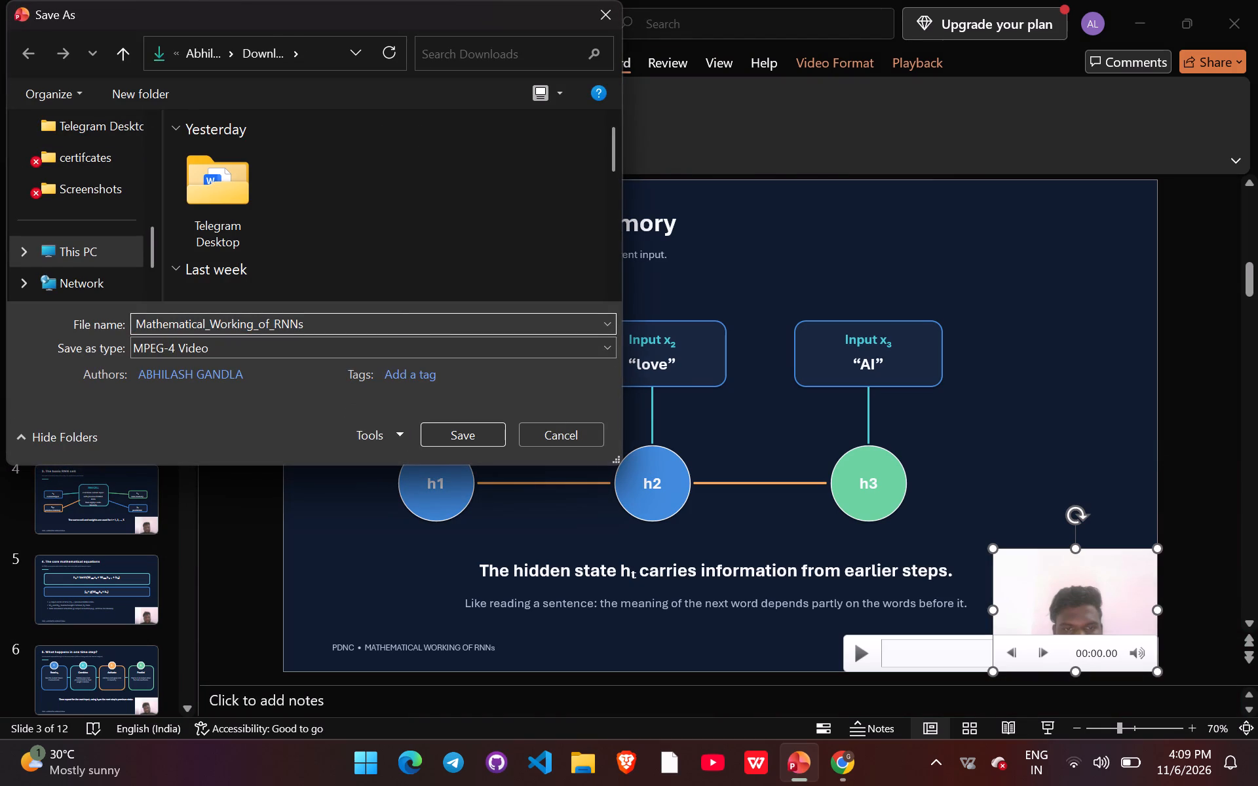
{"action": "key", "text": "space"}
{"action": "type", "text": "video"}
{"action": "left_click", "coordinate": [456, 438]}
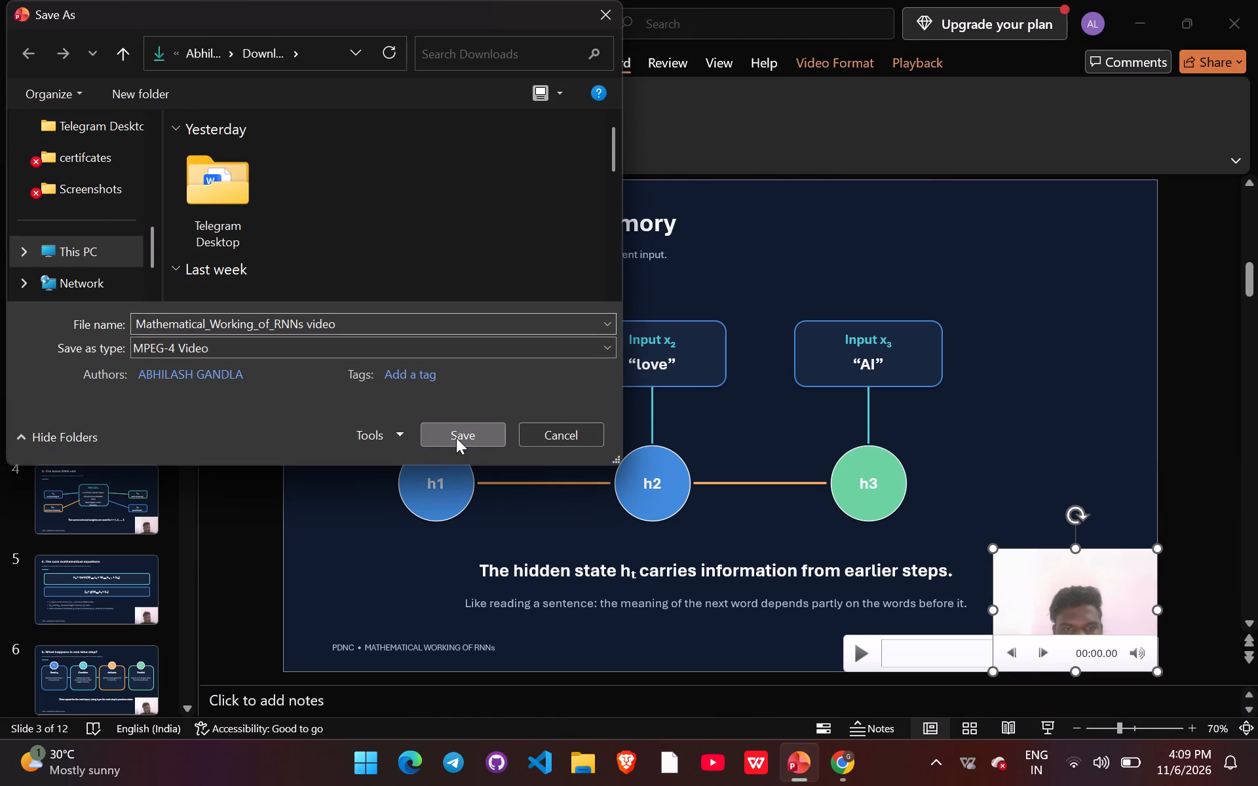
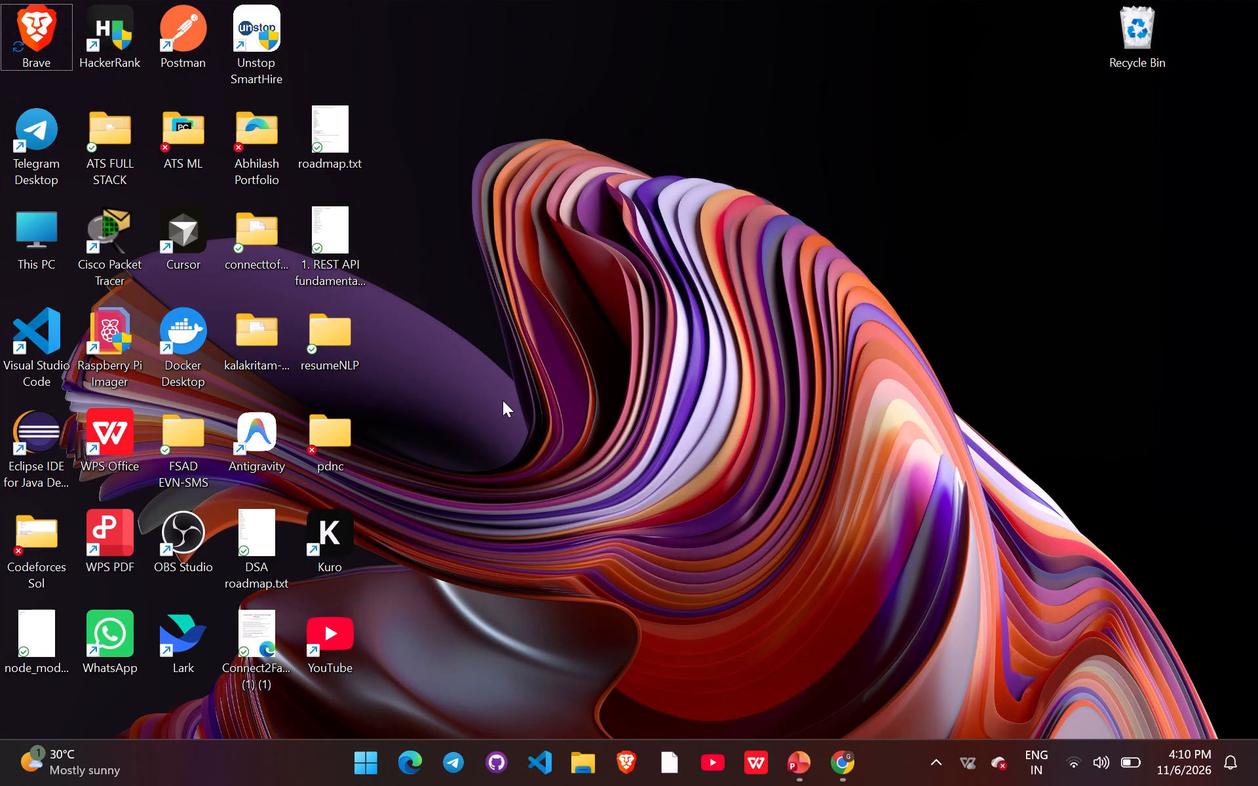
Switch to Chrome, search the web for "google drive" in a new tab, and open Google Drive from the results.
{"action": "left_click", "coordinate": [703, 252]}
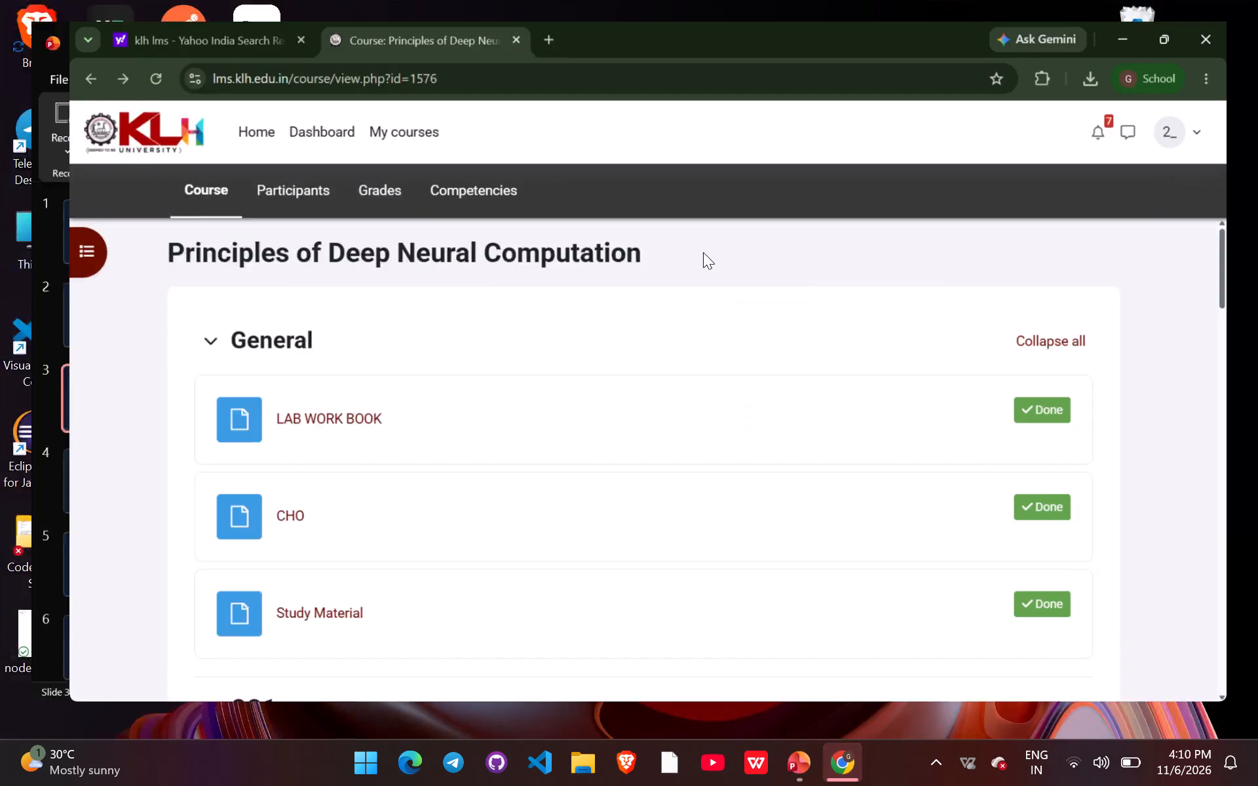
{"action": "left_click", "coordinate": [509, 18]}
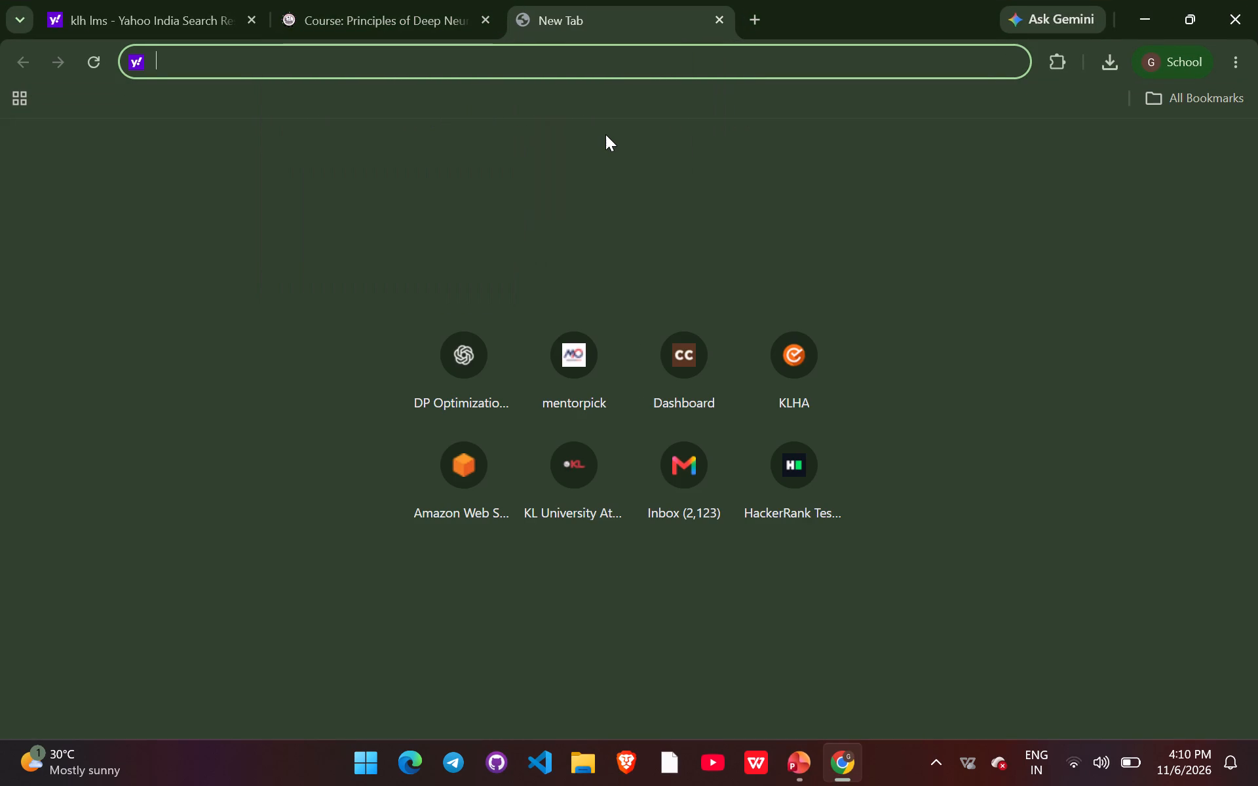
{"action": "type", "text": "dri"}
{"action": "type", "text": "ve"}
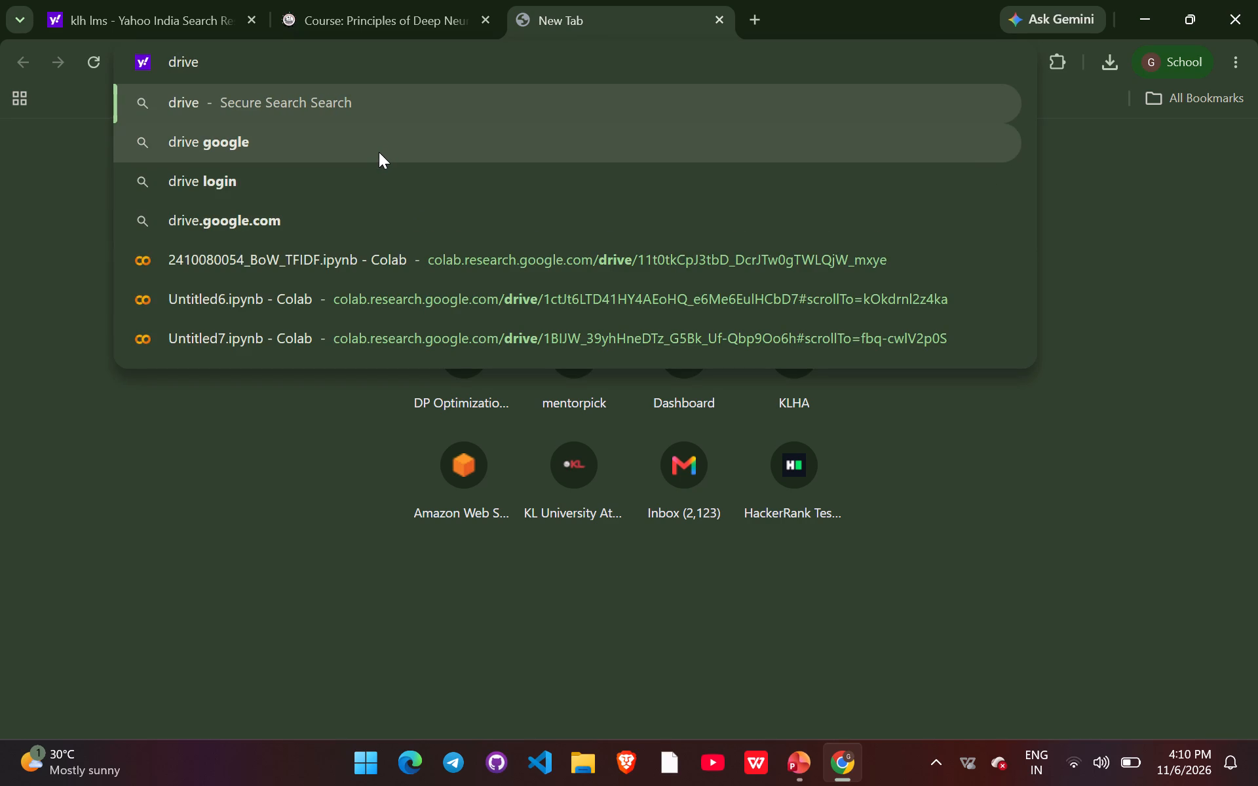
{"action": "key", "text": "Left"}
{"action": "key", "text": "Left"}
{"action": "key", "text": "Left"}
{"action": "key", "text": "Left"}
{"action": "key", "text": "Left"}
{"action": "key", "text": "Left"}
{"action": "key", "text": "Left"}
{"action": "key", "text": "Left"}
{"action": "key", "text": "Left"}
{"action": "key", "text": "Left"}
{"action": "key", "text": "Left"}
{"action": "key", "text": "Left"}
{"action": "key", "text": "Left"}
{"action": "key", "text": "Left"}
{"action": "key", "text": "Left"}
{"action": "key", "text": "Left"}
{"action": "key", "text": "Left"}
{"action": "type", "text": "google"}
{"action": "key", "text": "space"}
{"action": "key", "text": "Return"}
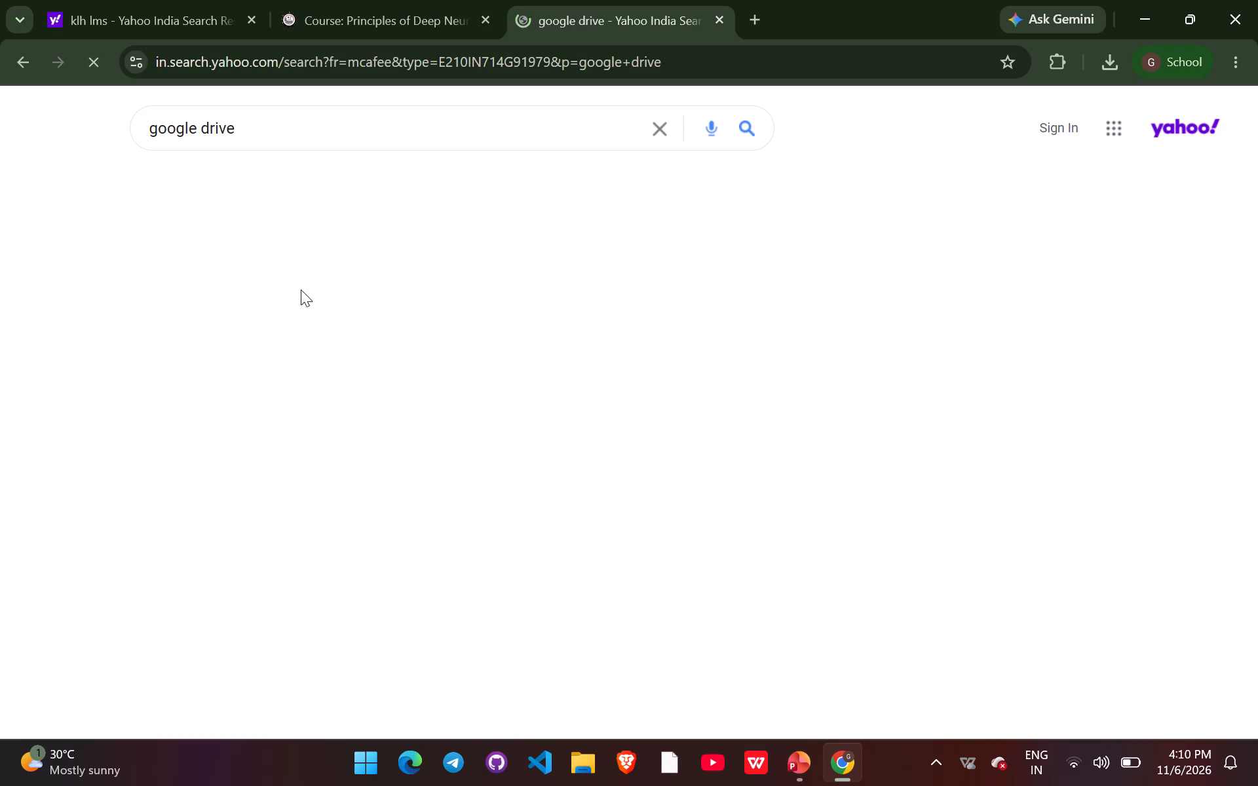
{"action": "left_click", "coordinate": [235, 297]}
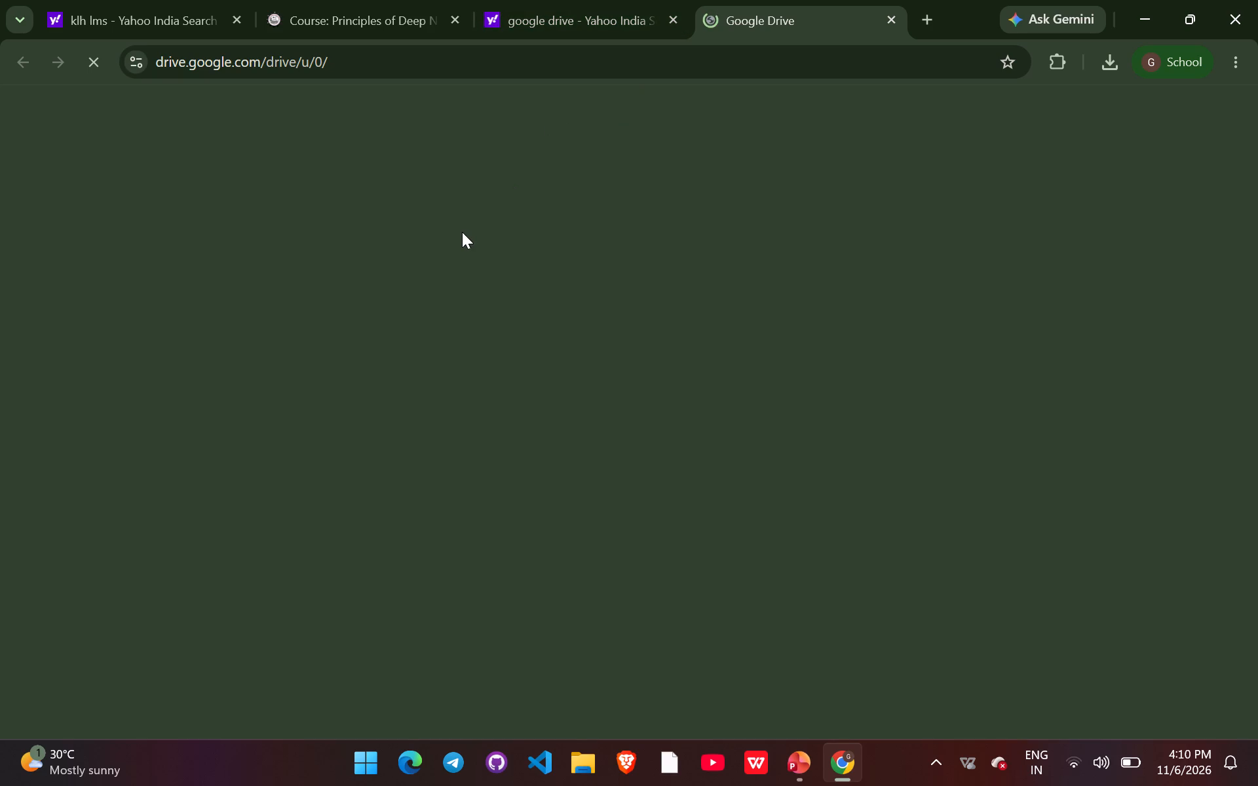
Upload the "Mathematical_Working_of_RNNs video" file from the Downloads folder to Google Drive.
{"action": "scroll", "coordinate": [349, 322], "scroll_direction": "down", "scroll_amount": 1}
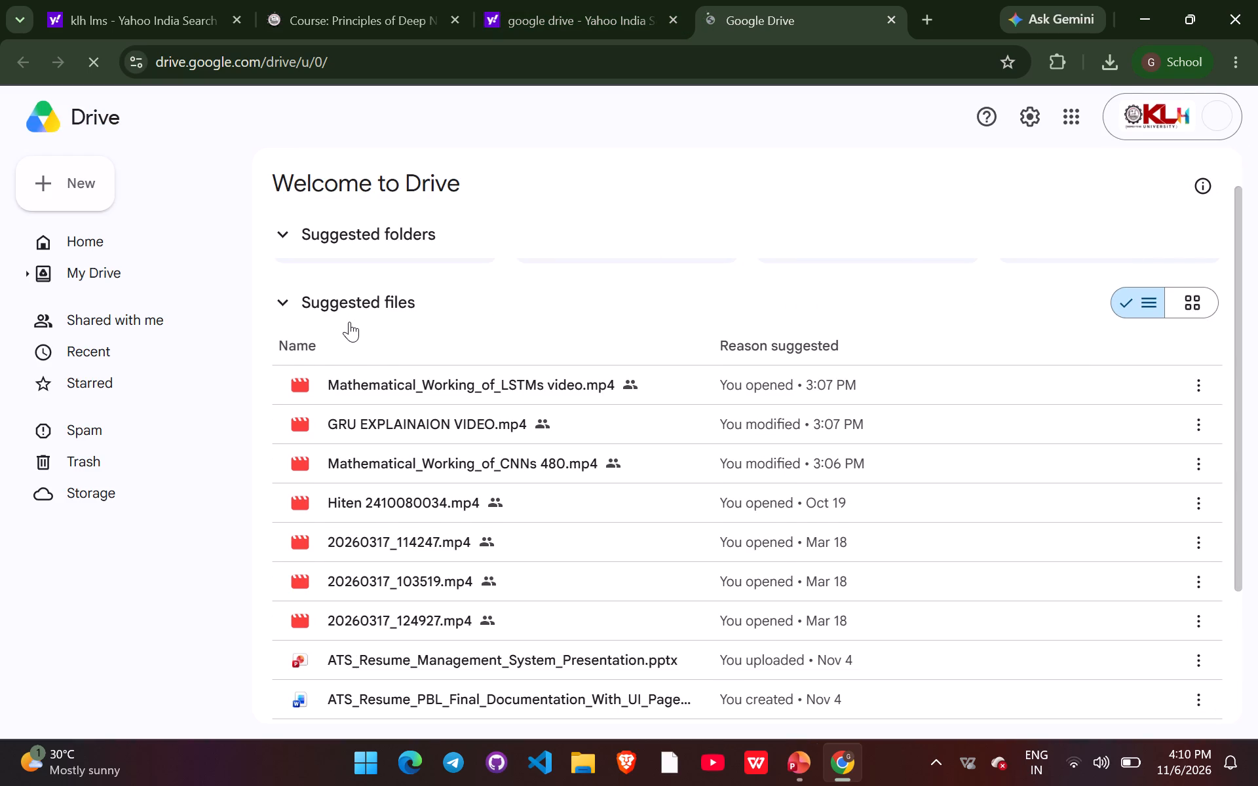
{"action": "scroll", "coordinate": [349, 322], "scroll_direction": "down", "scroll_amount": 1}
{"action": "scroll", "coordinate": [349, 322], "scroll_direction": "up", "scroll_amount": 1}
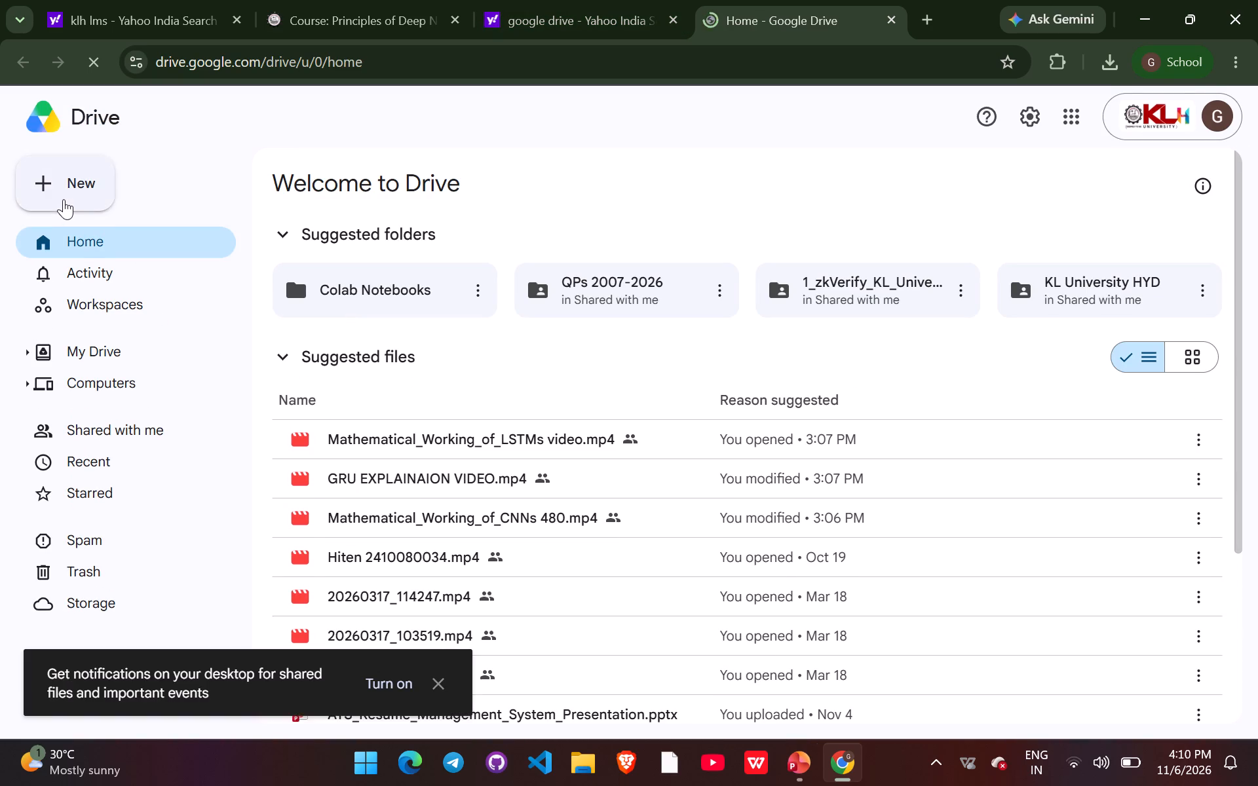
{"action": "left_click", "coordinate": [64, 199]}
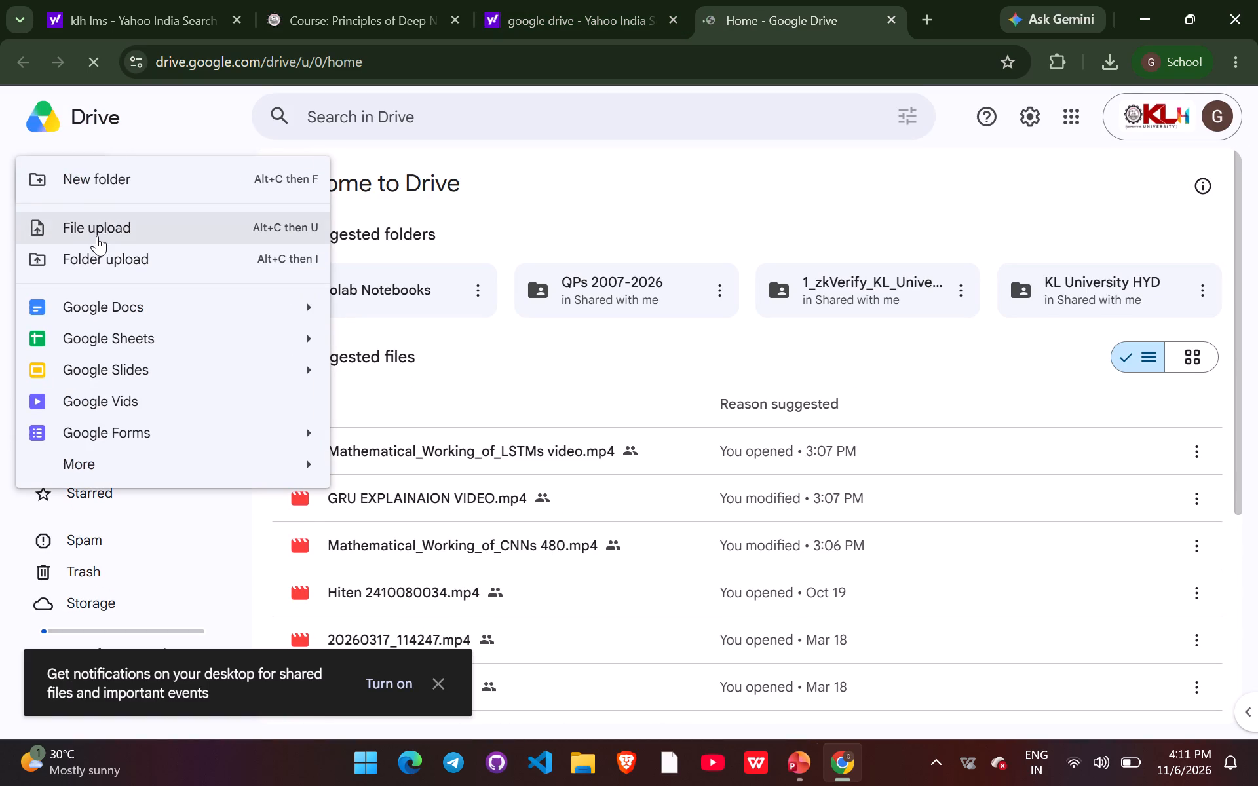
{"action": "left_click", "coordinate": [97, 236]}
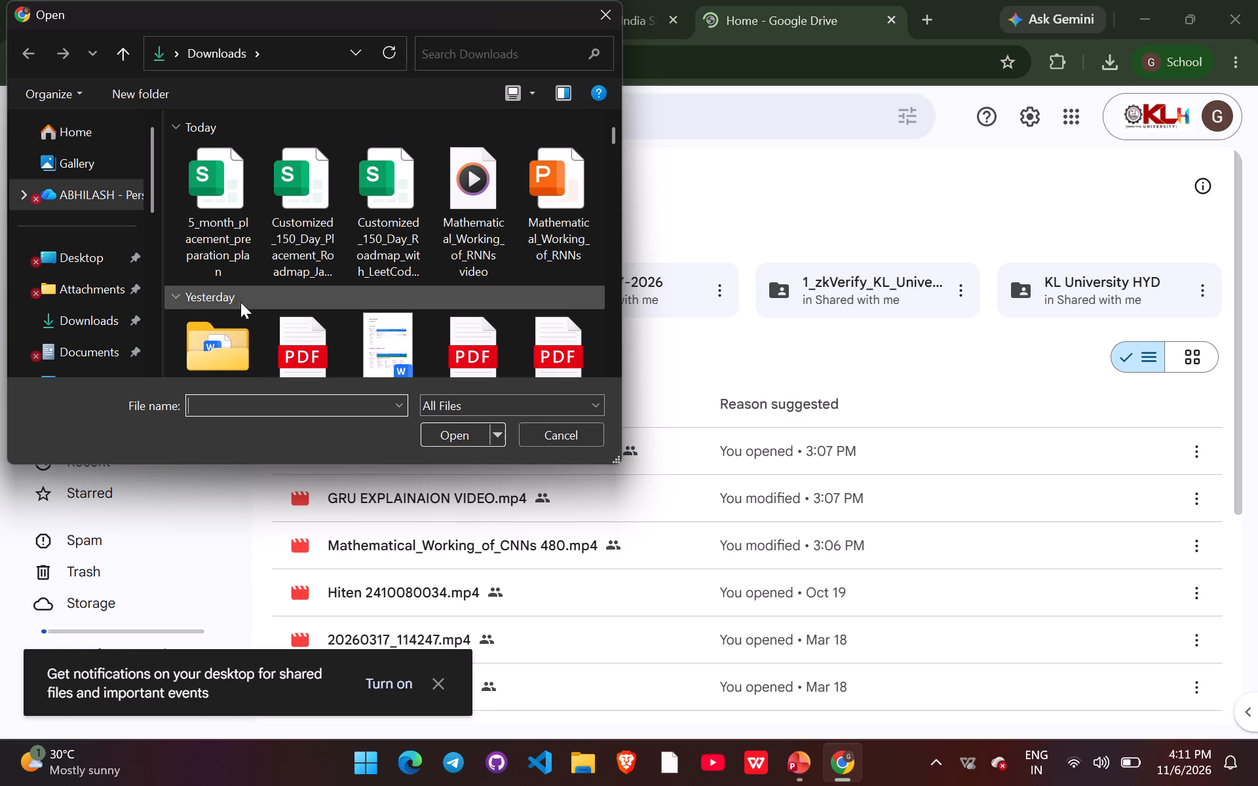
{"action": "left_click", "coordinate": [470, 219]}
{"action": "left_click", "coordinate": [465, 438]}
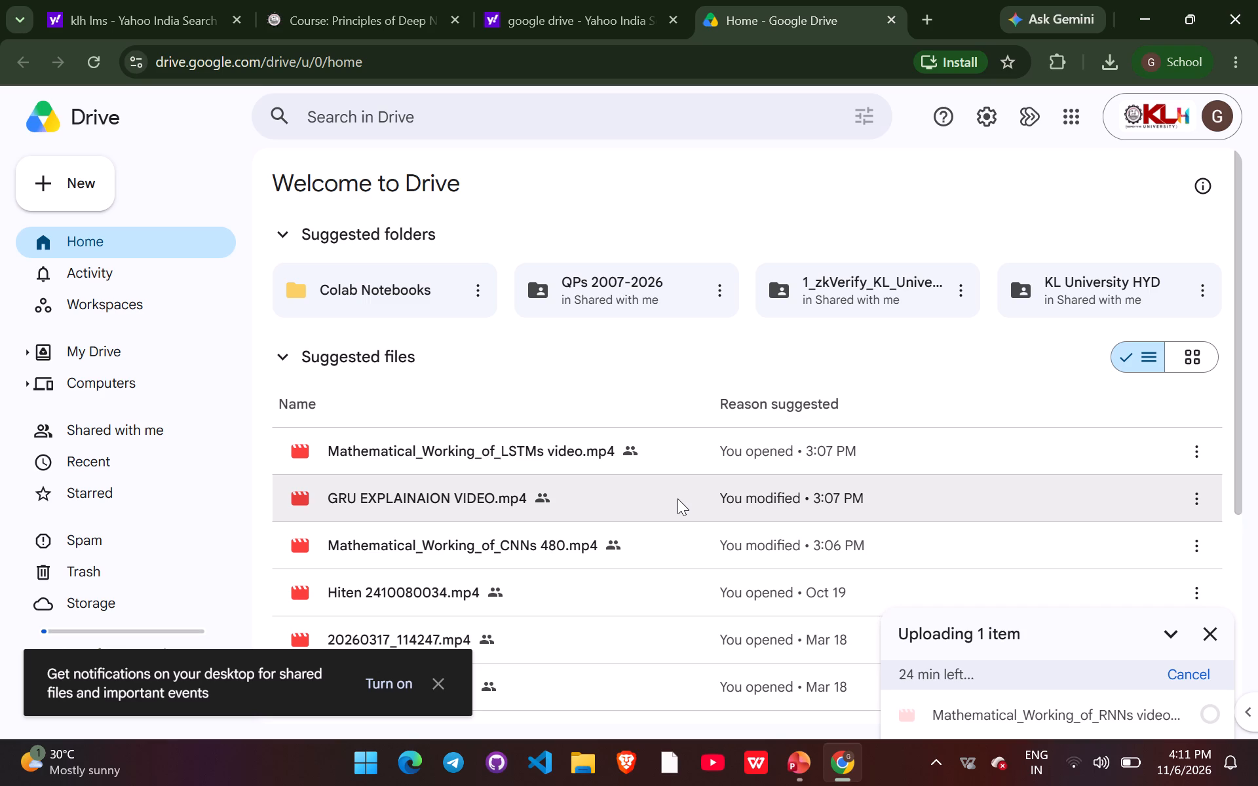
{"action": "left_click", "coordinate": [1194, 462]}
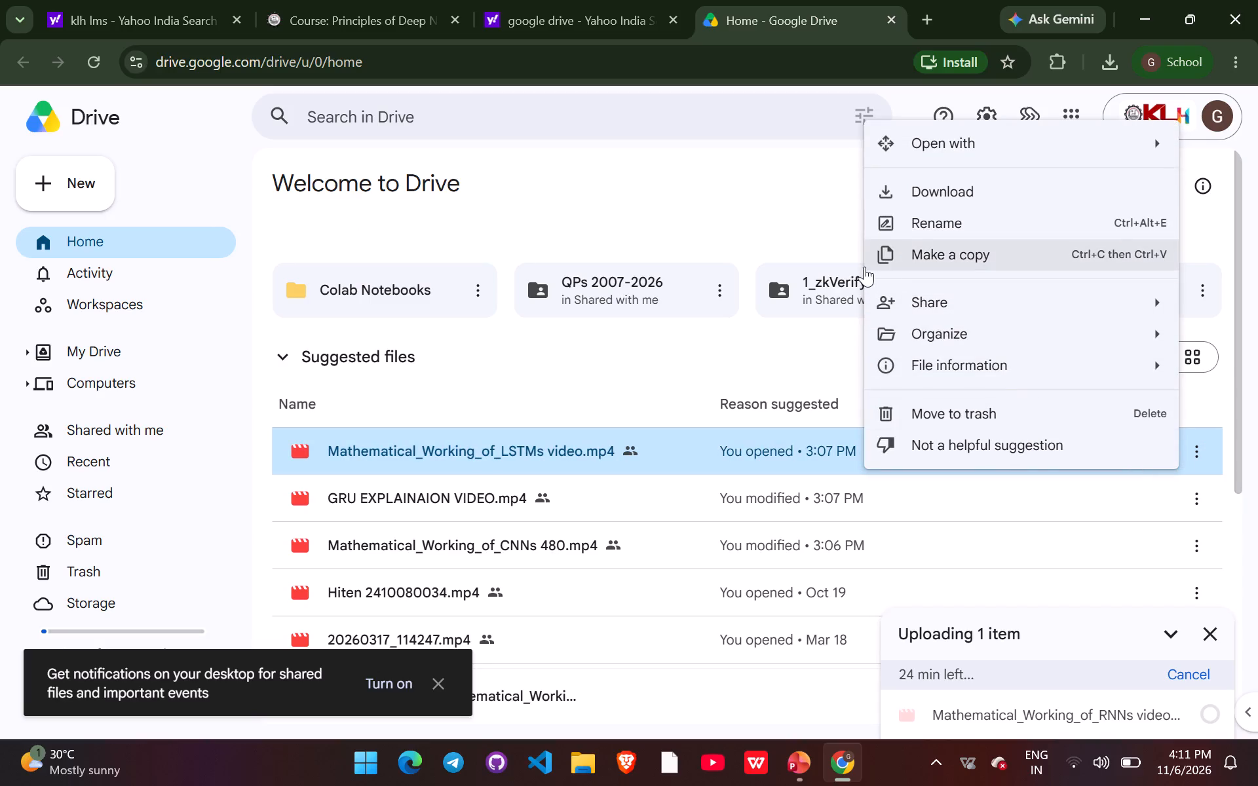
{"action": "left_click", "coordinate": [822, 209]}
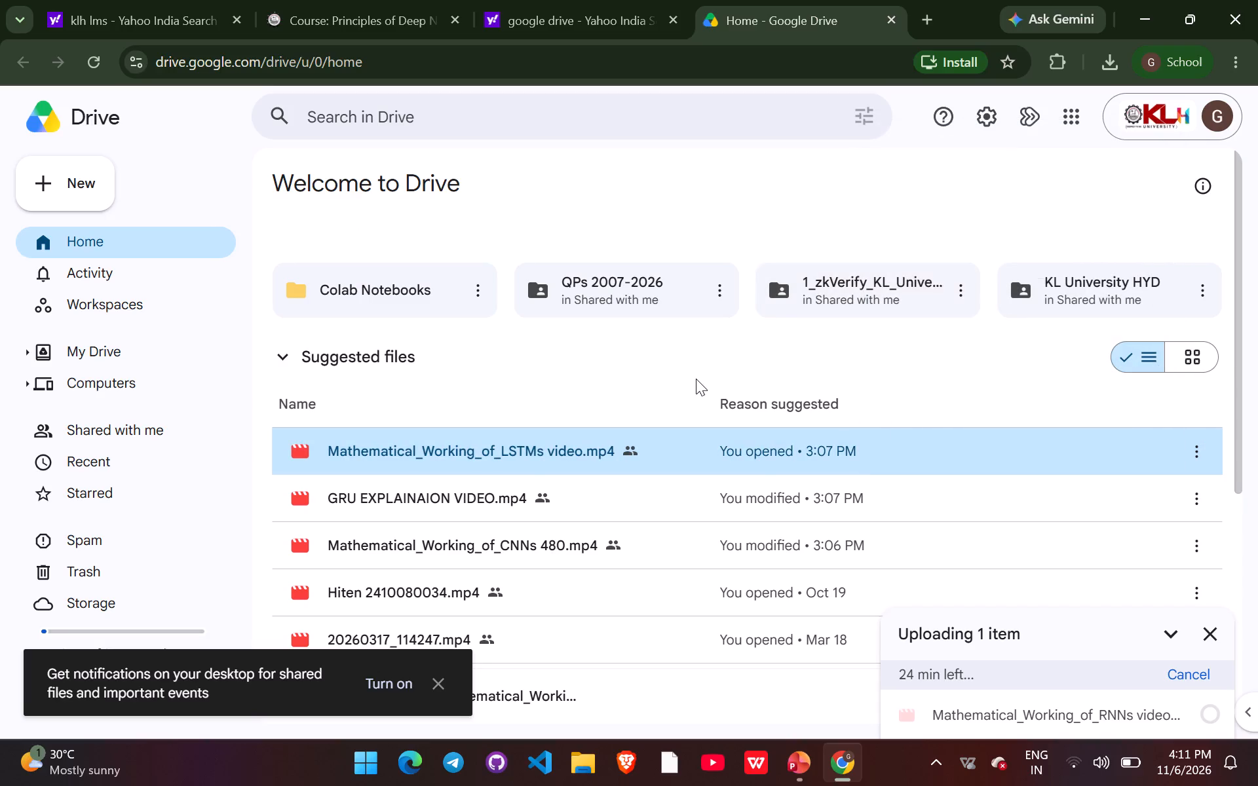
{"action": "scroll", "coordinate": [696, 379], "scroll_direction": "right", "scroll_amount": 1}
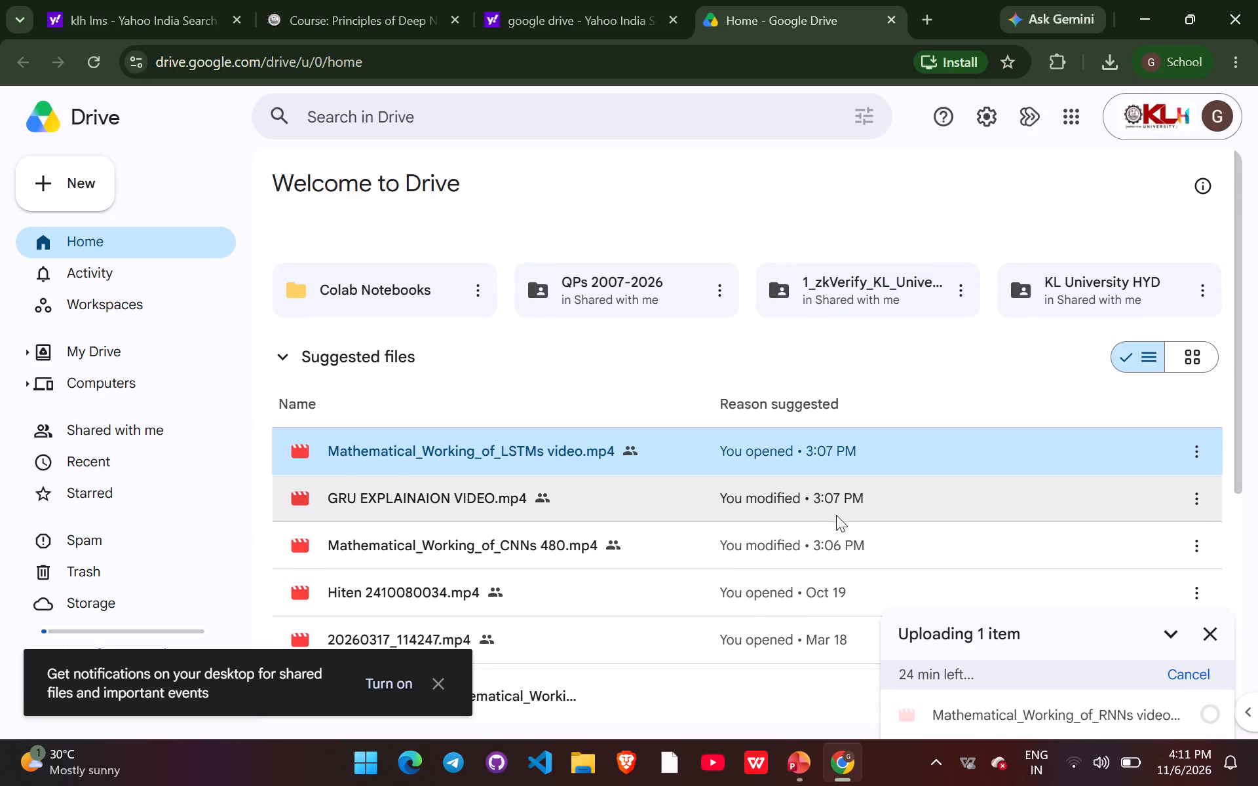
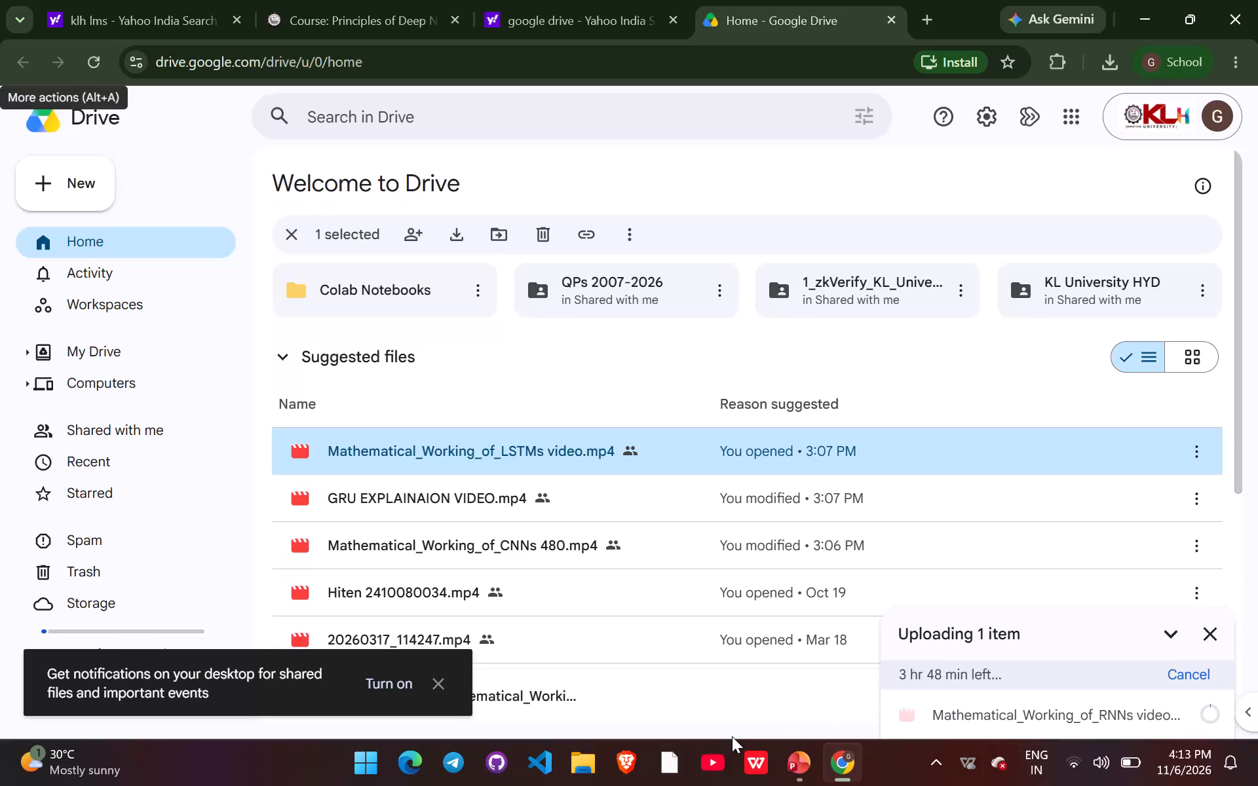
Turn on desktop notifications for Google Drive and allow the site to show them.
{"action": "left_click", "coordinate": [389, 679]}
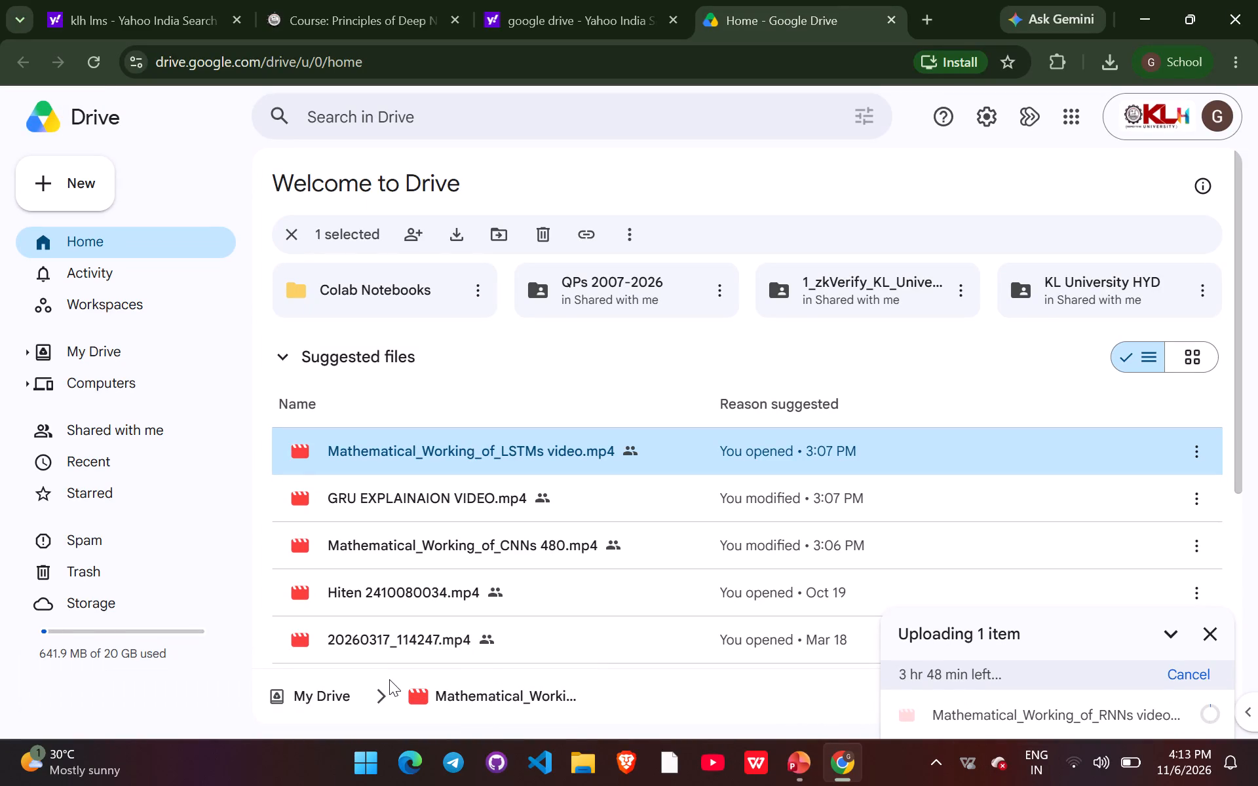
{"action": "scroll", "coordinate": [691, 362], "scroll_direction": "down", "scroll_amount": 1}
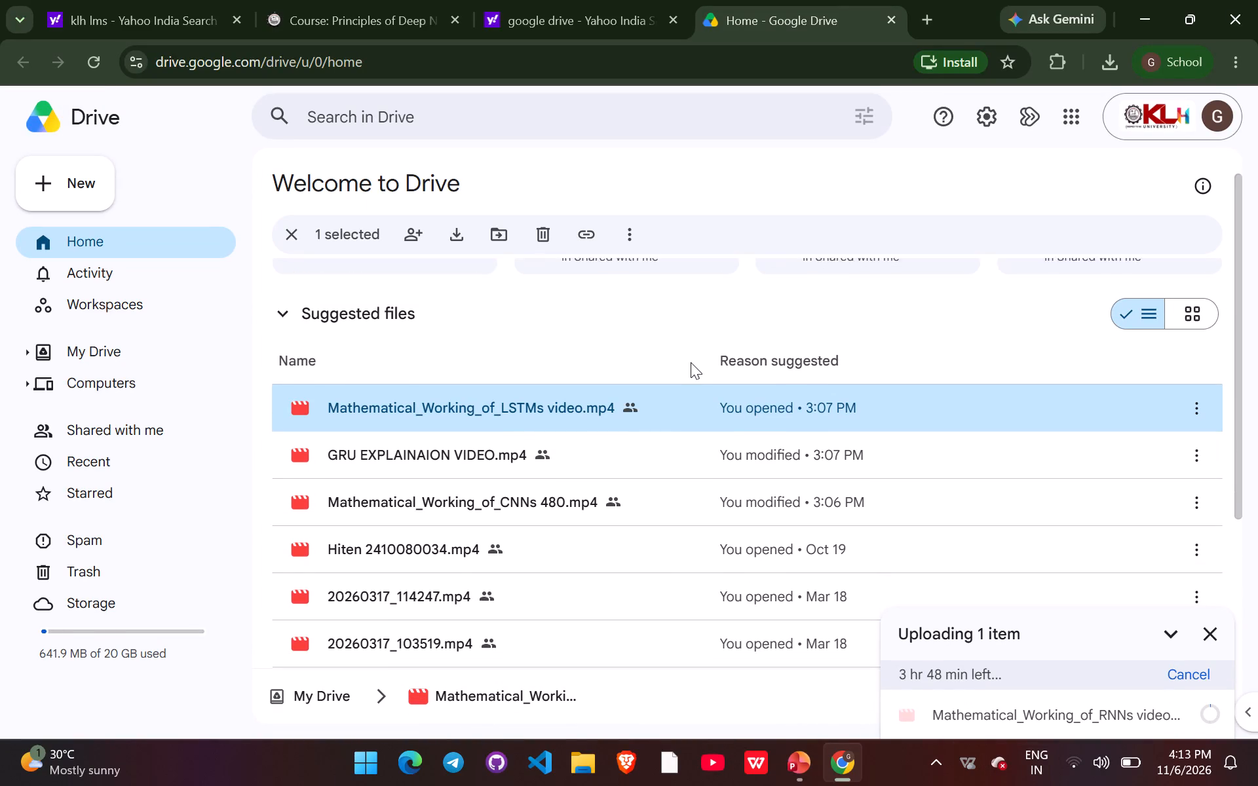
{"action": "scroll", "coordinate": [691, 362], "scroll_direction": "down", "scroll_amount": 1}
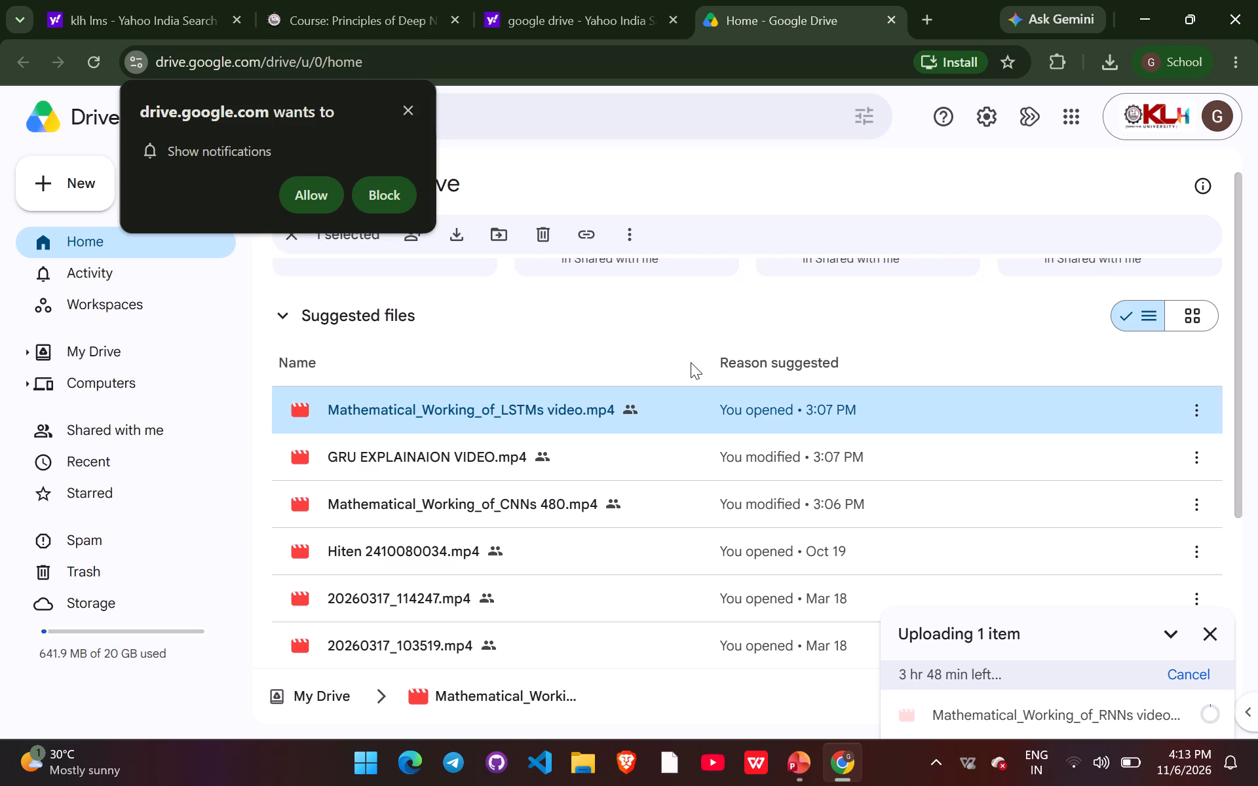
{"action": "left_click", "coordinate": [311, 198]}
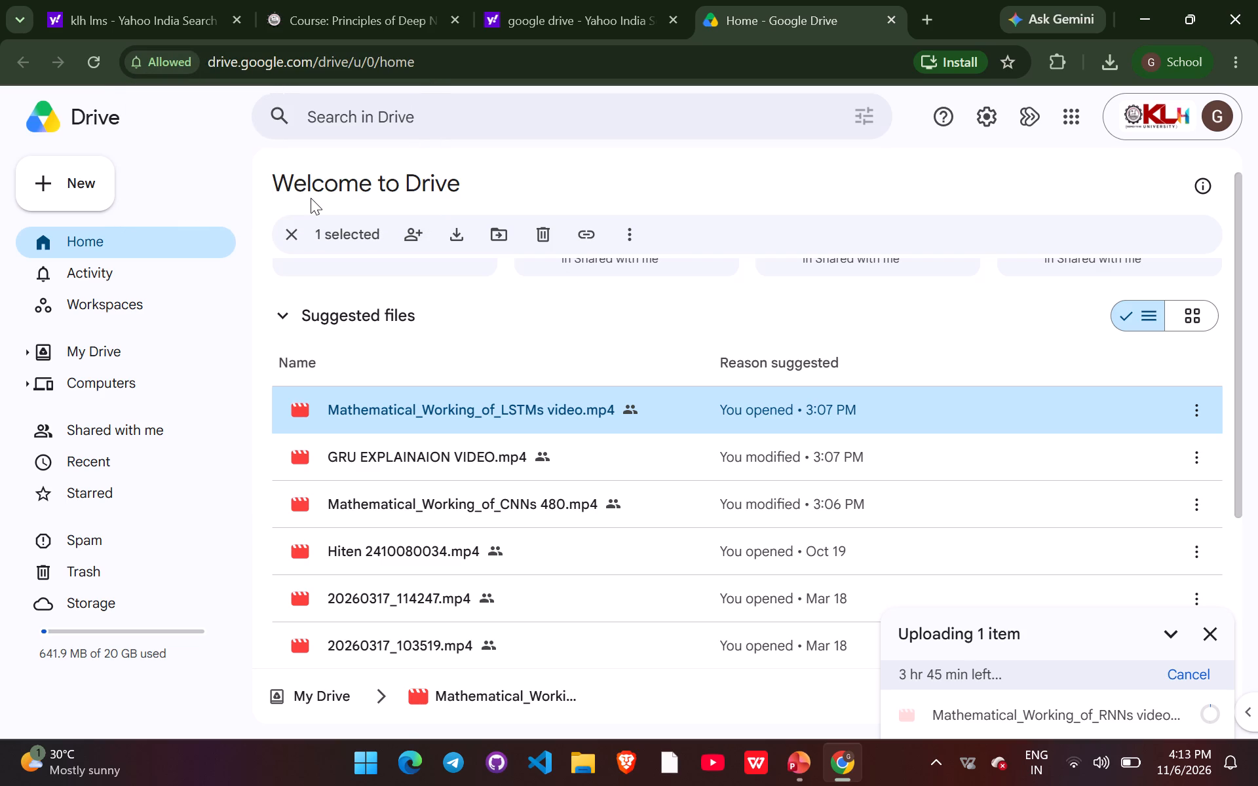
Switch the computer's Wi-Fi connection to the IQOO NEO 10 network.
{"action": "left_click", "coordinate": [1086, 774]}
{"action": "left_click", "coordinate": [995, 413]}
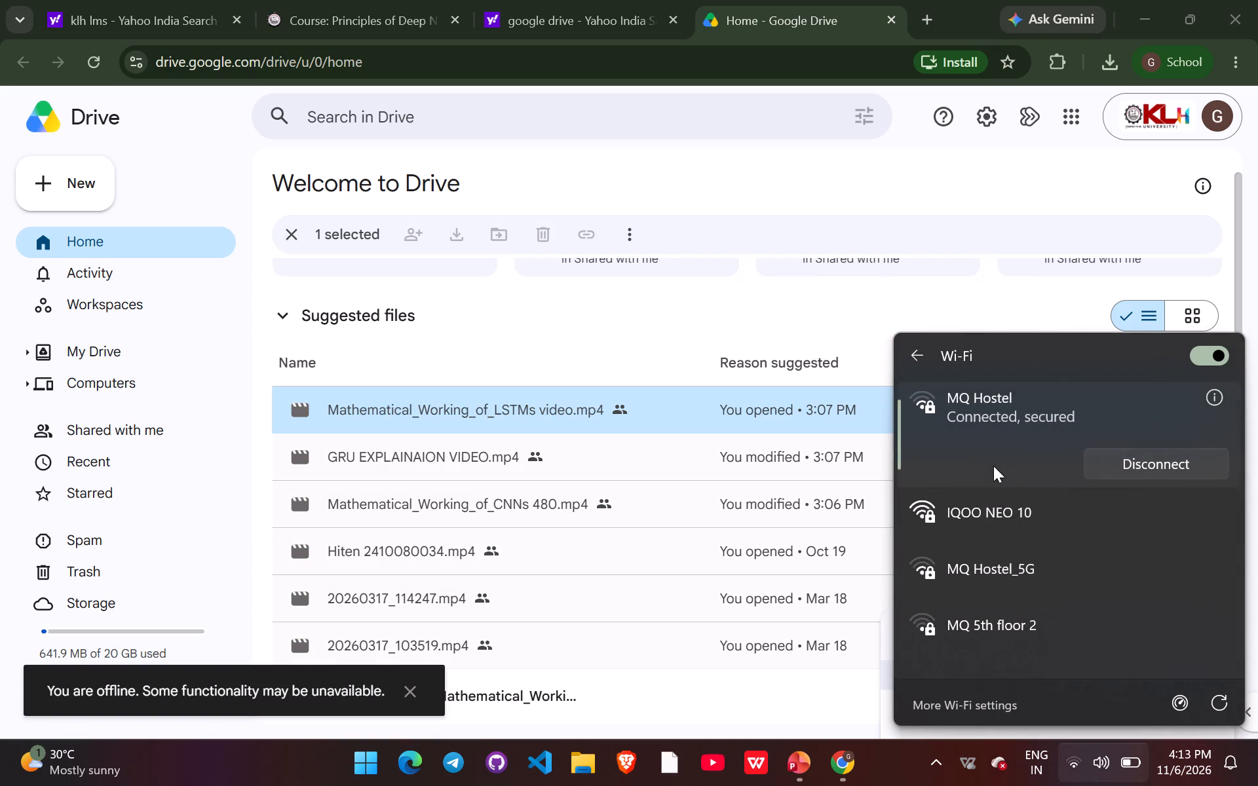
{"action": "left_click", "coordinate": [994, 512]}
{"action": "left_click", "coordinate": [1097, 551]}
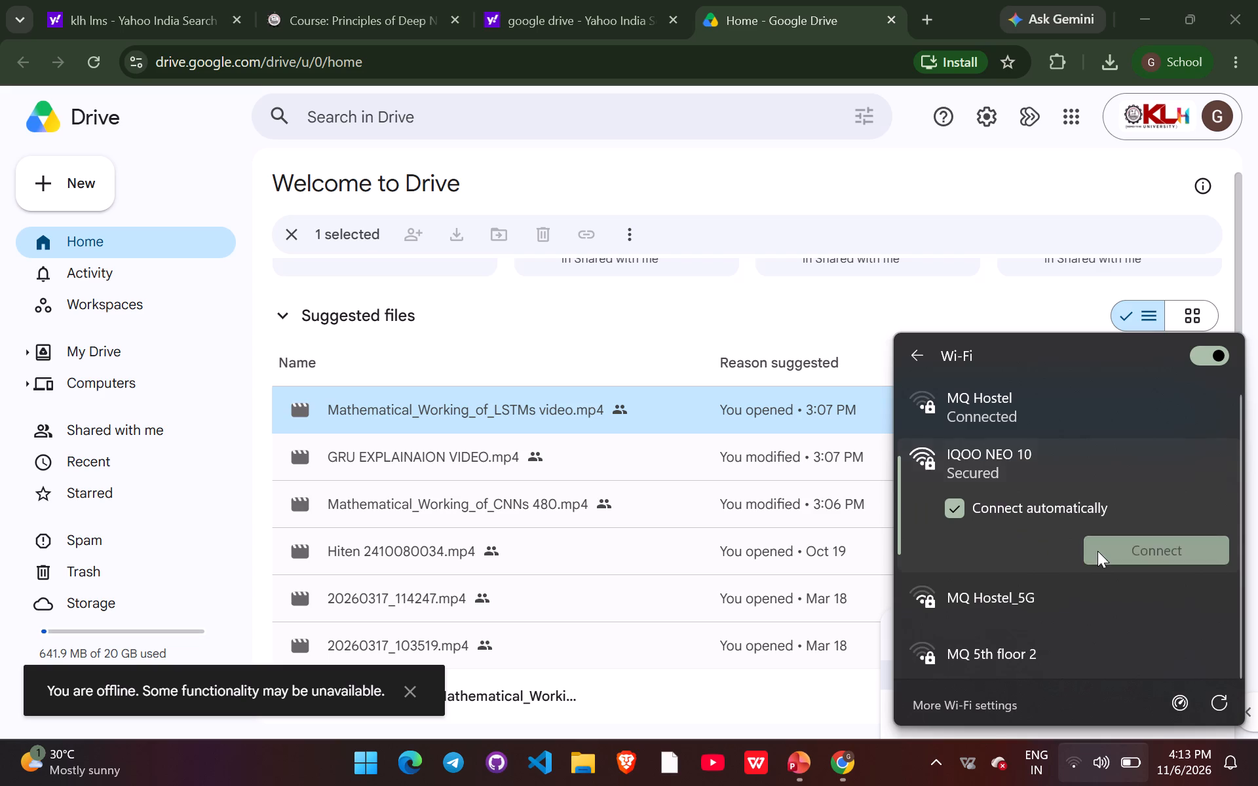
{"action": "left_click", "coordinate": [914, 354]}
{"action": "left_click", "coordinate": [824, 333]}
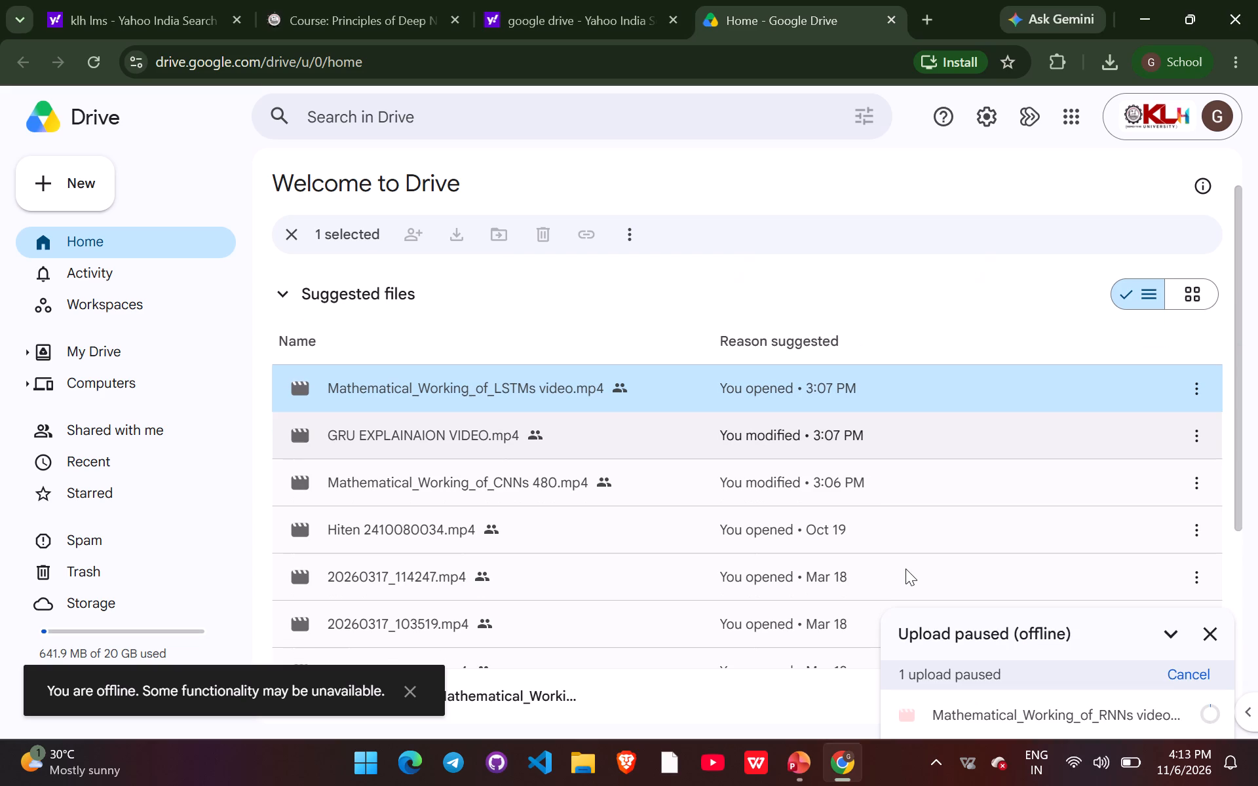
Cancel the paused Google Drive upload of the "Mathematical_Working_of_RNNs video" file.
{"action": "left_click", "coordinate": [962, 713]}
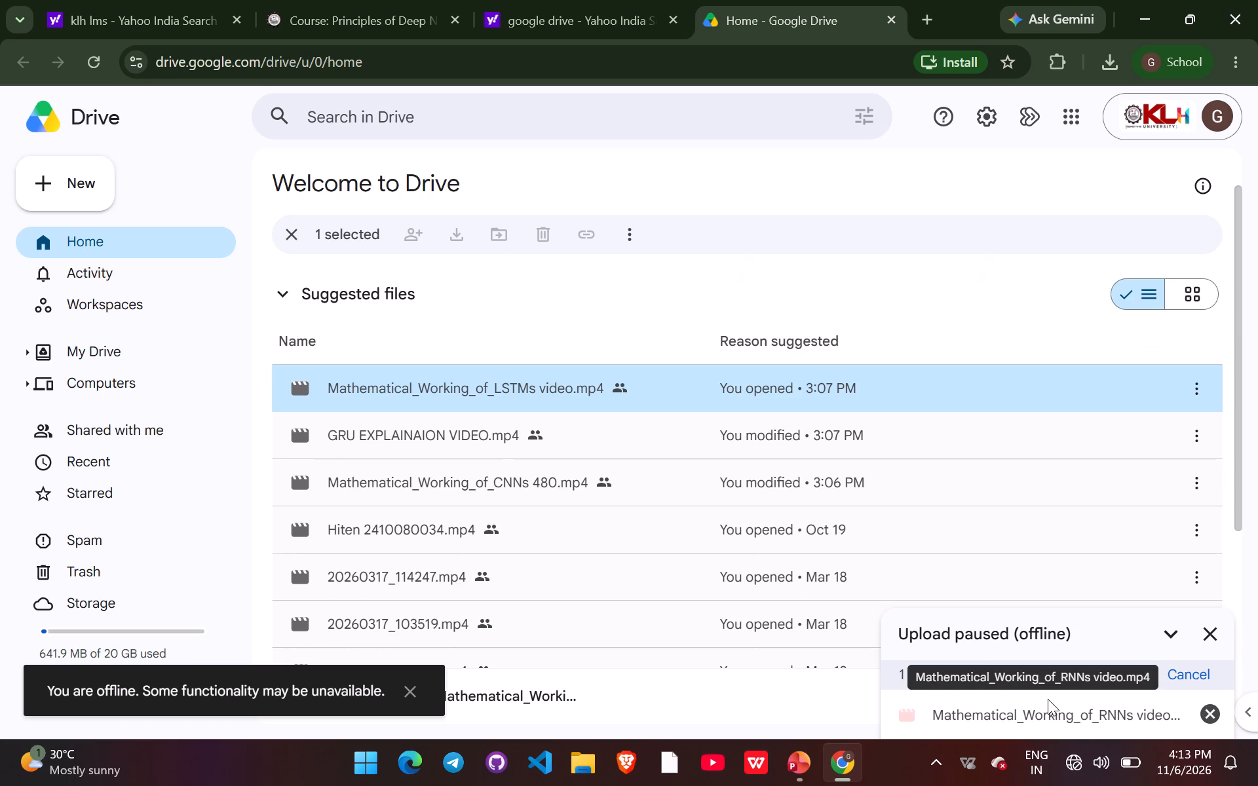
{"action": "left_click", "coordinate": [1048, 699]}
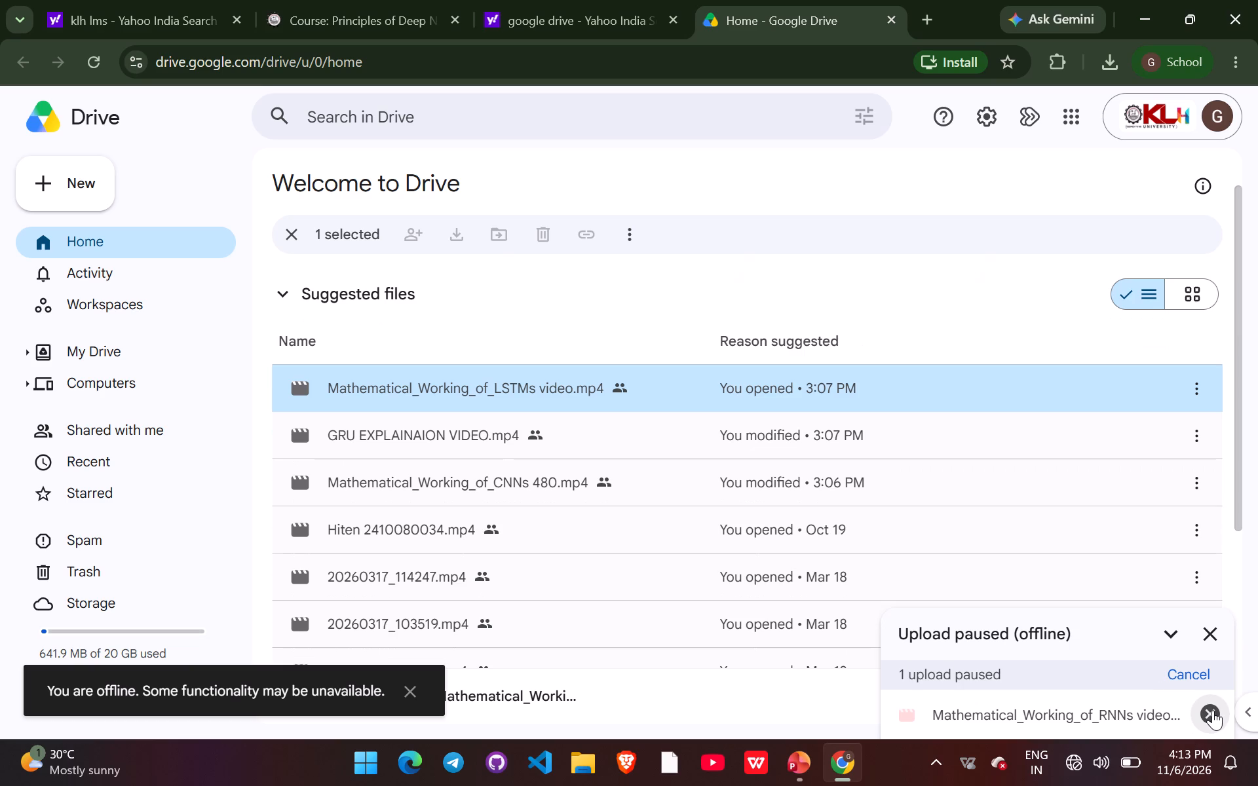
{"action": "left_click", "coordinate": [1213, 710]}
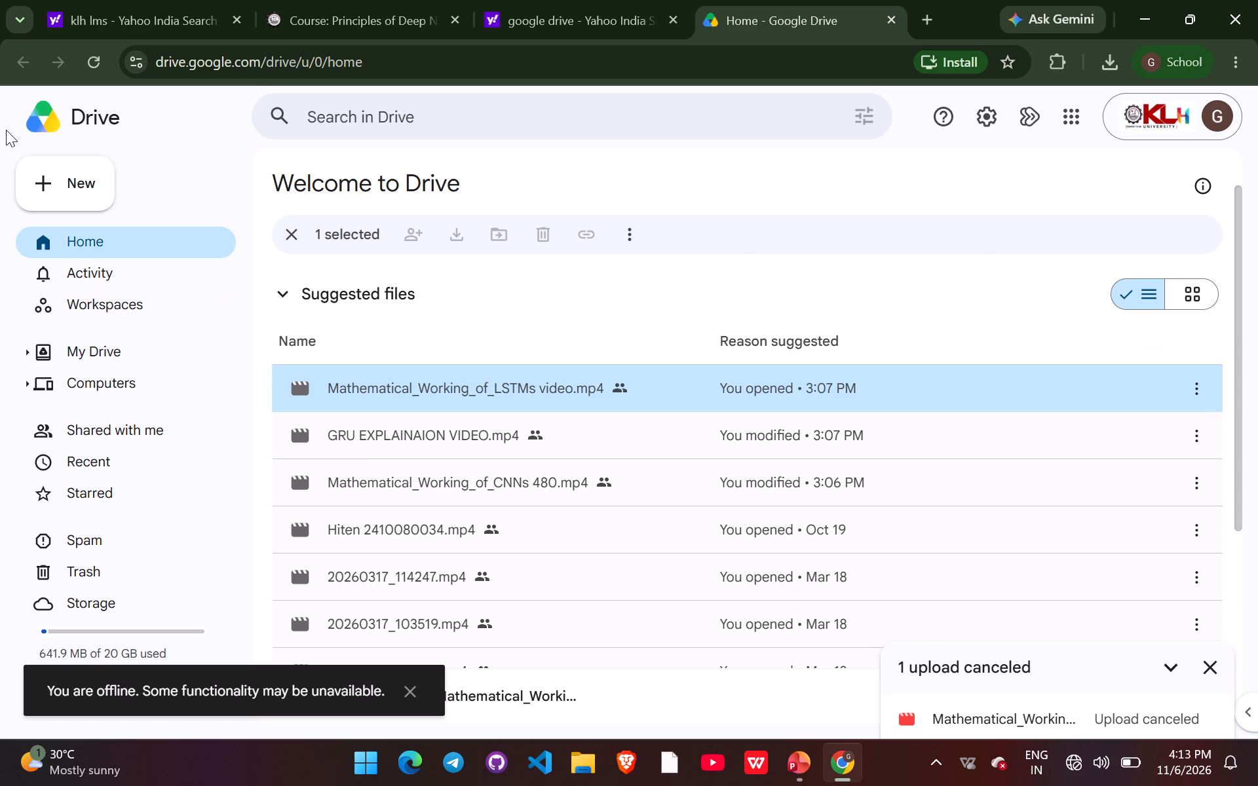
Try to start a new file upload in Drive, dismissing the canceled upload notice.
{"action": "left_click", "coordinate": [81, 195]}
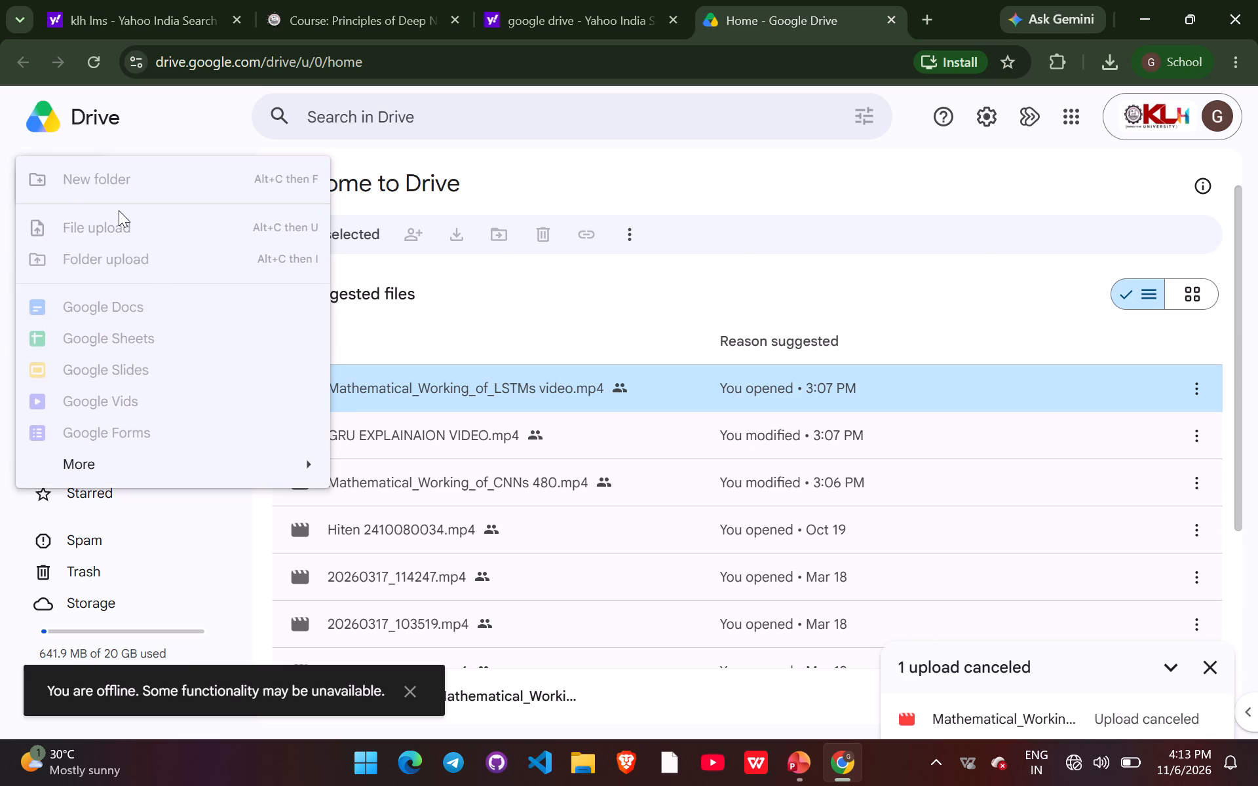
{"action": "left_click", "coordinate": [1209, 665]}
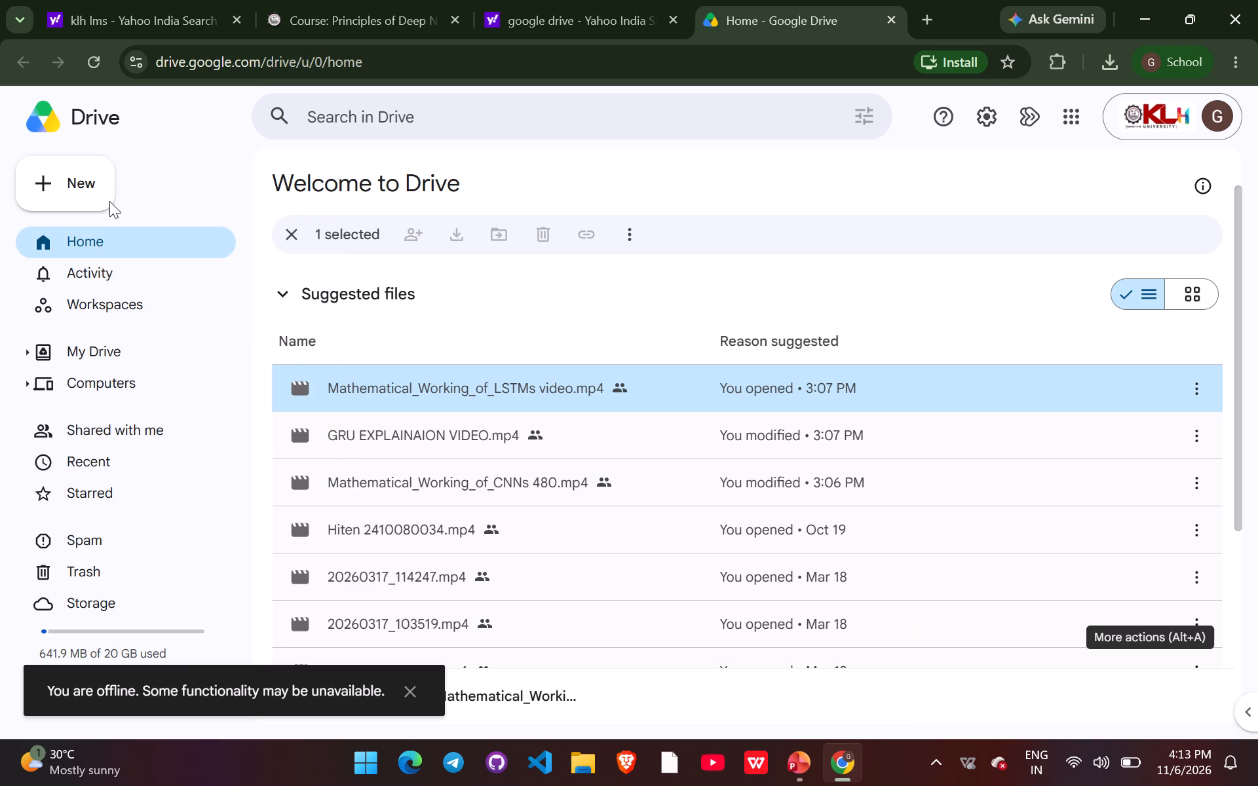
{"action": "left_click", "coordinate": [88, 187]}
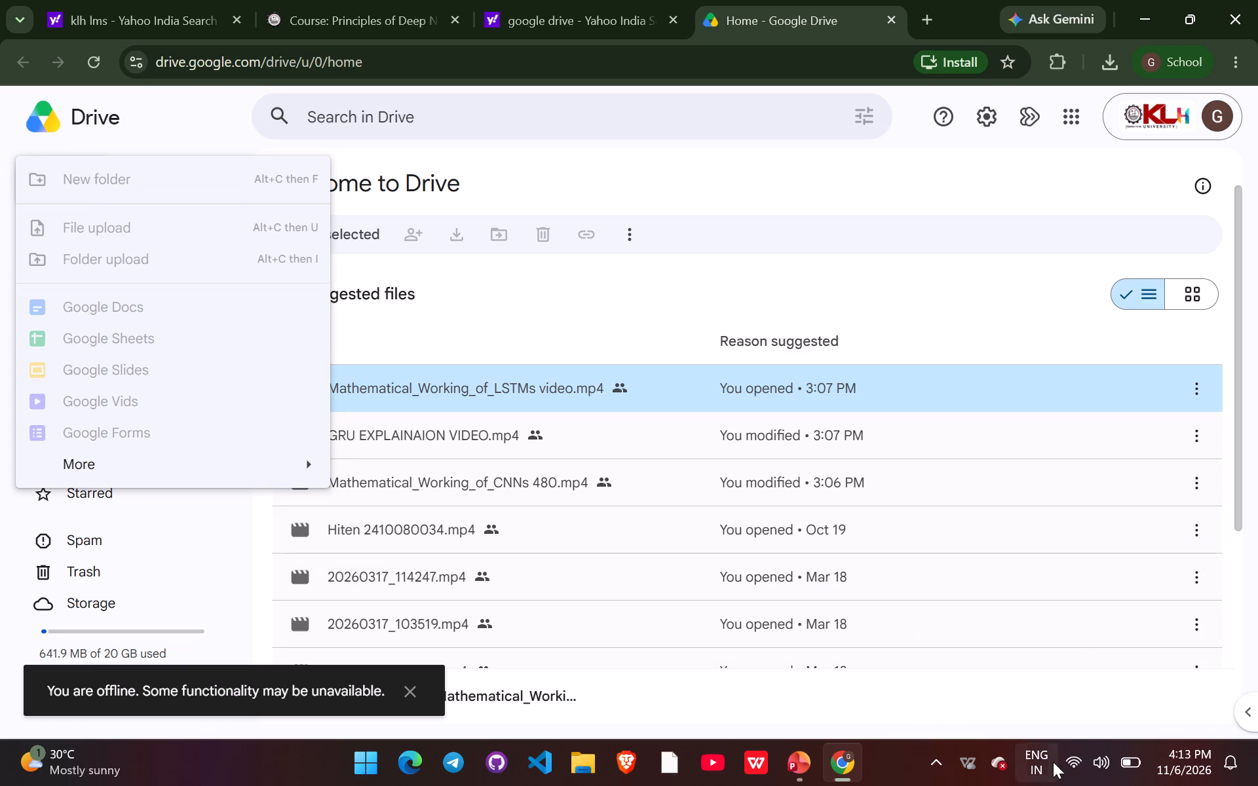
Check which Wi-Fi network the computer is connected to.
{"action": "left_click", "coordinate": [1078, 762]}
{"action": "left_click", "coordinate": [985, 413]}
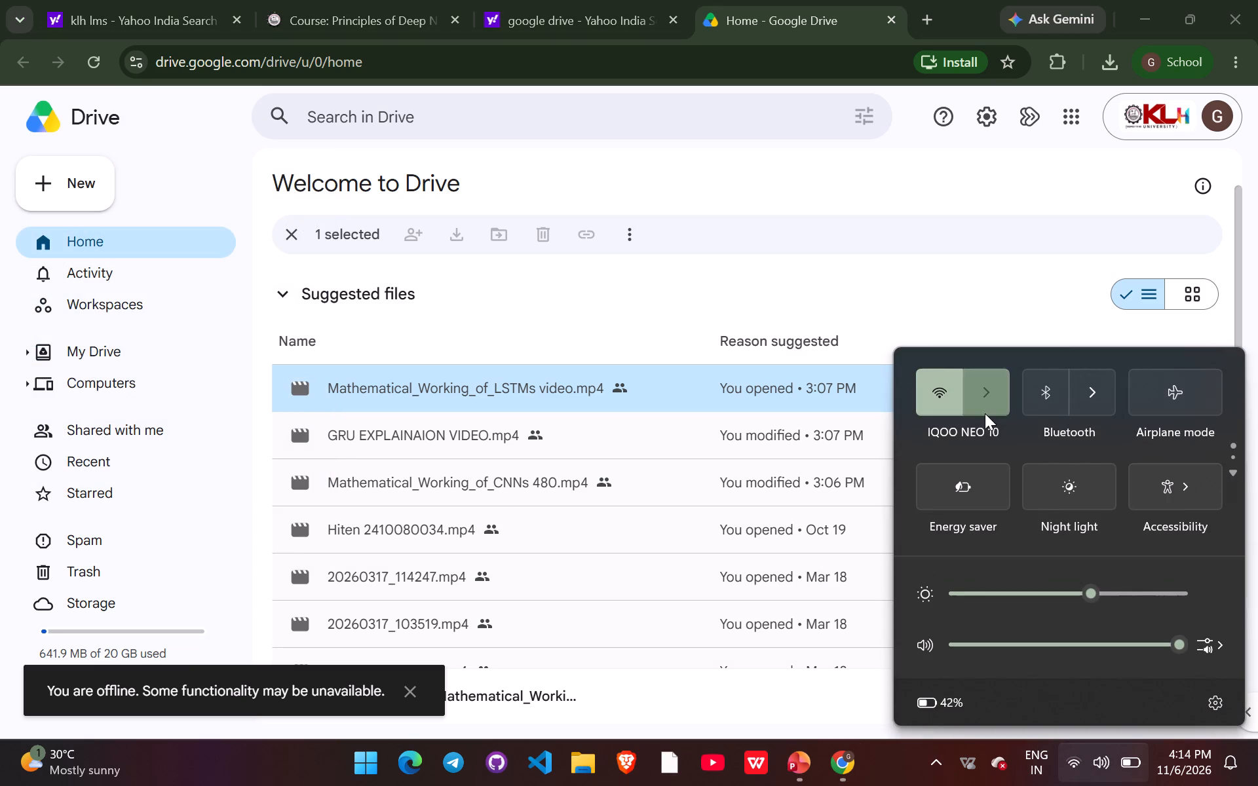
{"action": "left_click", "coordinate": [772, 282]}
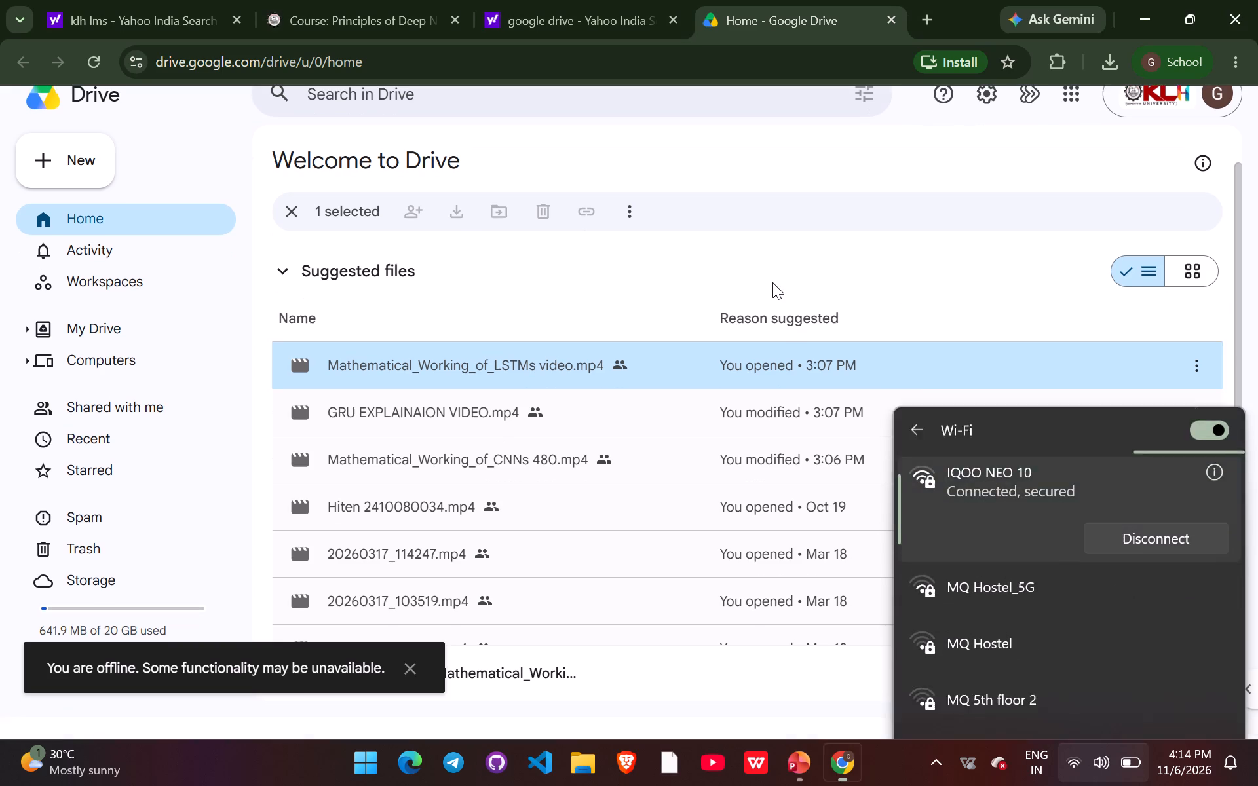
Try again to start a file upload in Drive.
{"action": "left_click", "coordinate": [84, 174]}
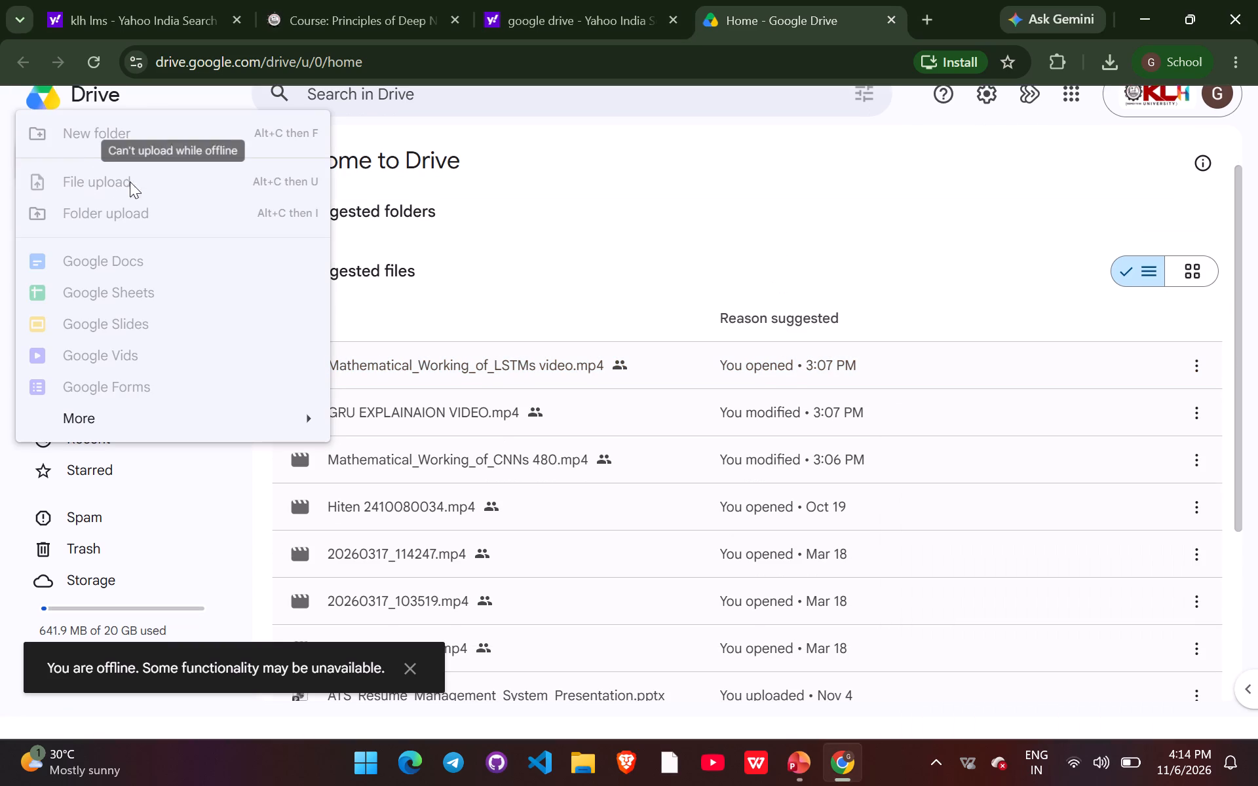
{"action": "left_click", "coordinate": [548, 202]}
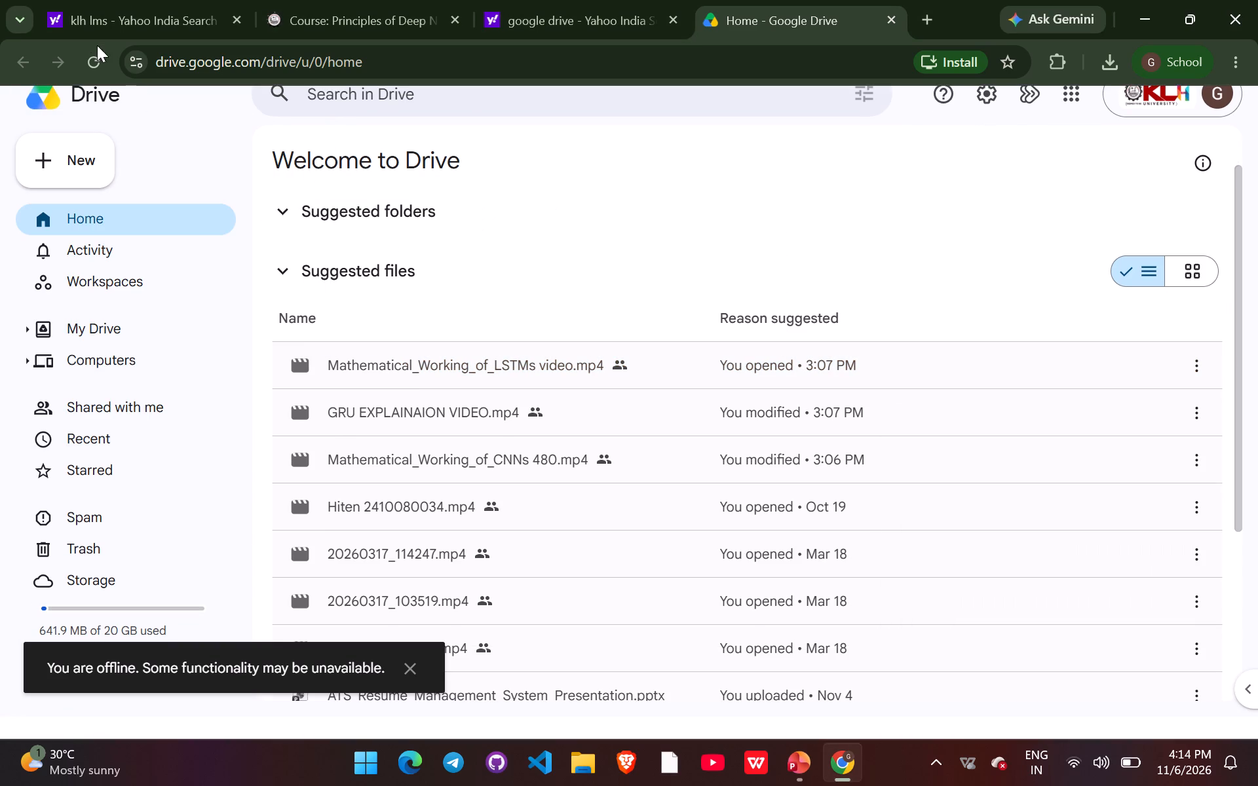
Reload the Google Drive page and close its tab.
{"action": "left_click", "coordinate": [102, 67]}
{"action": "left_click", "coordinate": [893, 18]}
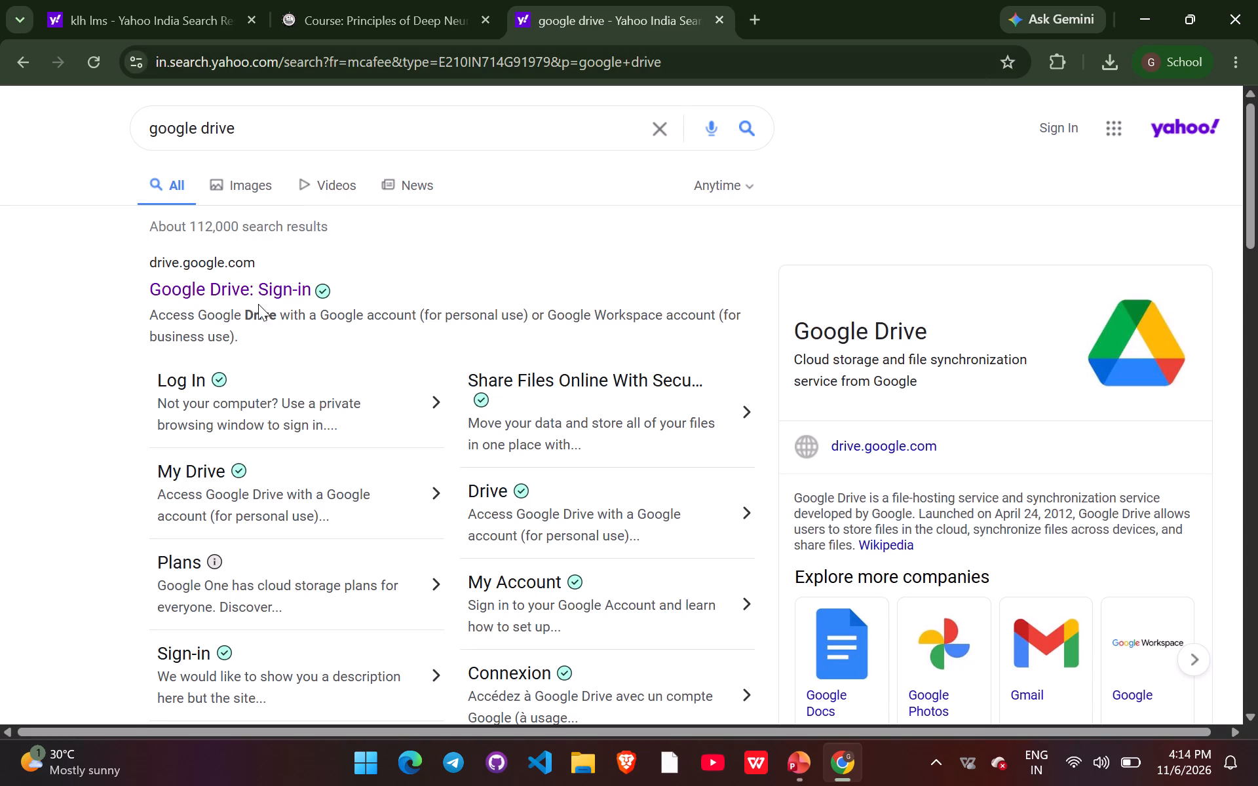
Reopen Google Drive from the search results and upload the "Mathematical_Working_of_RNNs video" file from the Downloads folder.
{"action": "left_click", "coordinate": [255, 295]}
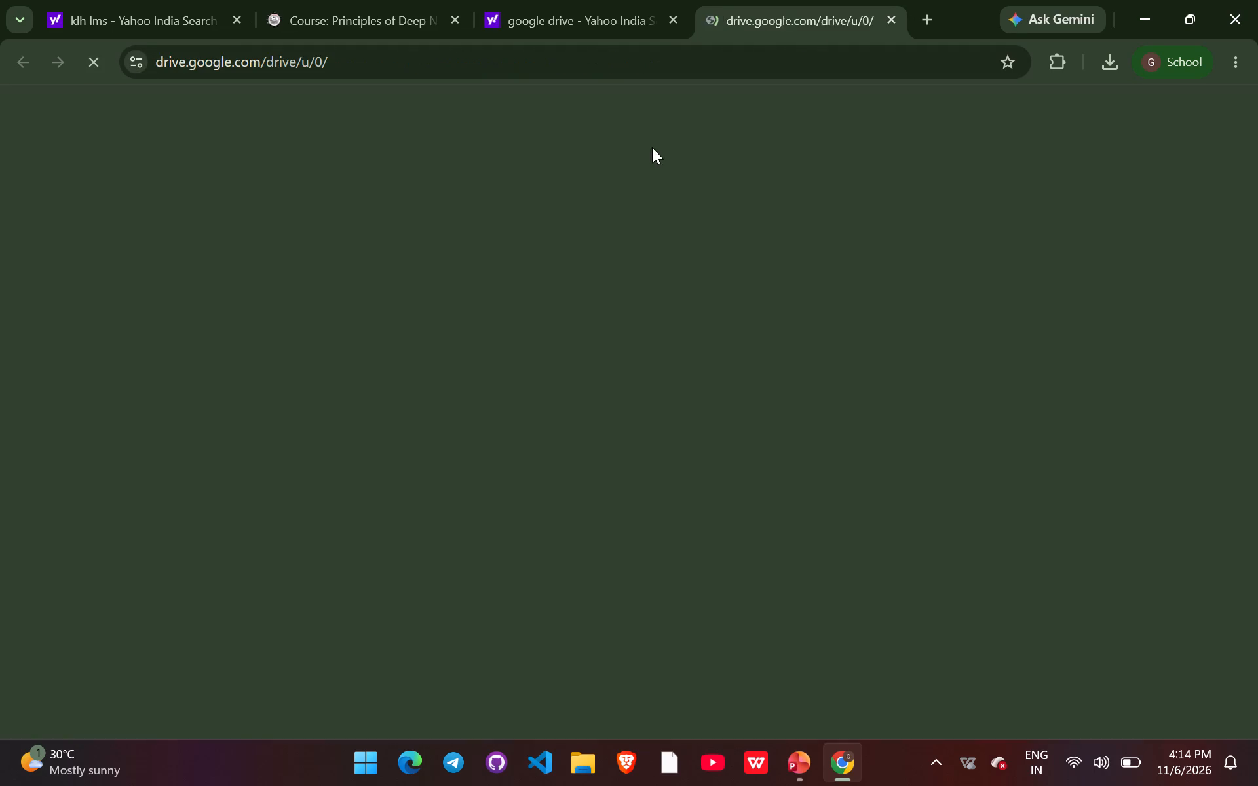
{"action": "left_click", "coordinate": [66, 193]}
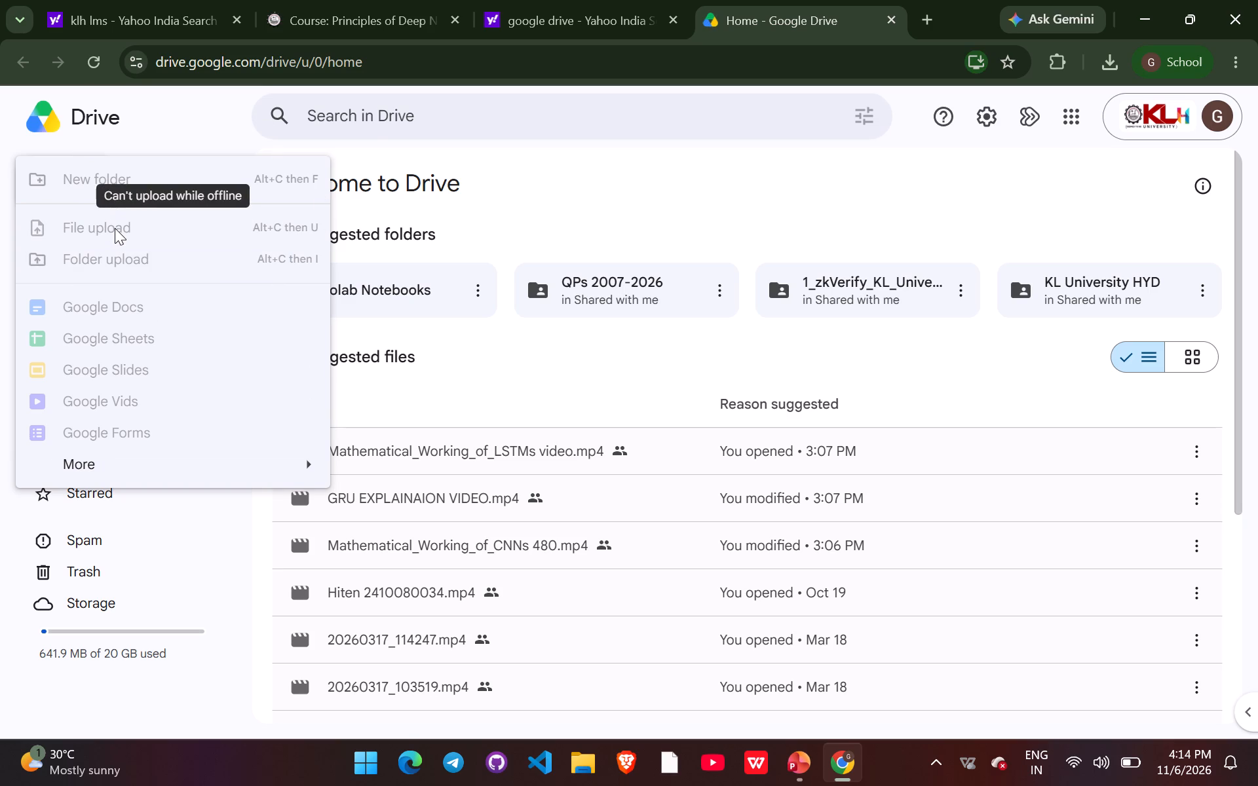
{"action": "left_click", "coordinate": [514, 176]}
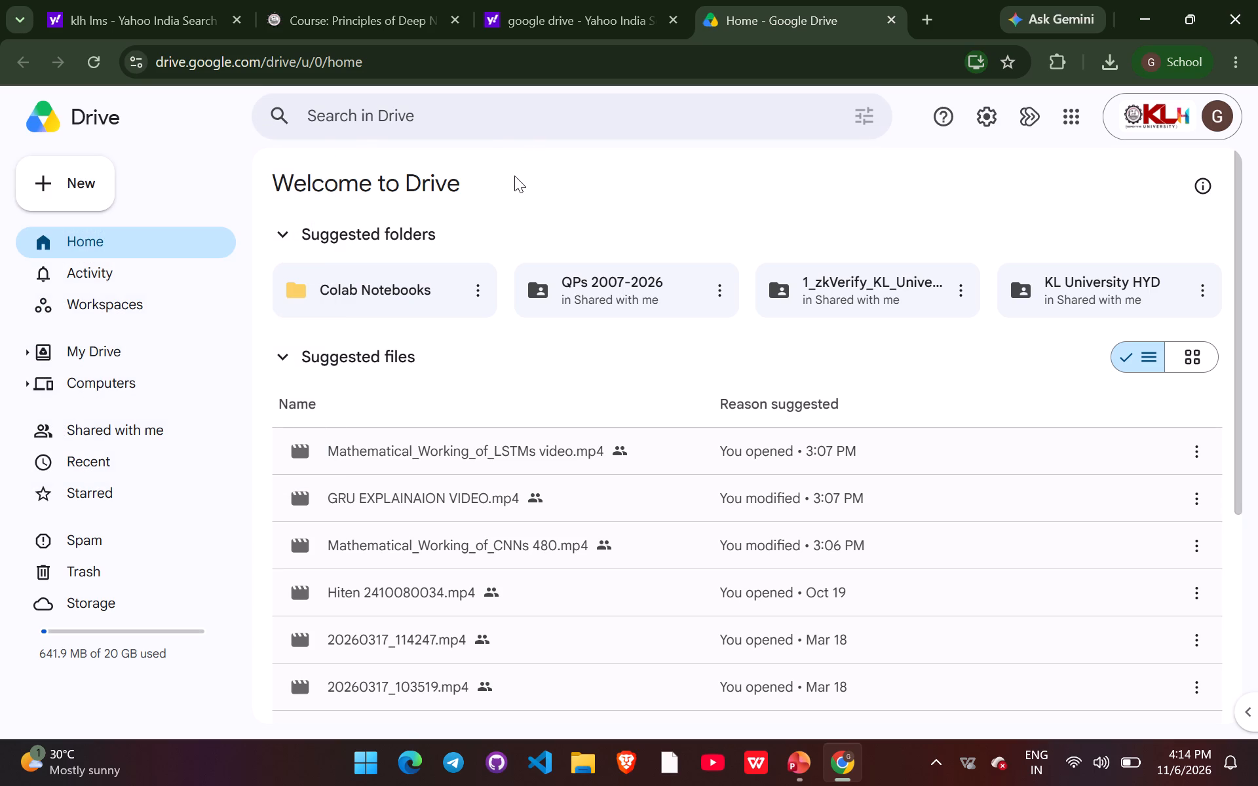
{"action": "scroll", "coordinate": [434, 381], "scroll_direction": "down", "scroll_amount": 2}
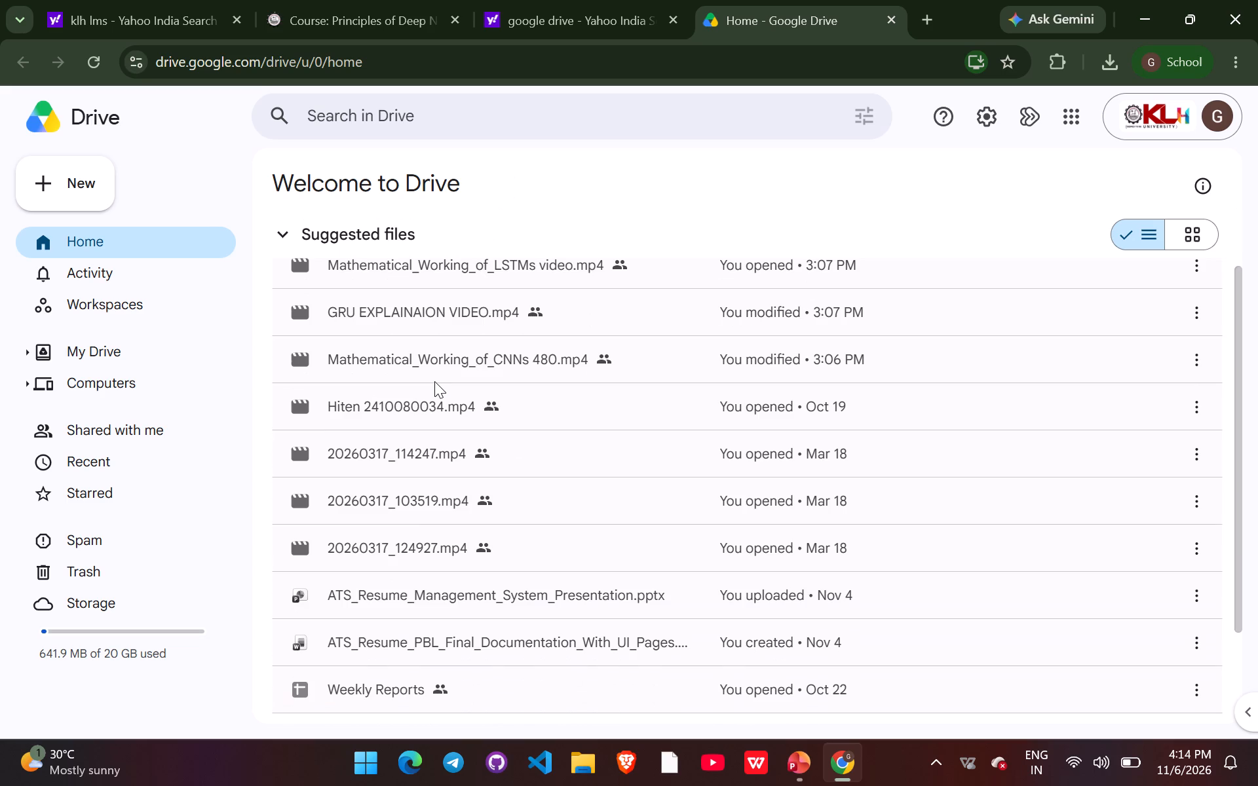
{"action": "scroll", "coordinate": [434, 381], "scroll_direction": "up", "scroll_amount": 5}
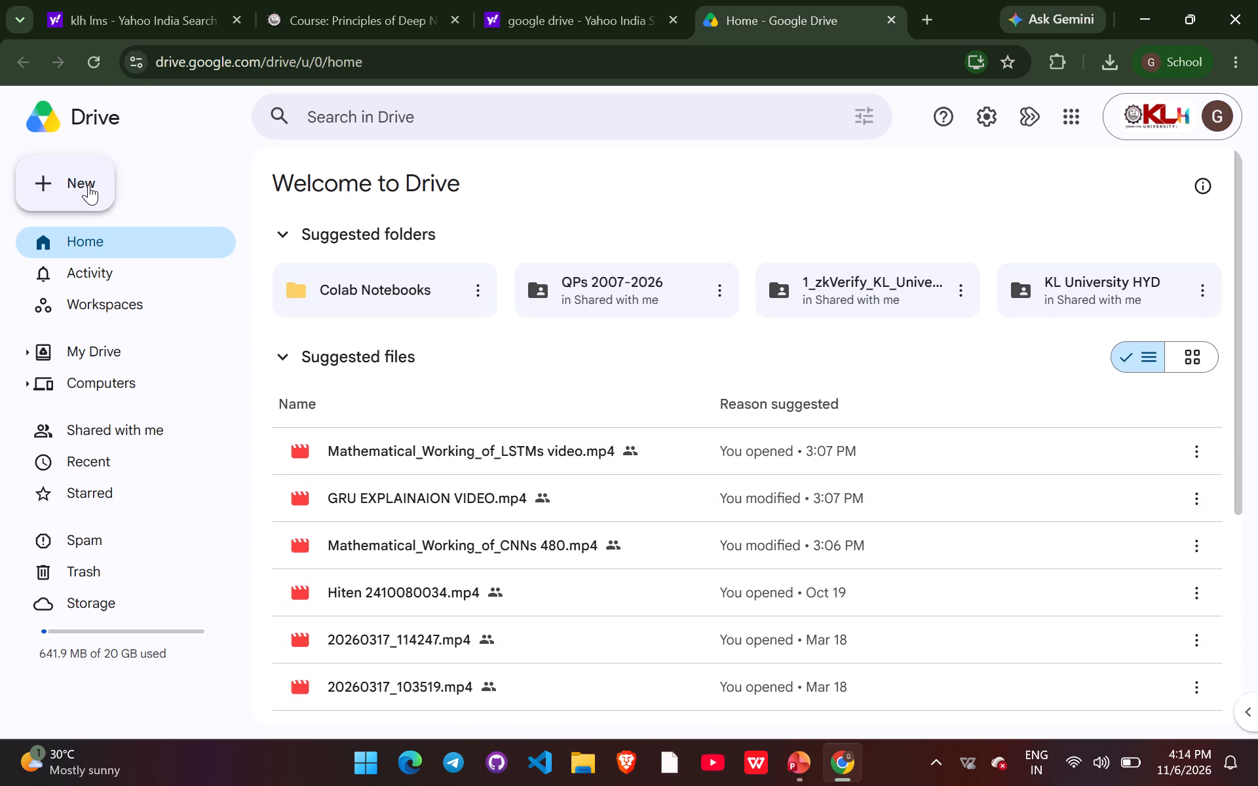
{"action": "left_click", "coordinate": [88, 185]}
{"action": "left_click", "coordinate": [140, 225]}
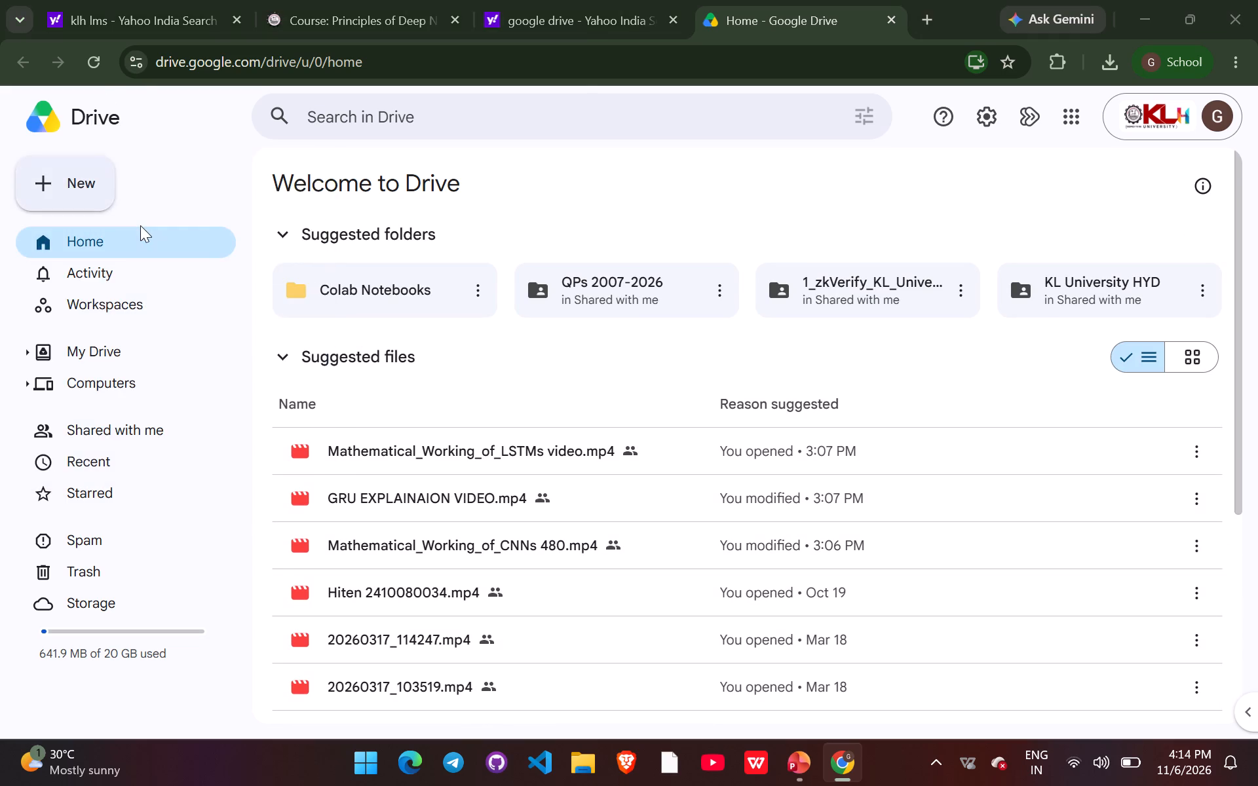
{"action": "left_click", "coordinate": [475, 211]}
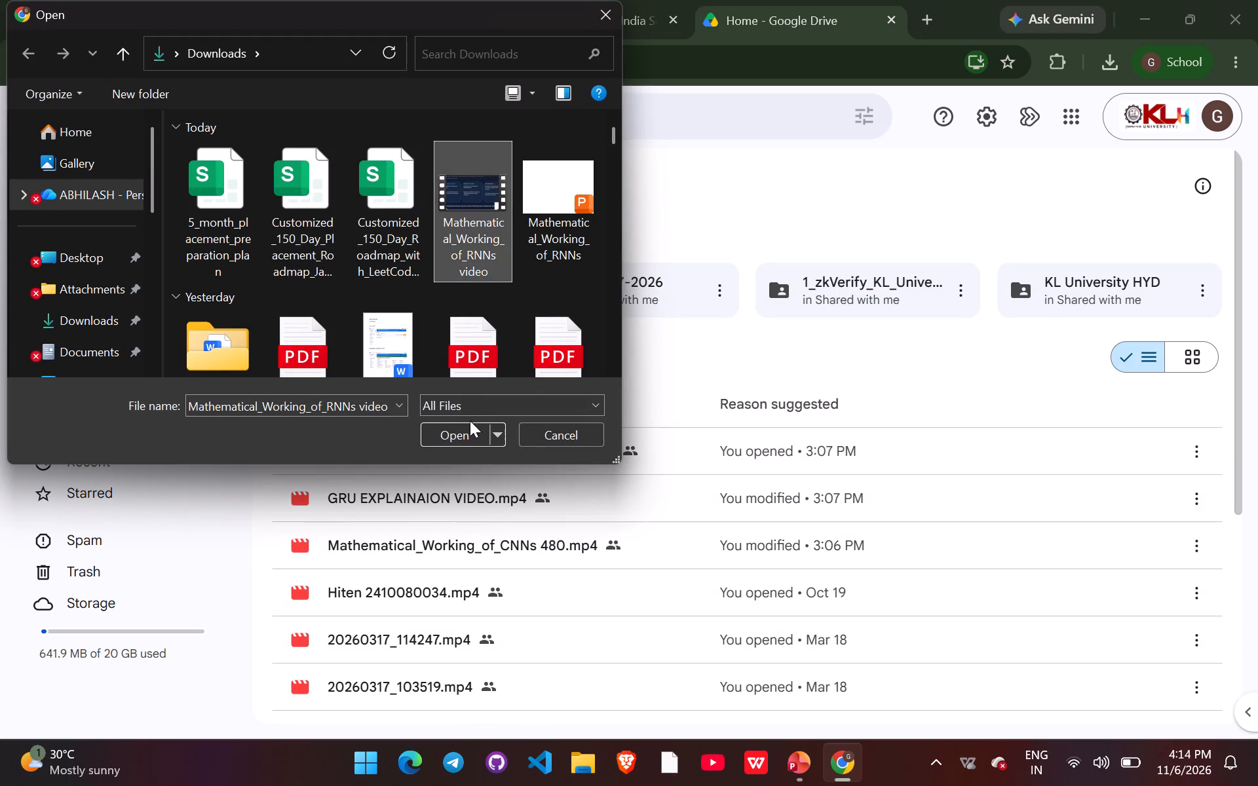
{"action": "left_click", "coordinate": [465, 423]}
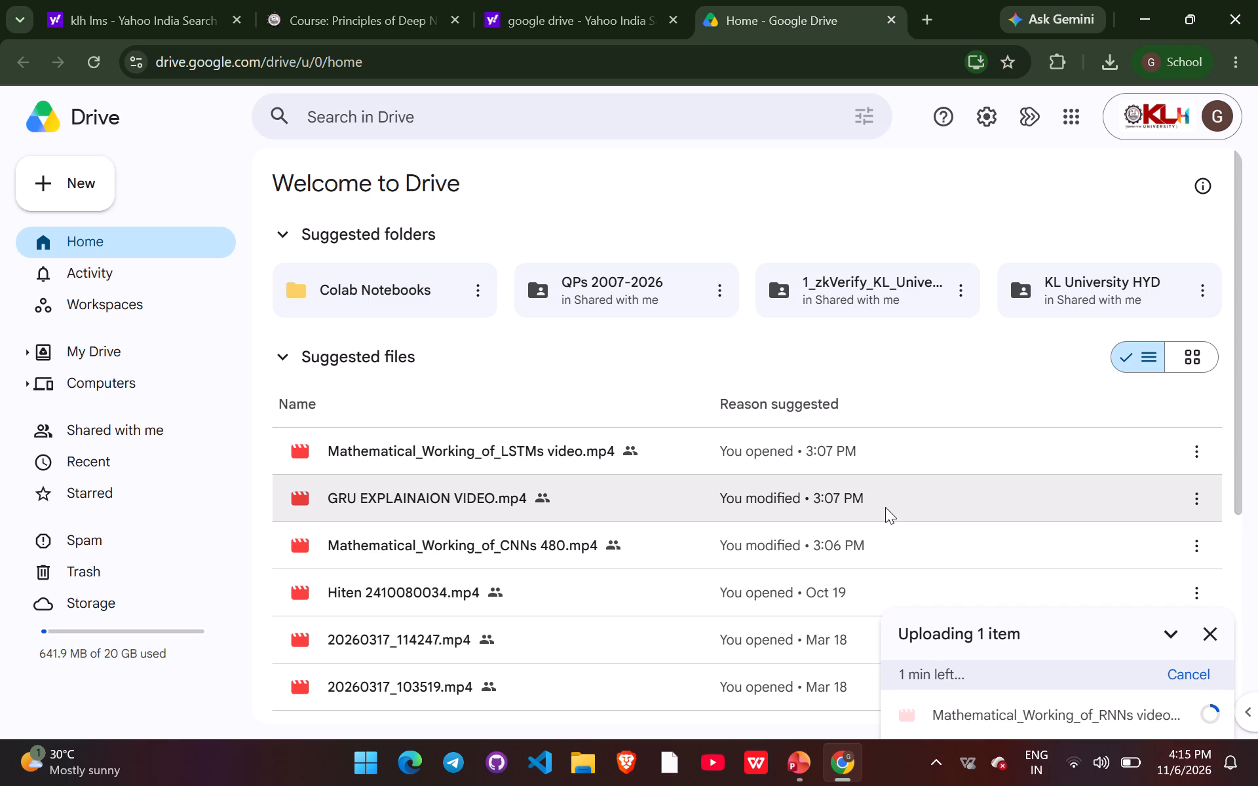
Go to the Principles of Deep Neural Computation course on the KLH LMS and review the ALM-1 submission and feedback.
{"action": "left_click", "coordinate": [373, 9]}
{"action": "scroll", "coordinate": [412, 418], "scroll_direction": "down", "scroll_amount": 4}
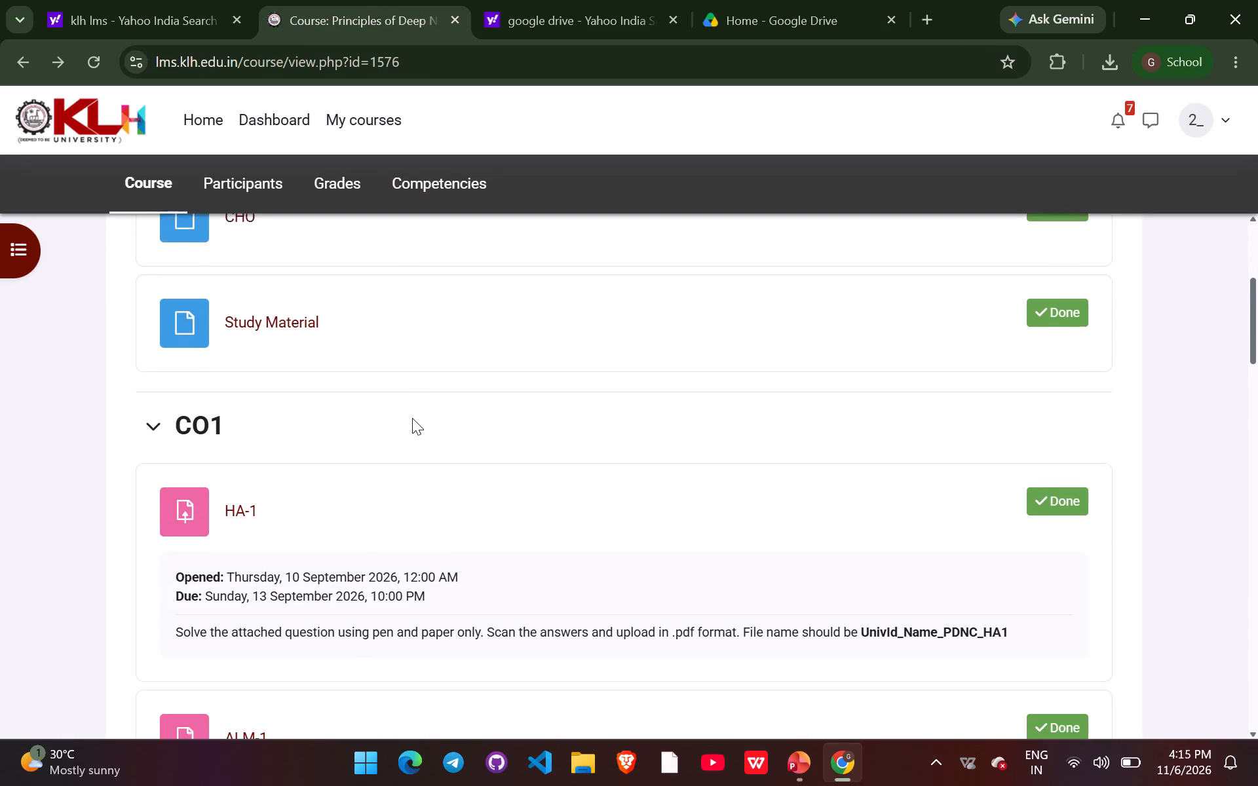
{"action": "scroll", "coordinate": [412, 418], "scroll_direction": "down", "scroll_amount": 1}
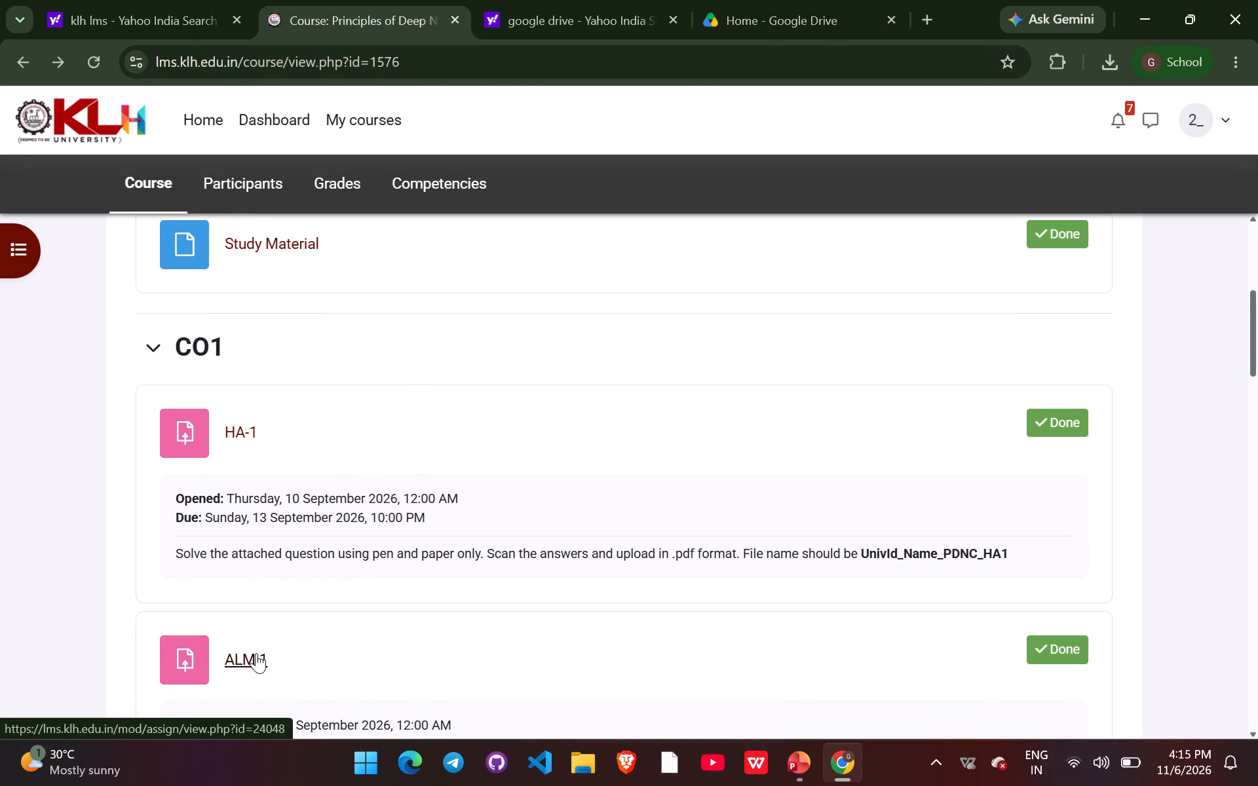
{"action": "left_click", "coordinate": [256, 653]}
{"action": "scroll", "coordinate": [433, 540], "scroll_direction": "down", "scroll_amount": 5}
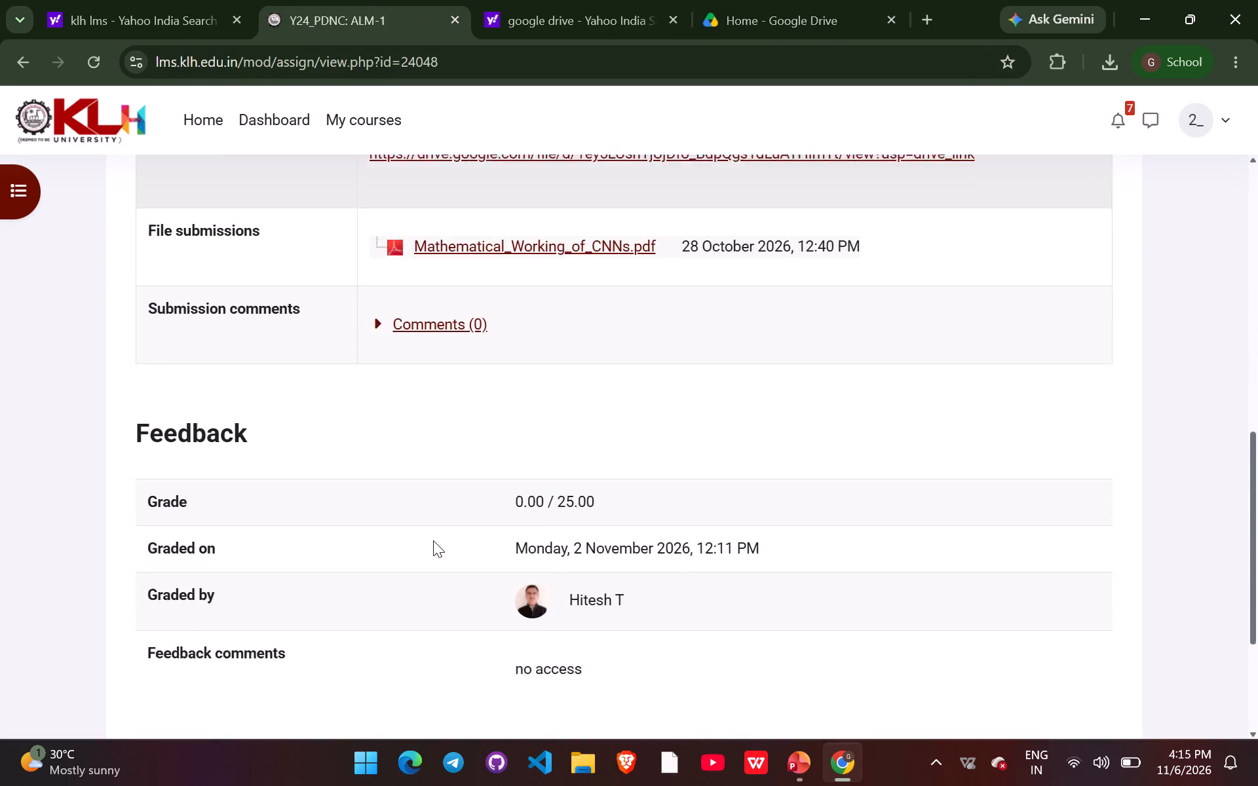
{"action": "scroll", "coordinate": [433, 540], "scroll_direction": "down", "scroll_amount": 1}
{"action": "scroll", "coordinate": [433, 540], "scroll_direction": "up", "scroll_amount": 6}
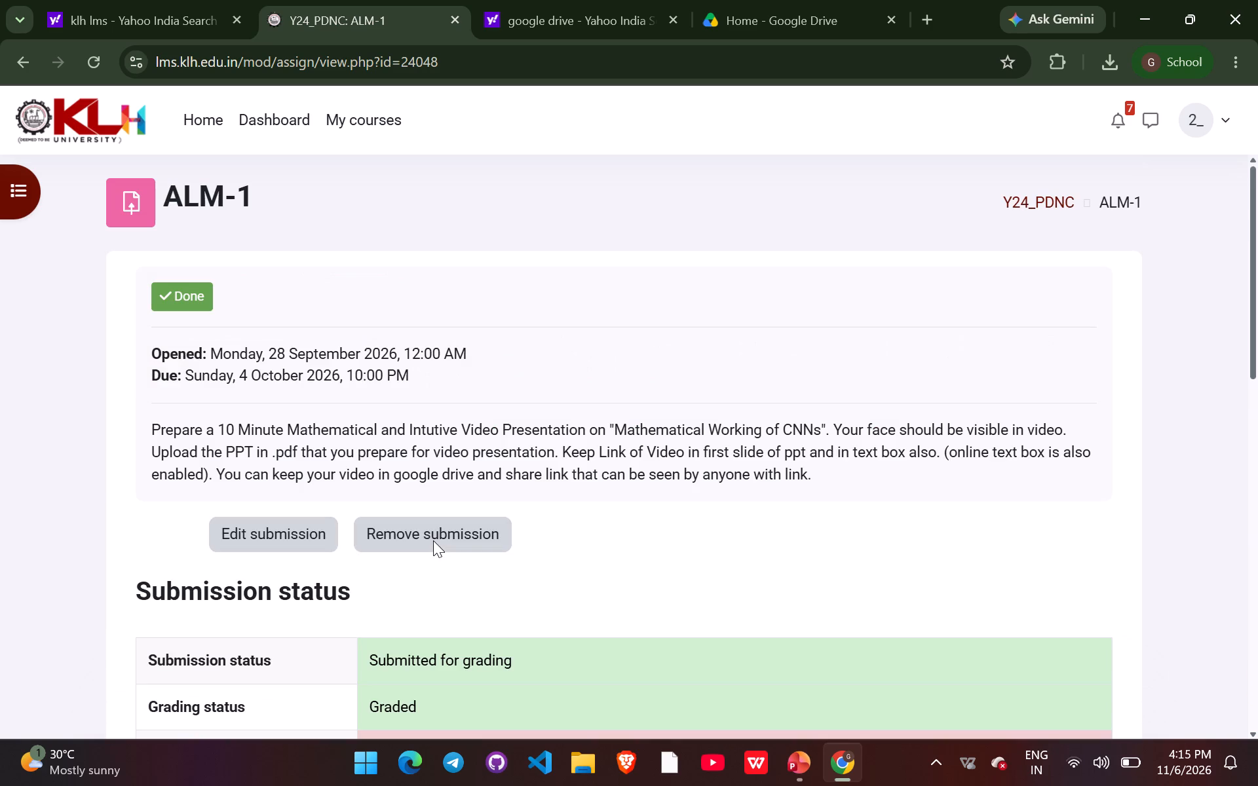
{"action": "scroll", "coordinate": [433, 540], "scroll_direction": "right", "scroll_amount": 10}
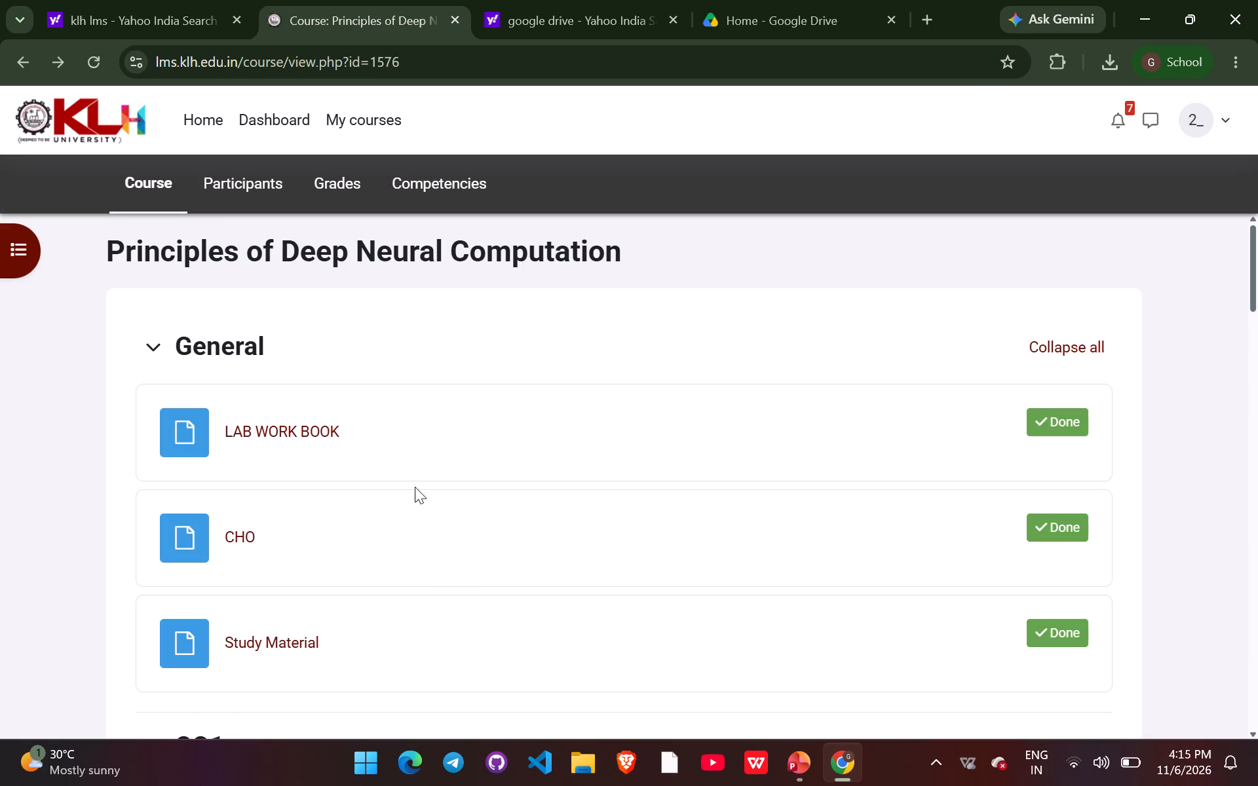
Open the ALM-2 assignment under CO-2, check its instructions and submission status, and return to the course page.
{"action": "scroll", "coordinate": [441, 455], "scroll_direction": "down", "scroll_amount": 8}
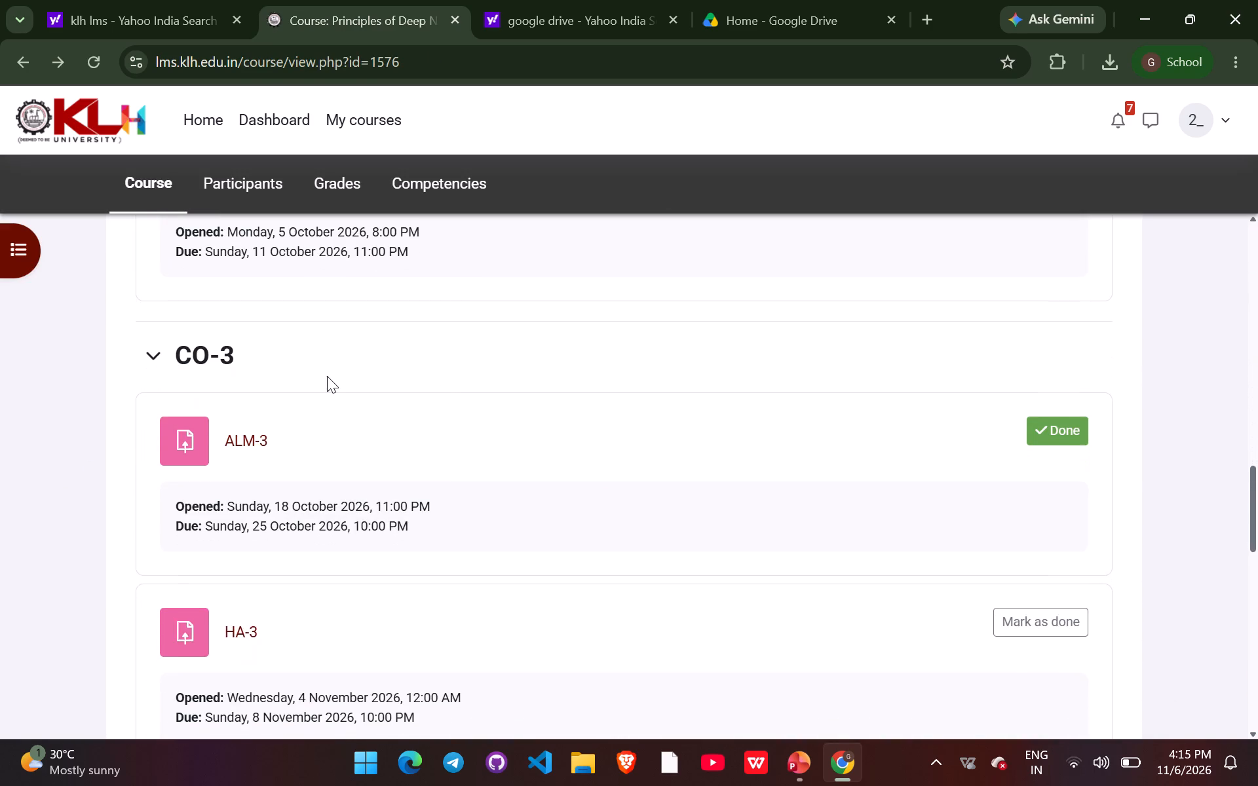
{"action": "scroll", "coordinate": [327, 376], "scroll_direction": "up", "scroll_amount": 3}
{"action": "left_click", "coordinate": [248, 350]}
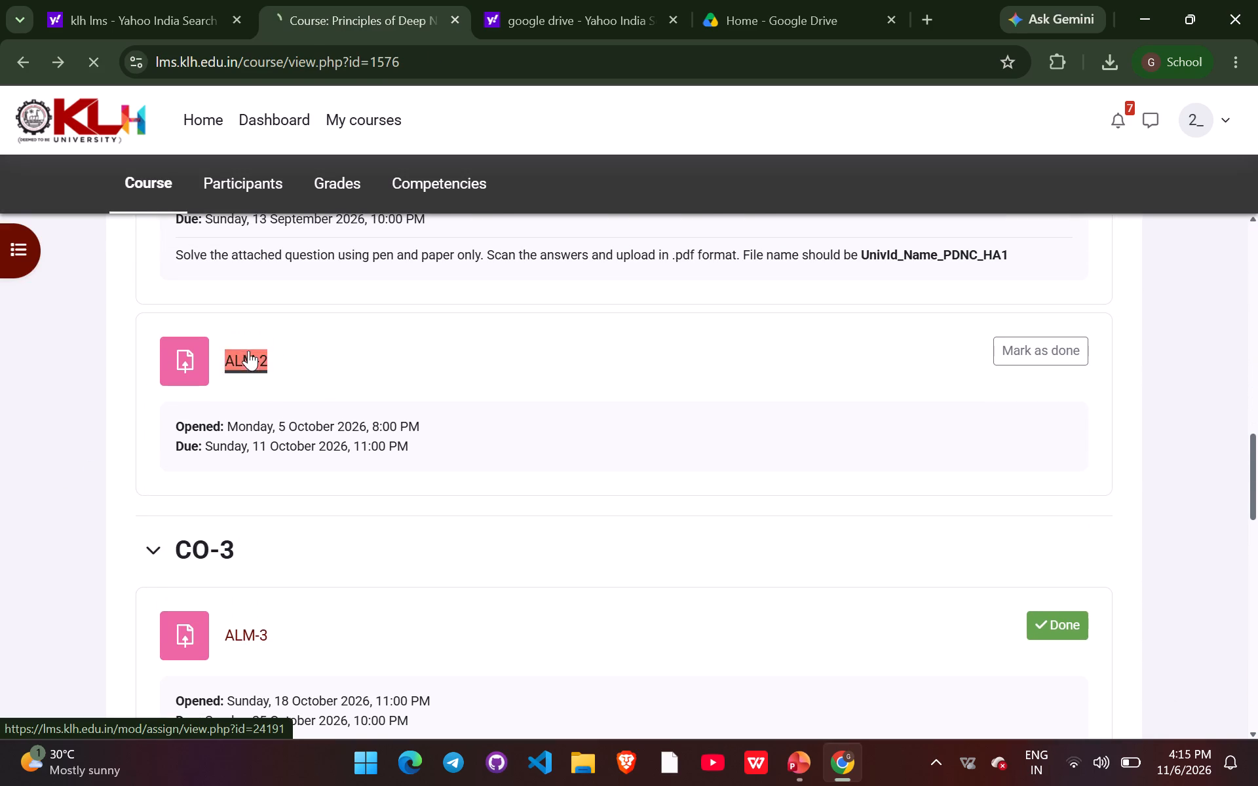
{"action": "scroll", "coordinate": [388, 468], "scroll_direction": "down", "scroll_amount": 6}
{"action": "scroll", "coordinate": [388, 468], "scroll_direction": "up", "scroll_amount": 3}
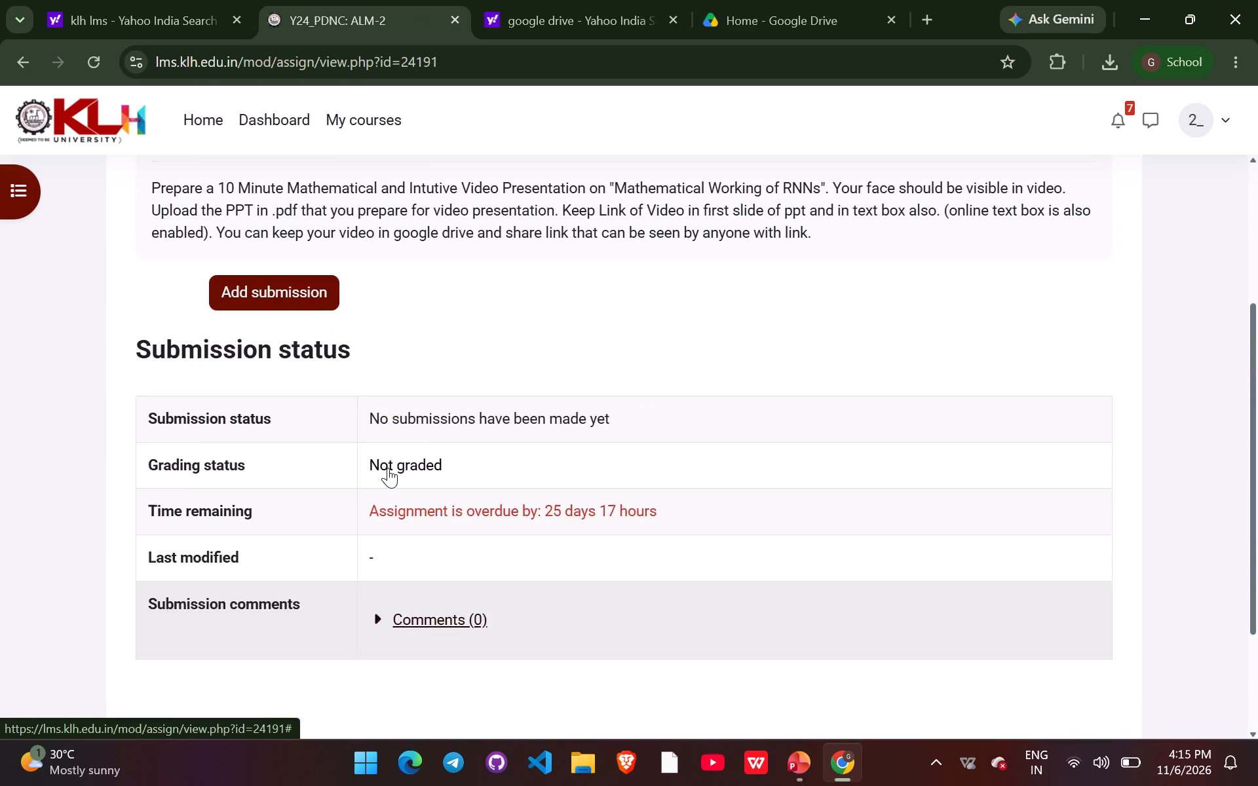
{"action": "scroll", "coordinate": [388, 468], "scroll_direction": "up", "scroll_amount": 2}
{"action": "scroll", "coordinate": [388, 468], "scroll_direction": "right", "scroll_amount": 6}
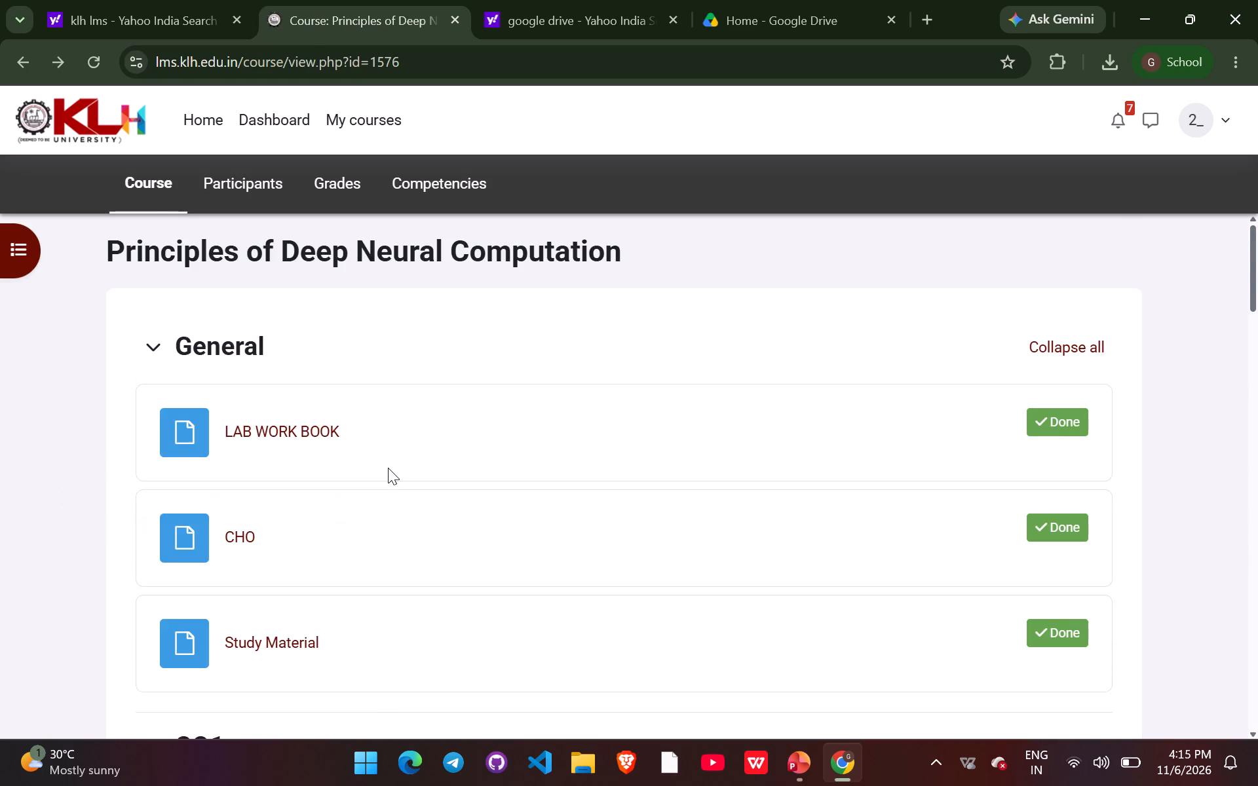
Open the ALM-4 assignment, examine its grade and feedback, and return to the course page.
{"action": "scroll", "coordinate": [388, 468], "scroll_direction": "down", "scroll_amount": 11}
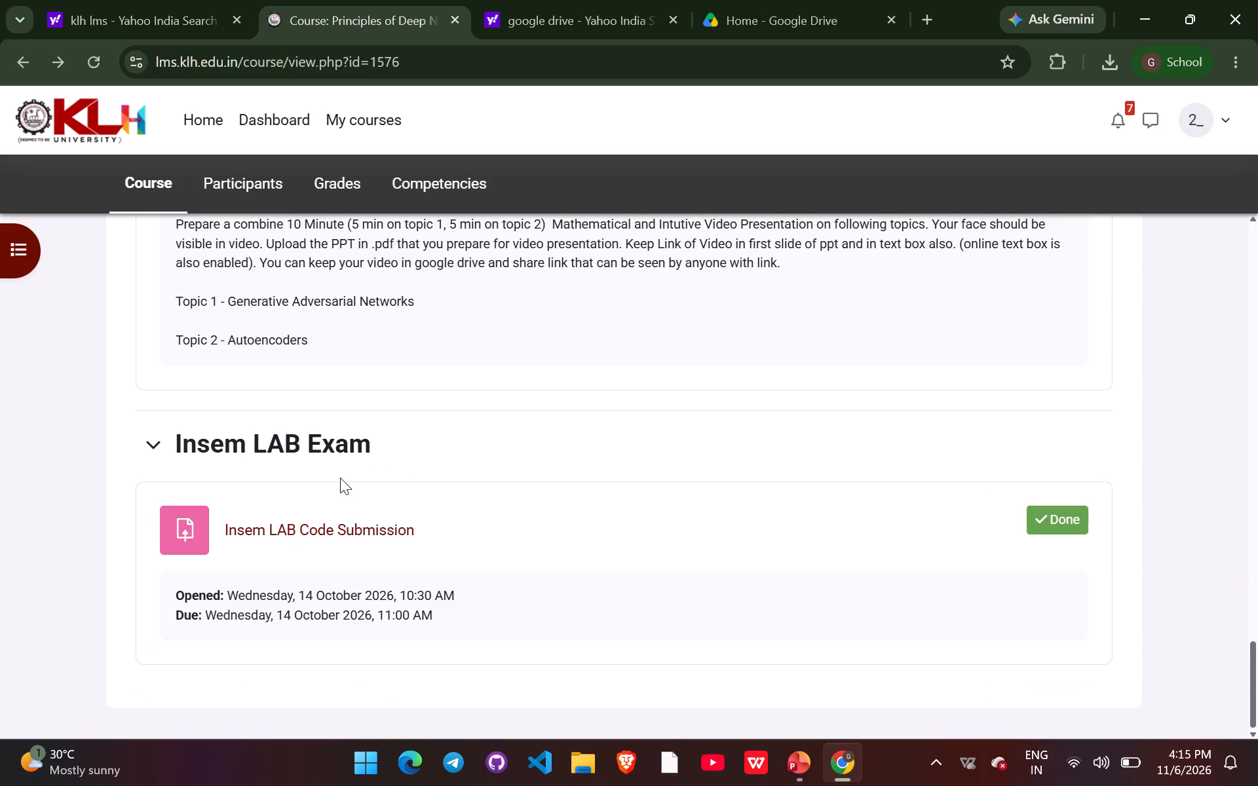
{"action": "scroll", "coordinate": [331, 422], "scroll_direction": "up", "scroll_amount": 4}
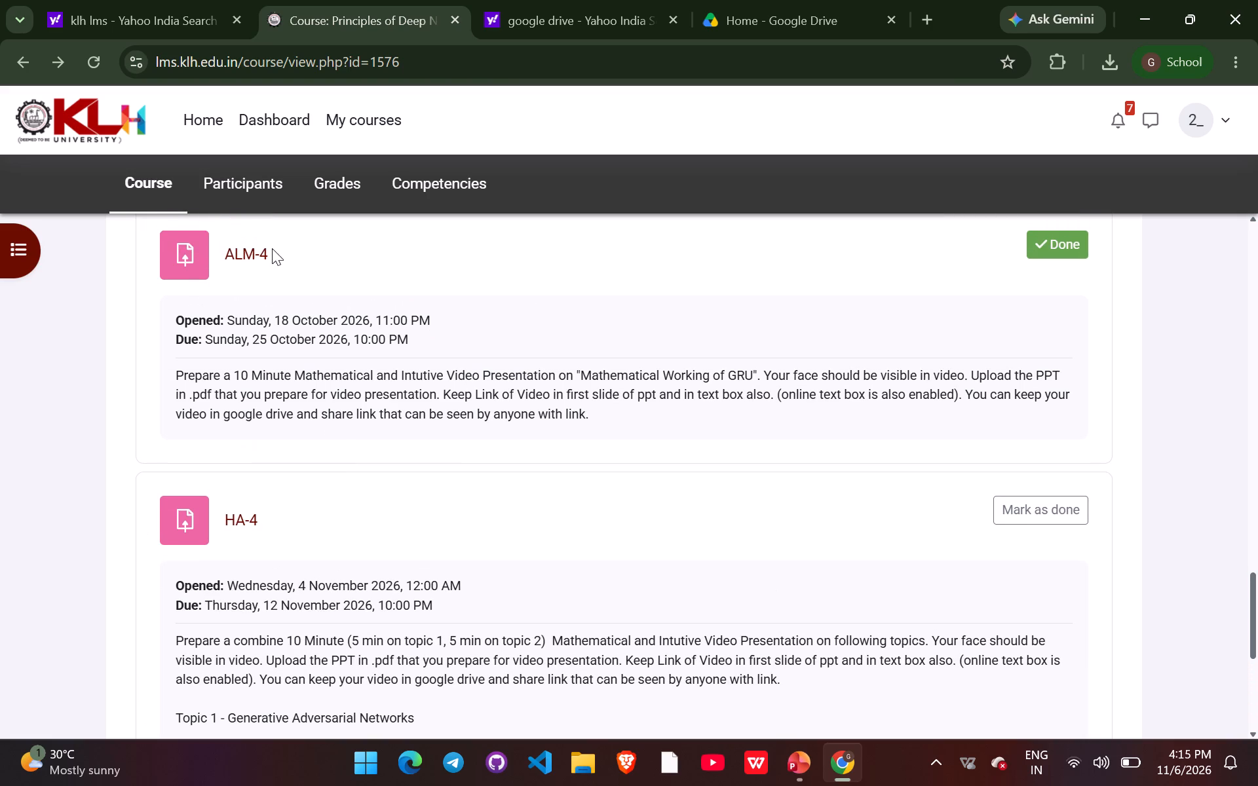
{"action": "left_click", "coordinate": [259, 255]}
{"action": "scroll", "coordinate": [312, 522], "scroll_direction": "down", "scroll_amount": 5}
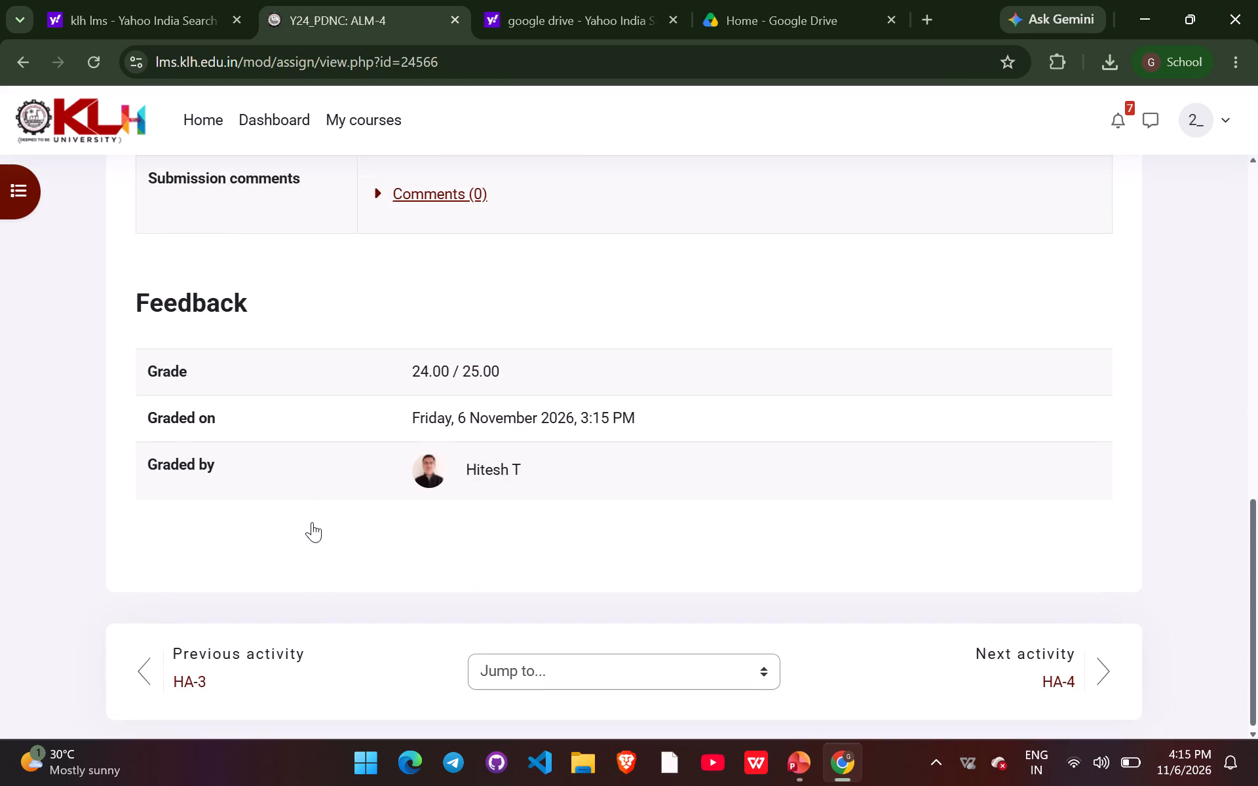
{"action": "scroll", "coordinate": [312, 522], "scroll_direction": "down", "scroll_amount": 1}
{"action": "scroll", "coordinate": [312, 522], "scroll_direction": "right", "scroll_amount": 4}
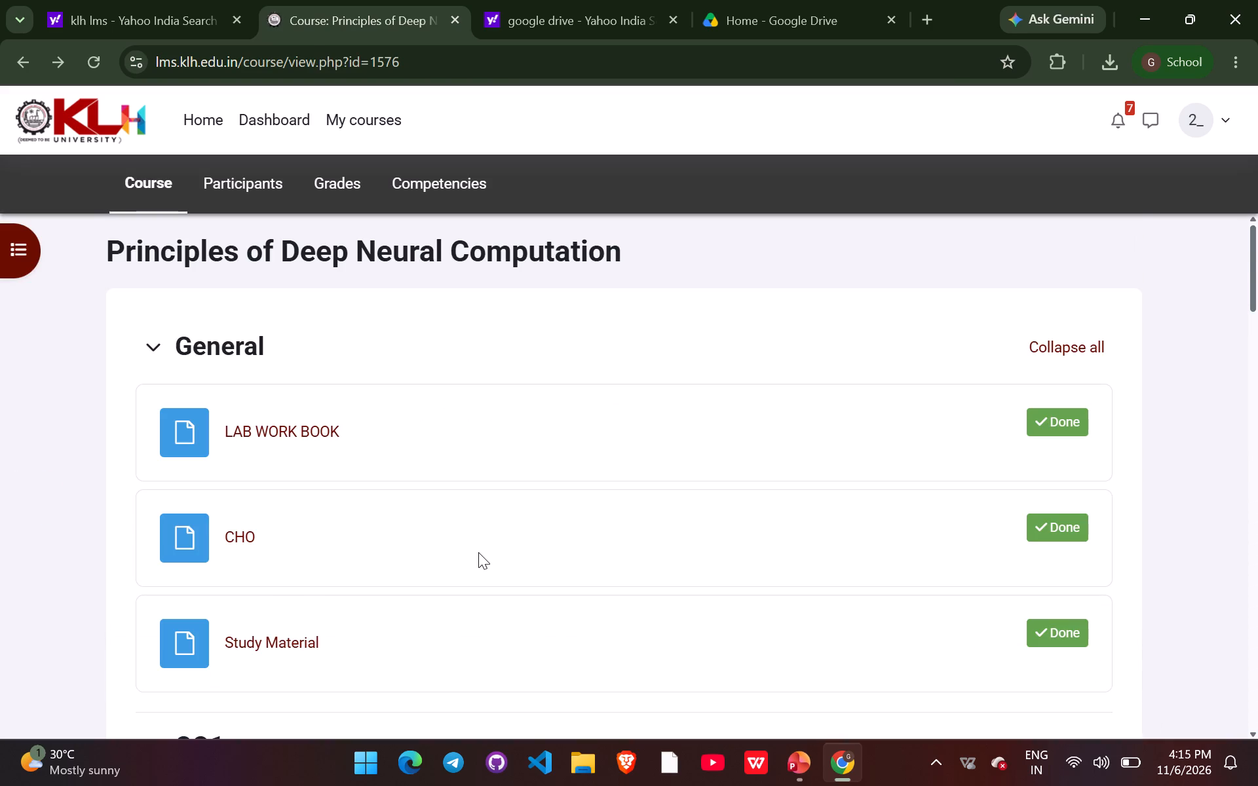
Open the ALM-3 assignment under CO-3, examine its submitted file, grade and feedback, and return to the course page.
{"action": "scroll", "coordinate": [478, 552], "scroll_direction": "down", "scroll_amount": 5}
{"action": "scroll", "coordinate": [348, 507], "scroll_direction": "down", "scroll_amount": 4}
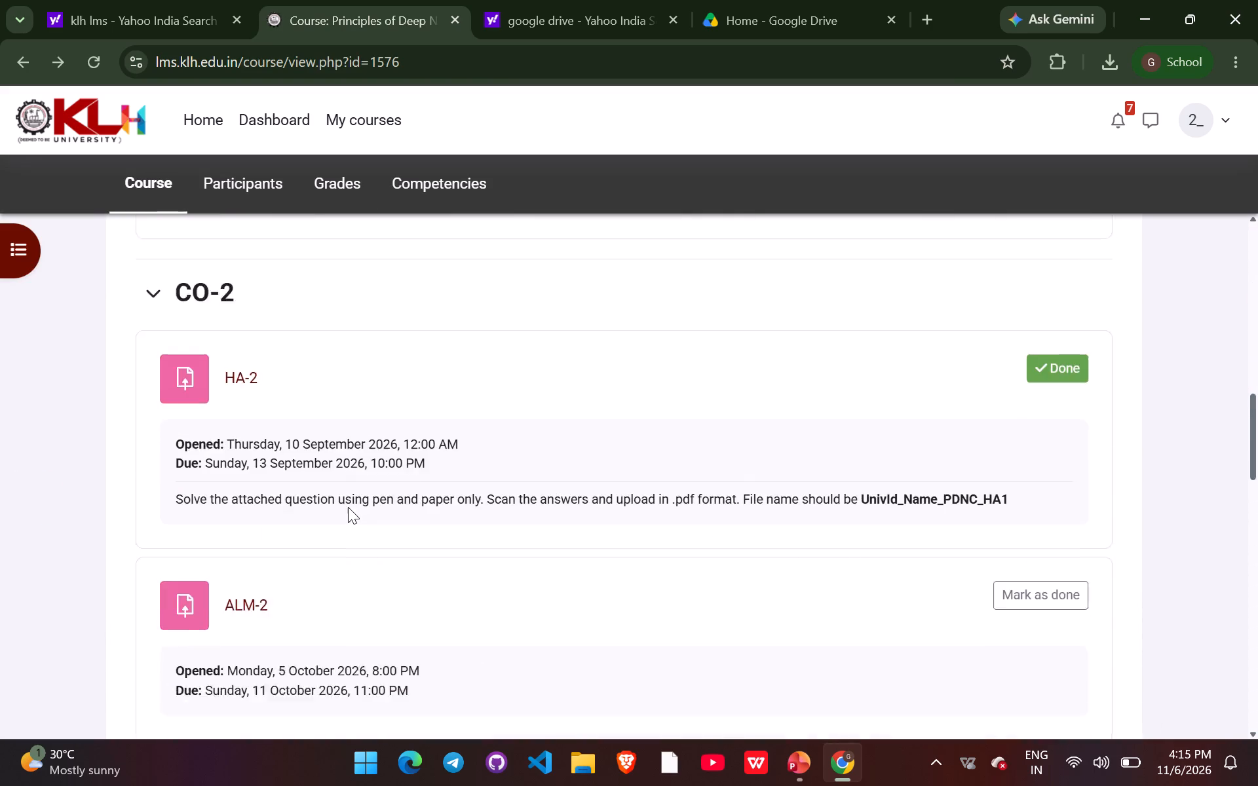
{"action": "scroll", "coordinate": [348, 507], "scroll_direction": "down", "scroll_amount": 1}
{"action": "left_click", "coordinate": [236, 395]}
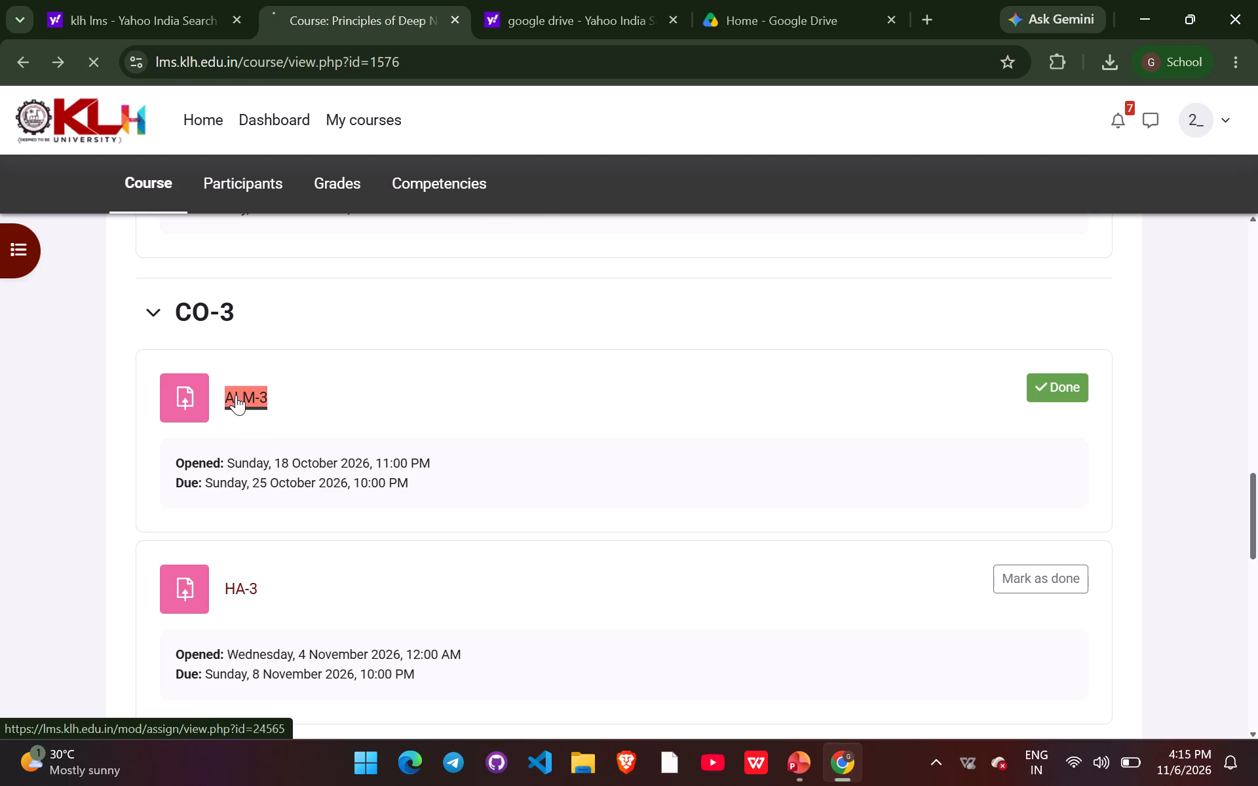
{"action": "scroll", "coordinate": [392, 514], "scroll_direction": "down", "scroll_amount": 5}
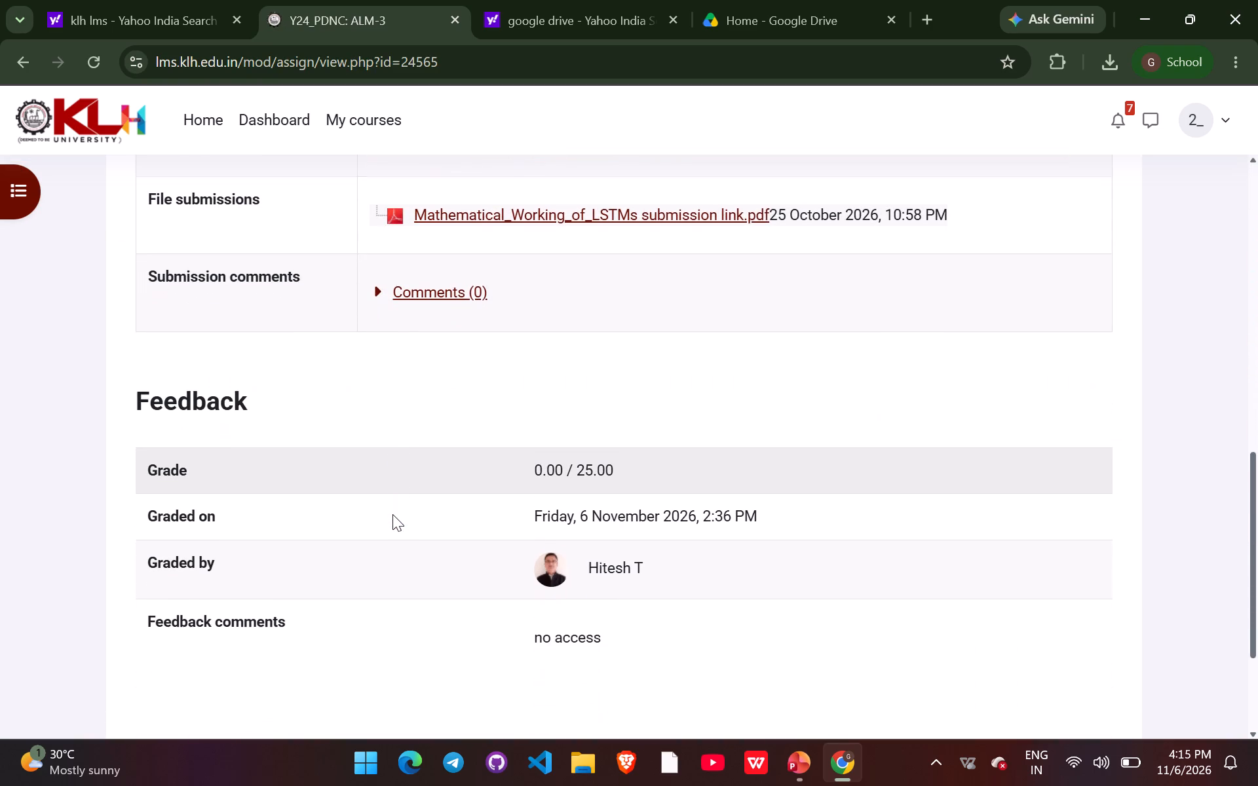
{"action": "scroll", "coordinate": [392, 514], "scroll_direction": "down", "scroll_amount": 1}
{"action": "scroll", "coordinate": [392, 514], "scroll_direction": "right", "scroll_amount": 5}
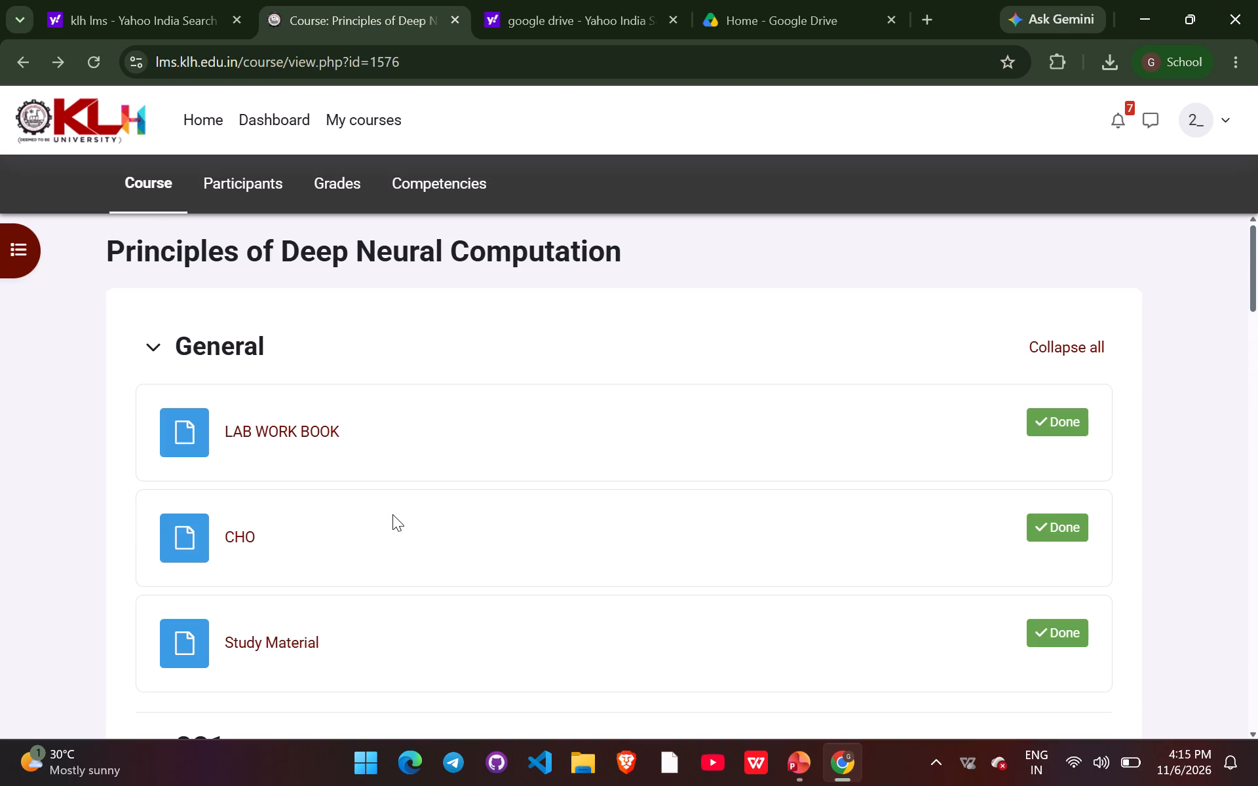
Return to Google Drive, reload the file list, and copy the share link of Mathematical_Working_of_RNNs video.mp4.
{"action": "left_click", "coordinate": [780, 0]}
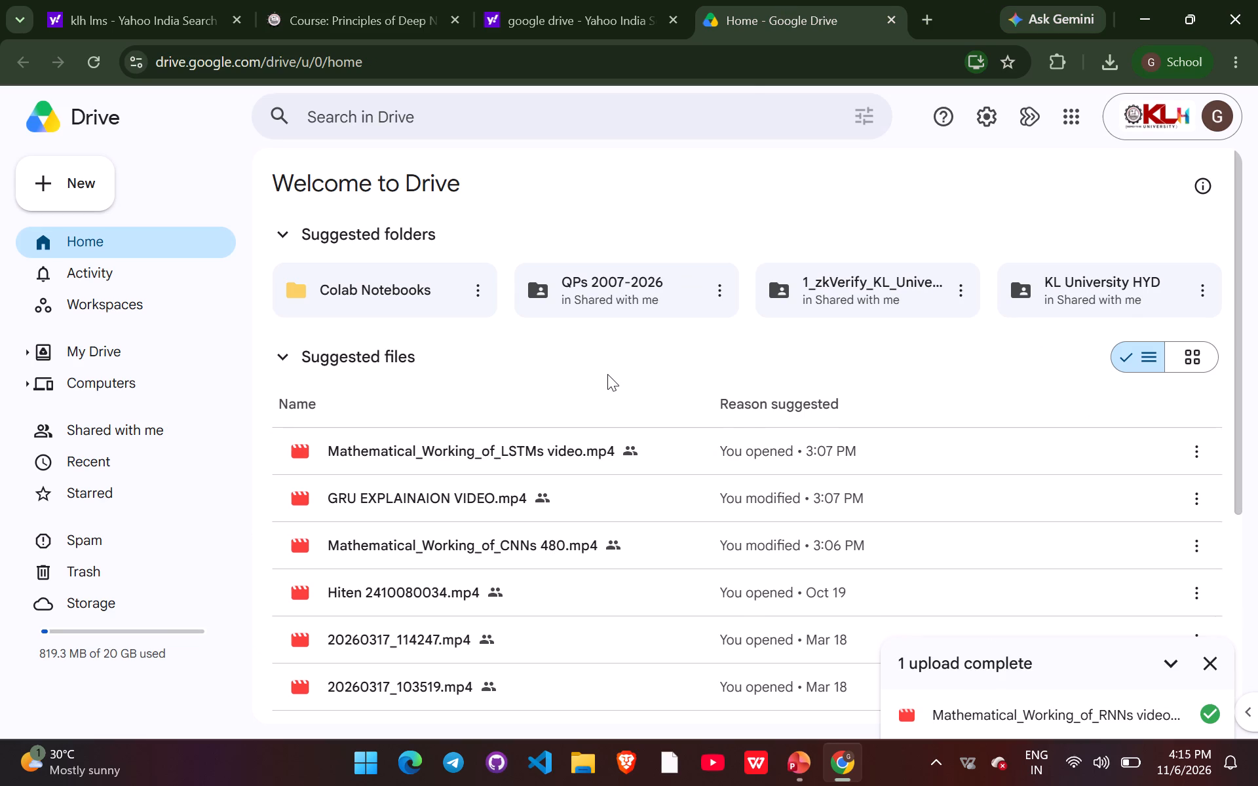
{"action": "scroll", "coordinate": [607, 374], "scroll_direction": "down", "scroll_amount": 1}
{"action": "scroll", "coordinate": [607, 374], "scroll_direction": "up", "scroll_amount": 5}
{"action": "left_click", "coordinate": [97, 64]}
{"action": "left_click", "coordinate": [587, 436]}
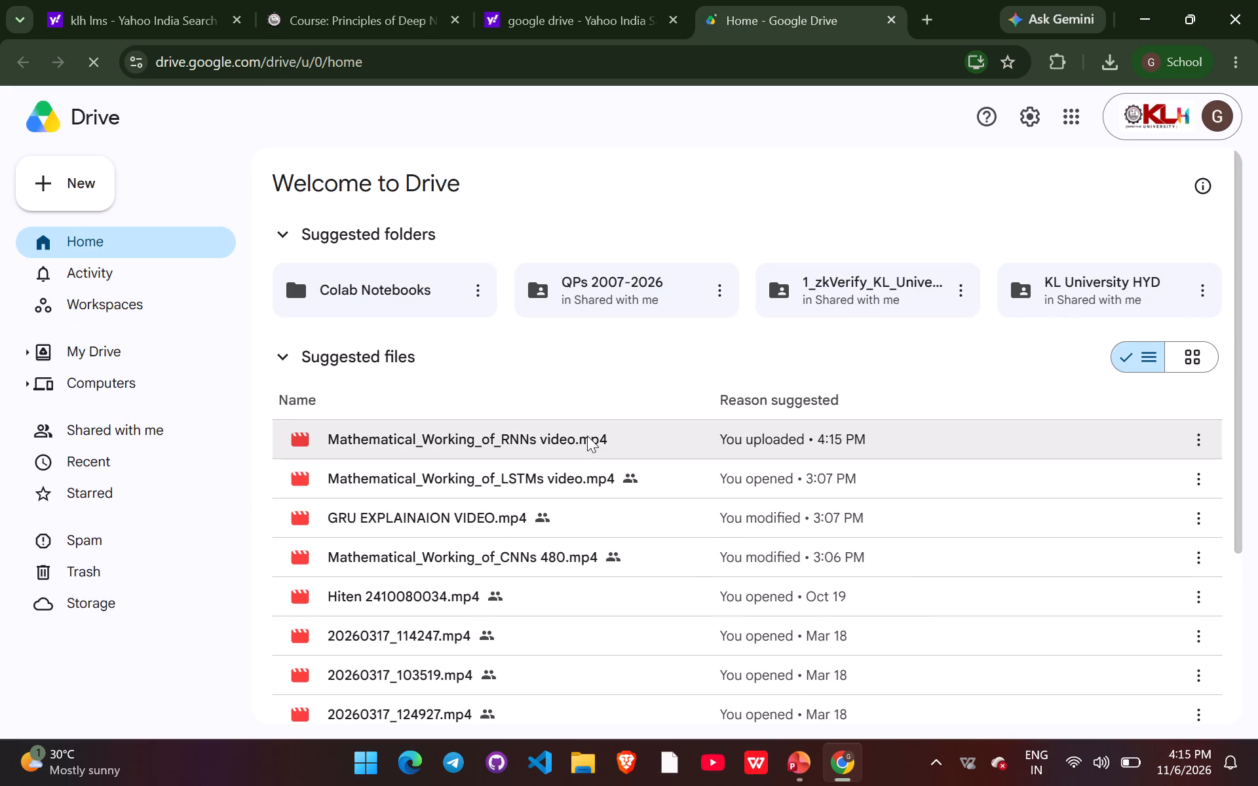
{"action": "right_click", "coordinate": [587, 436]}
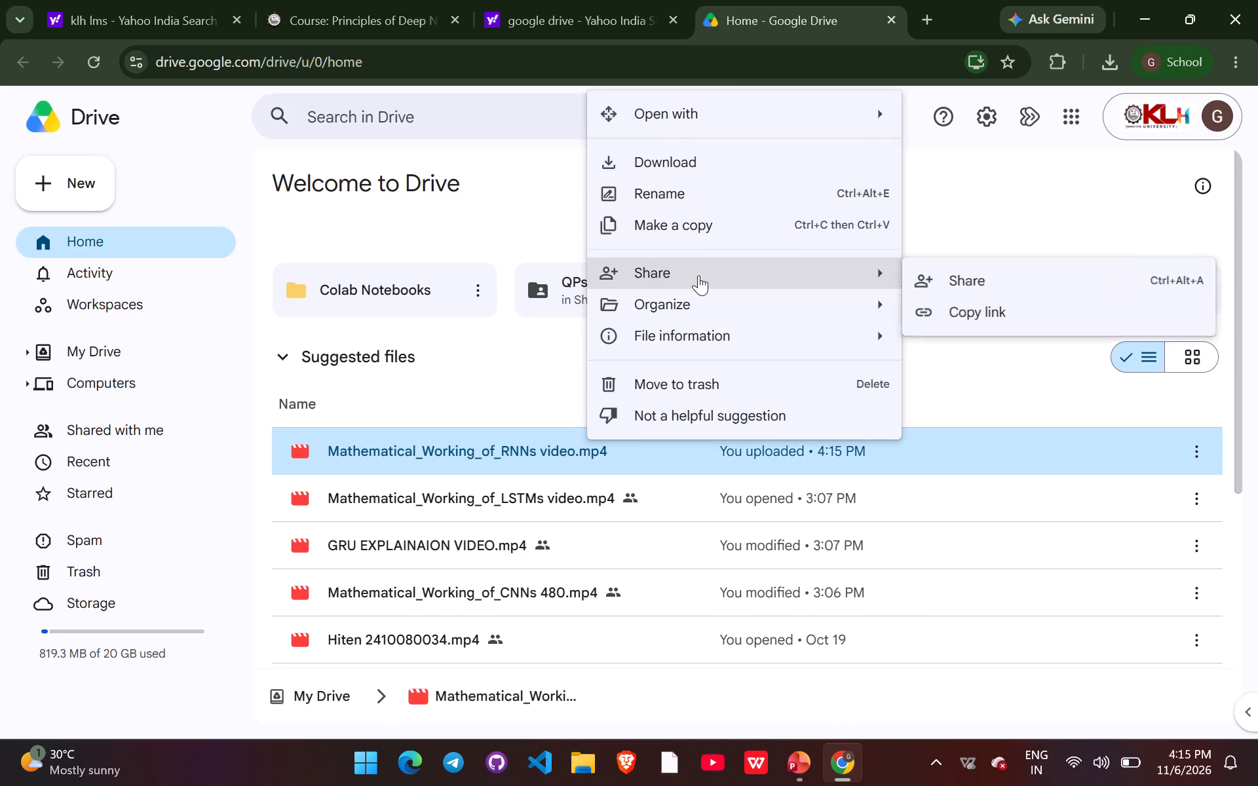
{"action": "left_click", "coordinate": [1027, 320]}
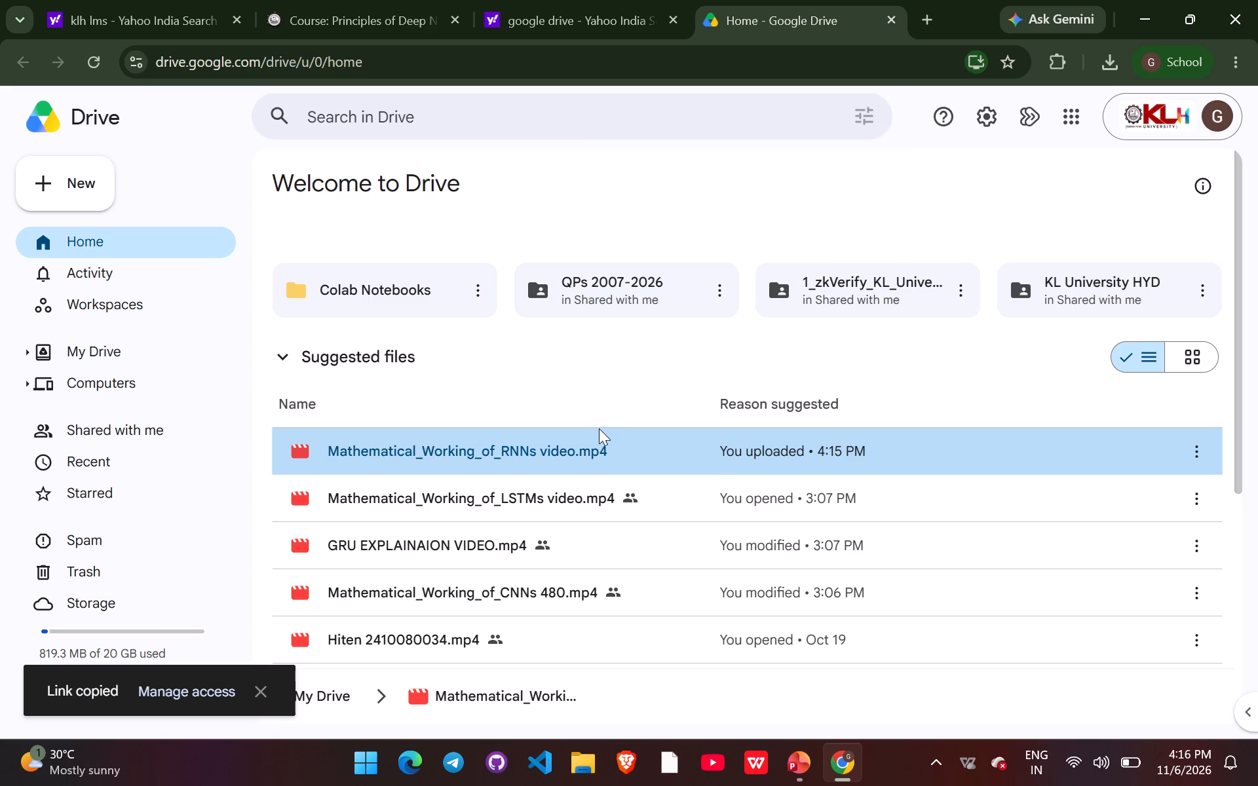
Return to the LMS course page, open the ALM-2 assignment under CO-2, and start adding a submission.
{"action": "left_click", "coordinate": [350, 10]}
{"action": "scroll", "coordinate": [456, 542], "scroll_direction": "down", "scroll_amount": 5}
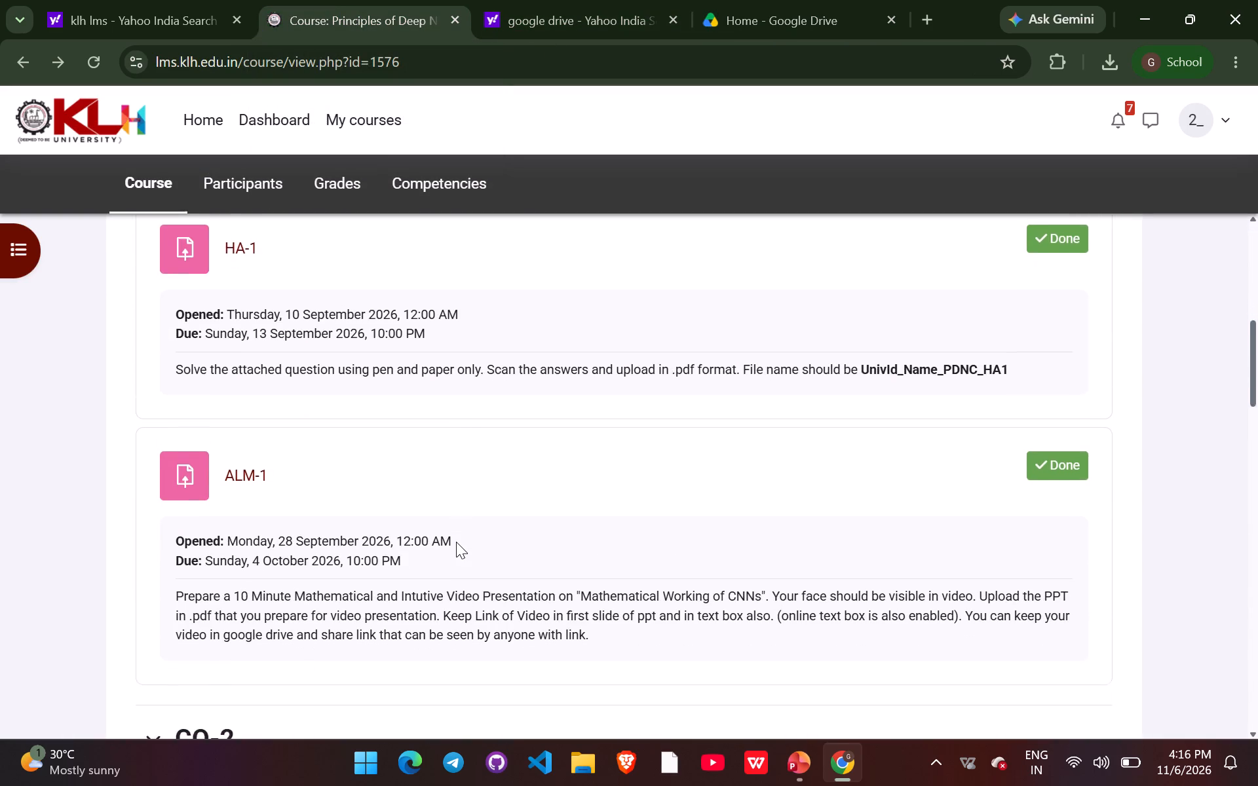
{"action": "scroll", "coordinate": [456, 542], "scroll_direction": "down", "scroll_amount": 4}
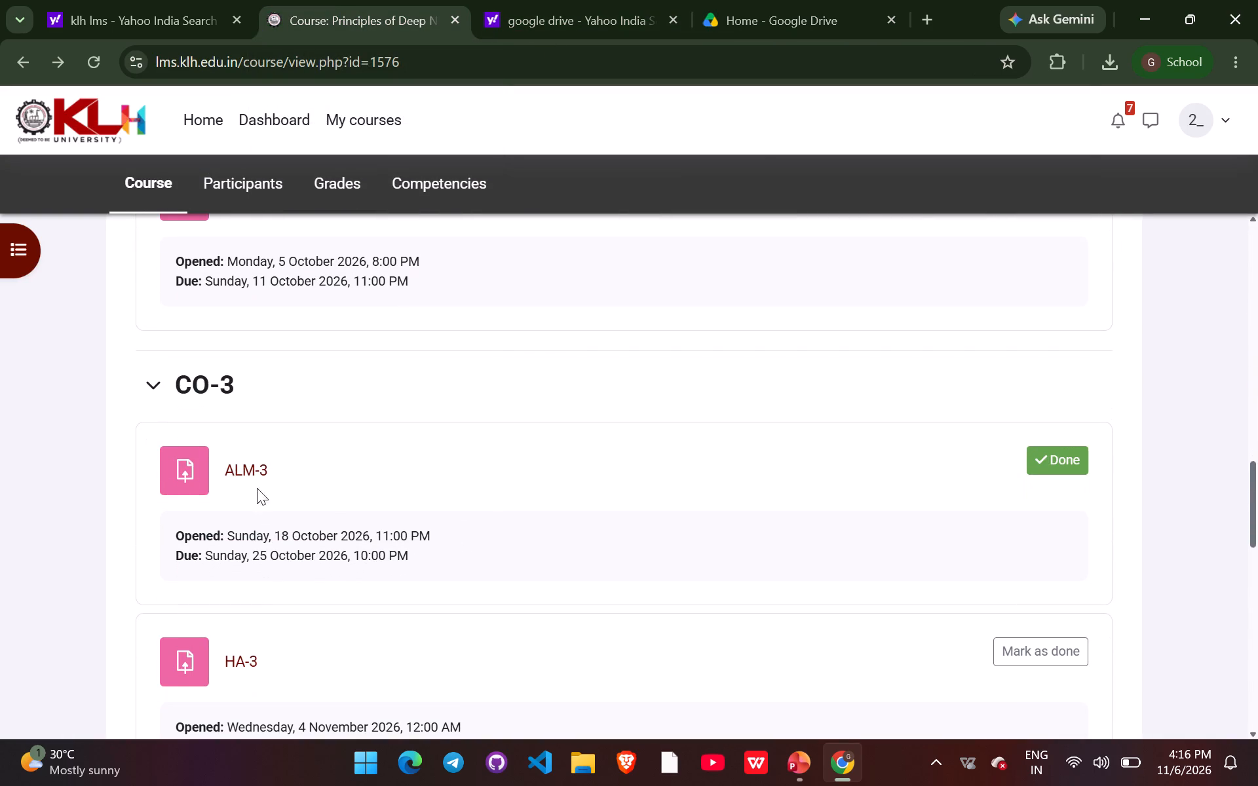
{"action": "scroll", "coordinate": [292, 393], "scroll_direction": "up", "scroll_amount": 2}
{"action": "left_click", "coordinate": [244, 329]}
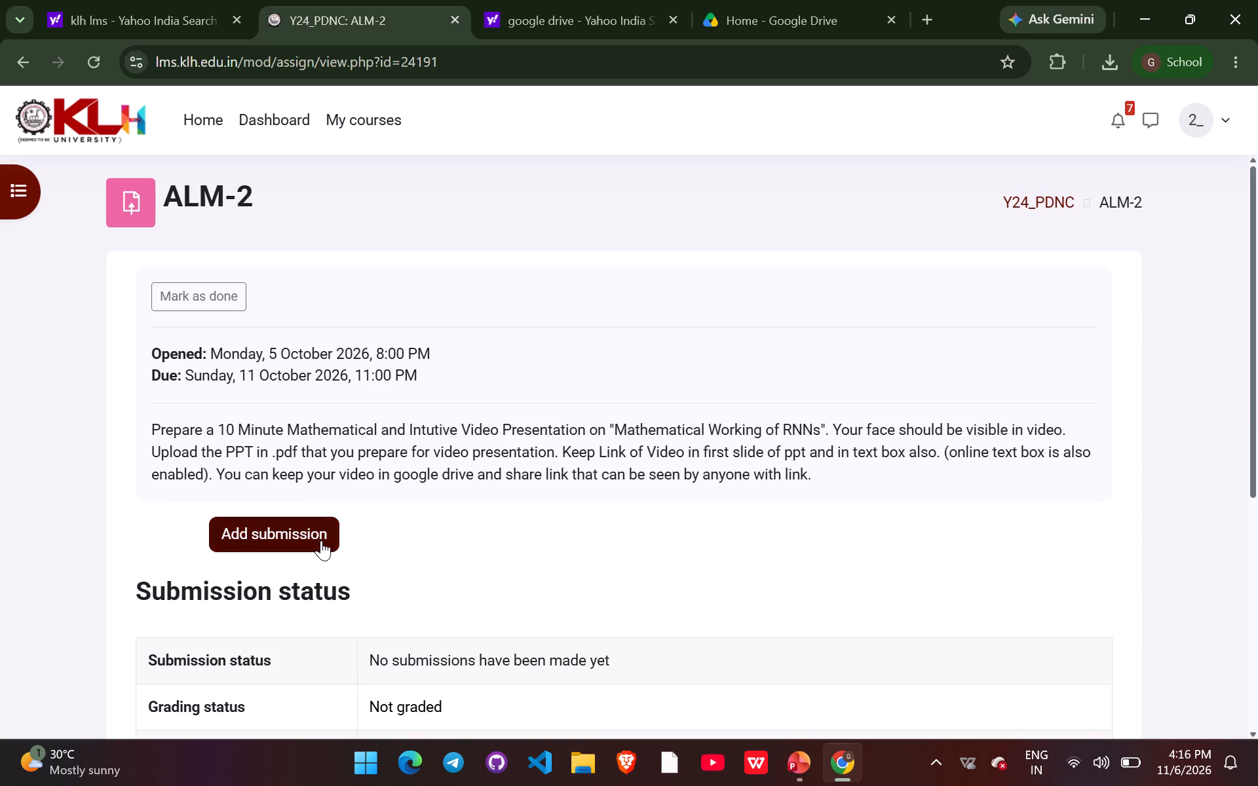
{"action": "left_click", "coordinate": [321, 540]}
{"action": "scroll", "coordinate": [502, 578], "scroll_direction": "down", "scroll_amount": 3}
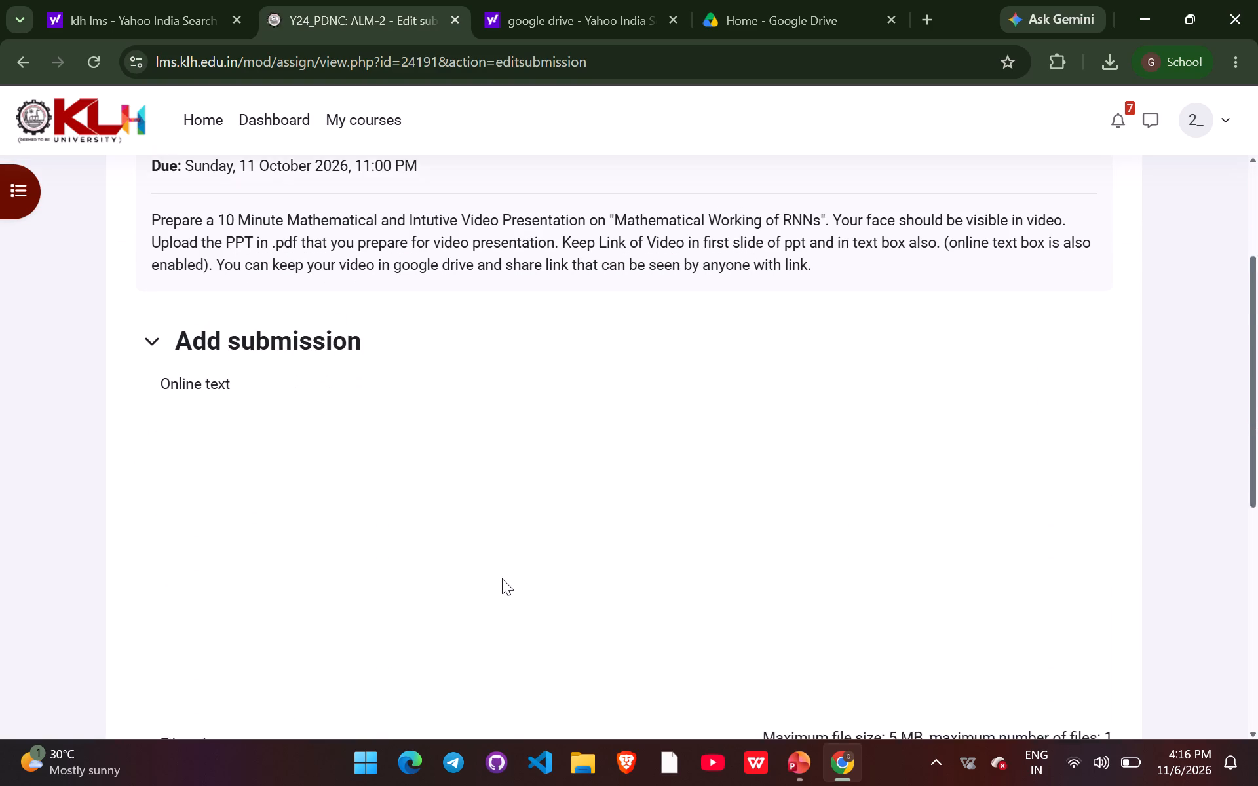
{"action": "scroll", "coordinate": [502, 578], "scroll_direction": "down", "scroll_amount": 1}
{"action": "left_click", "coordinate": [493, 401]}
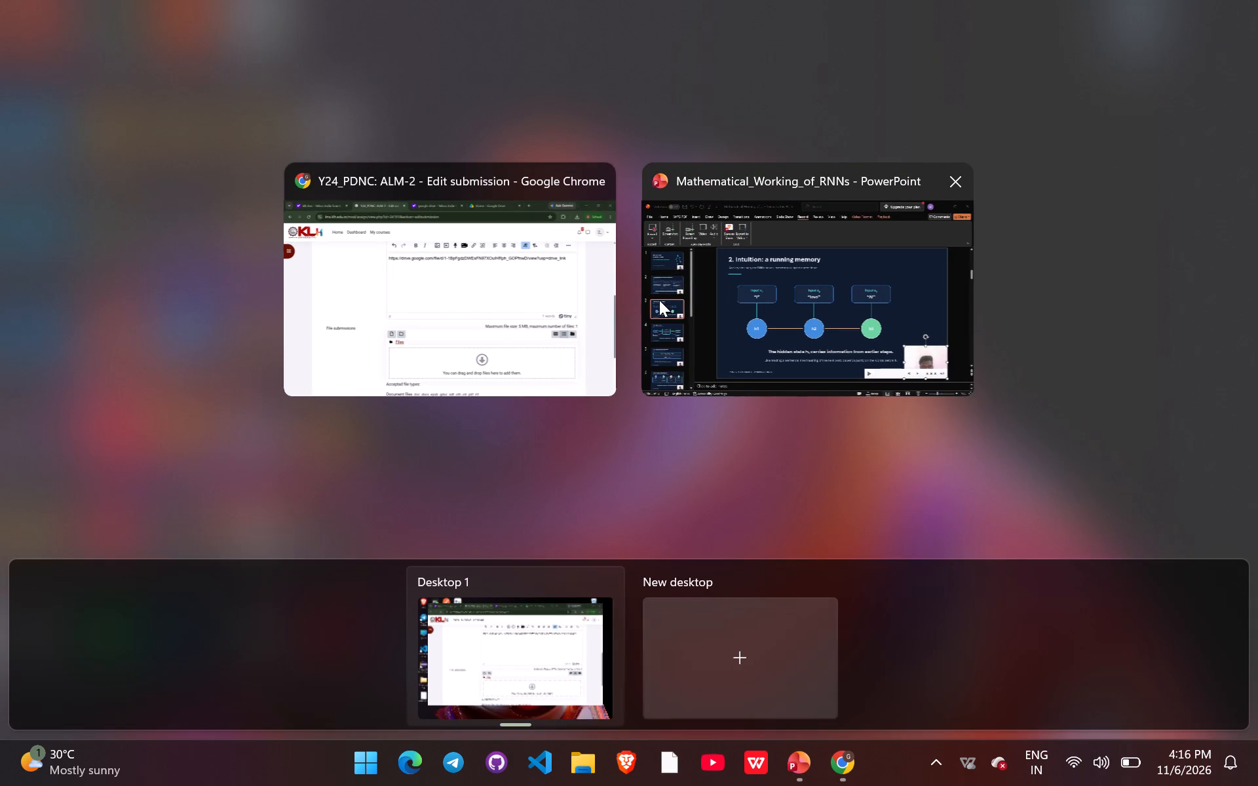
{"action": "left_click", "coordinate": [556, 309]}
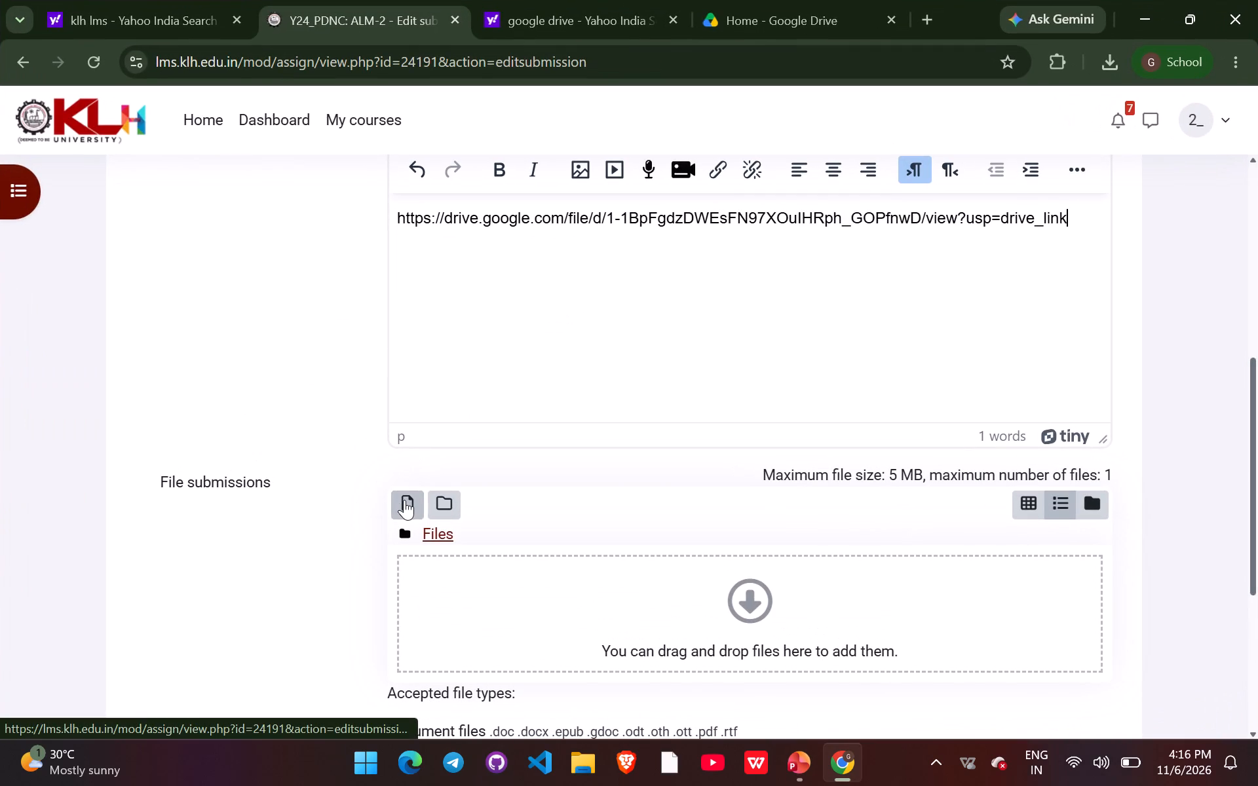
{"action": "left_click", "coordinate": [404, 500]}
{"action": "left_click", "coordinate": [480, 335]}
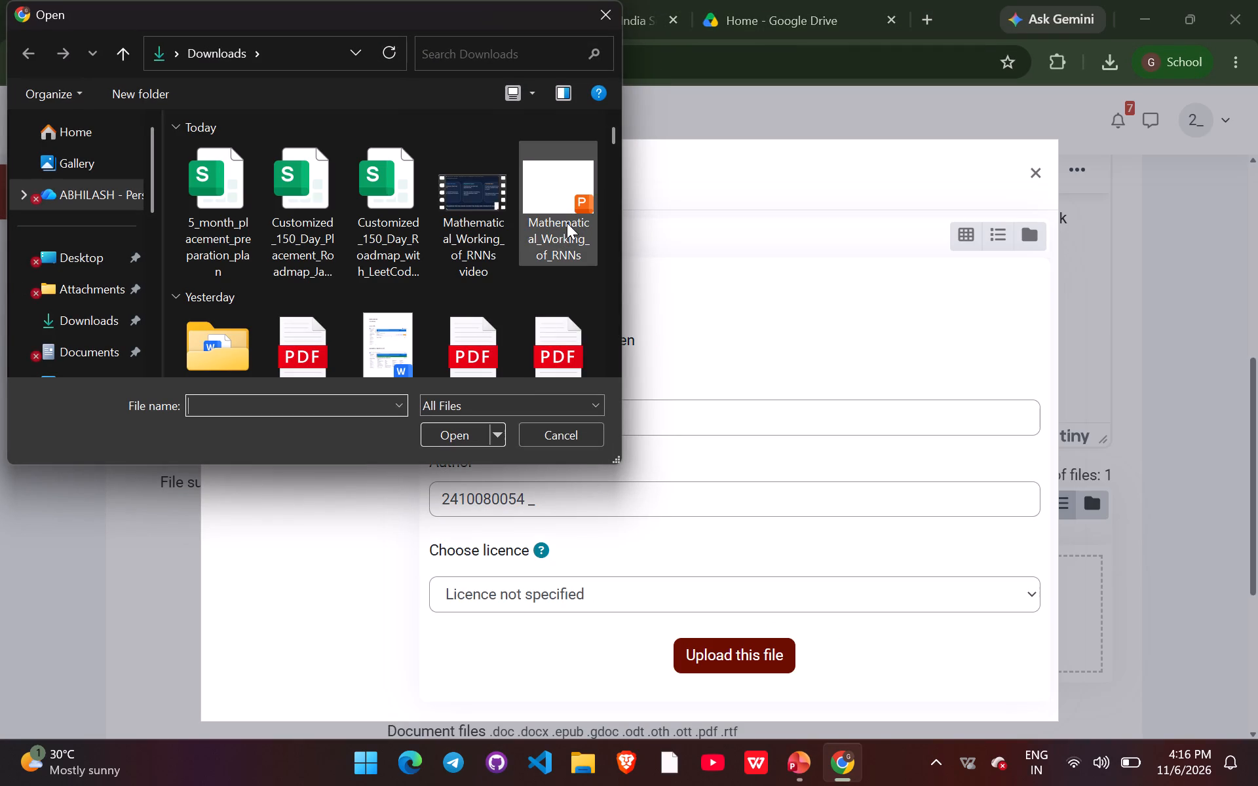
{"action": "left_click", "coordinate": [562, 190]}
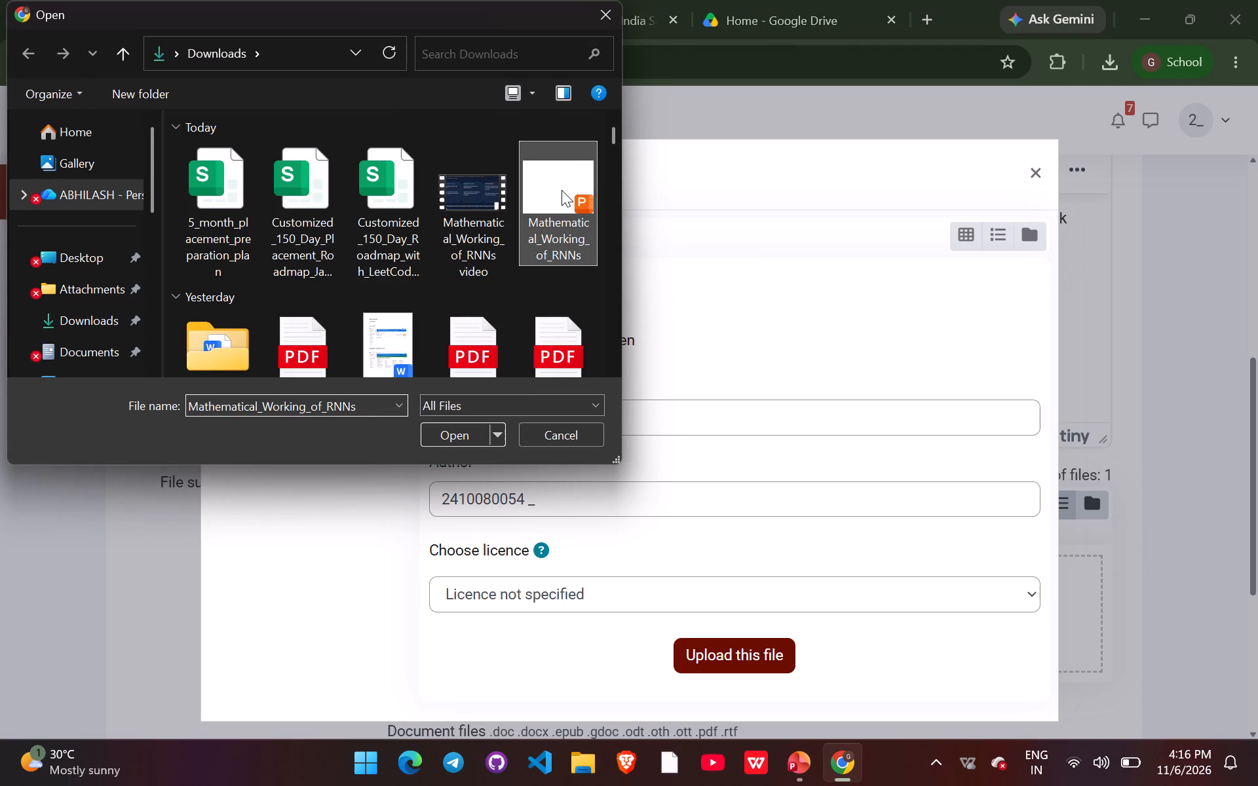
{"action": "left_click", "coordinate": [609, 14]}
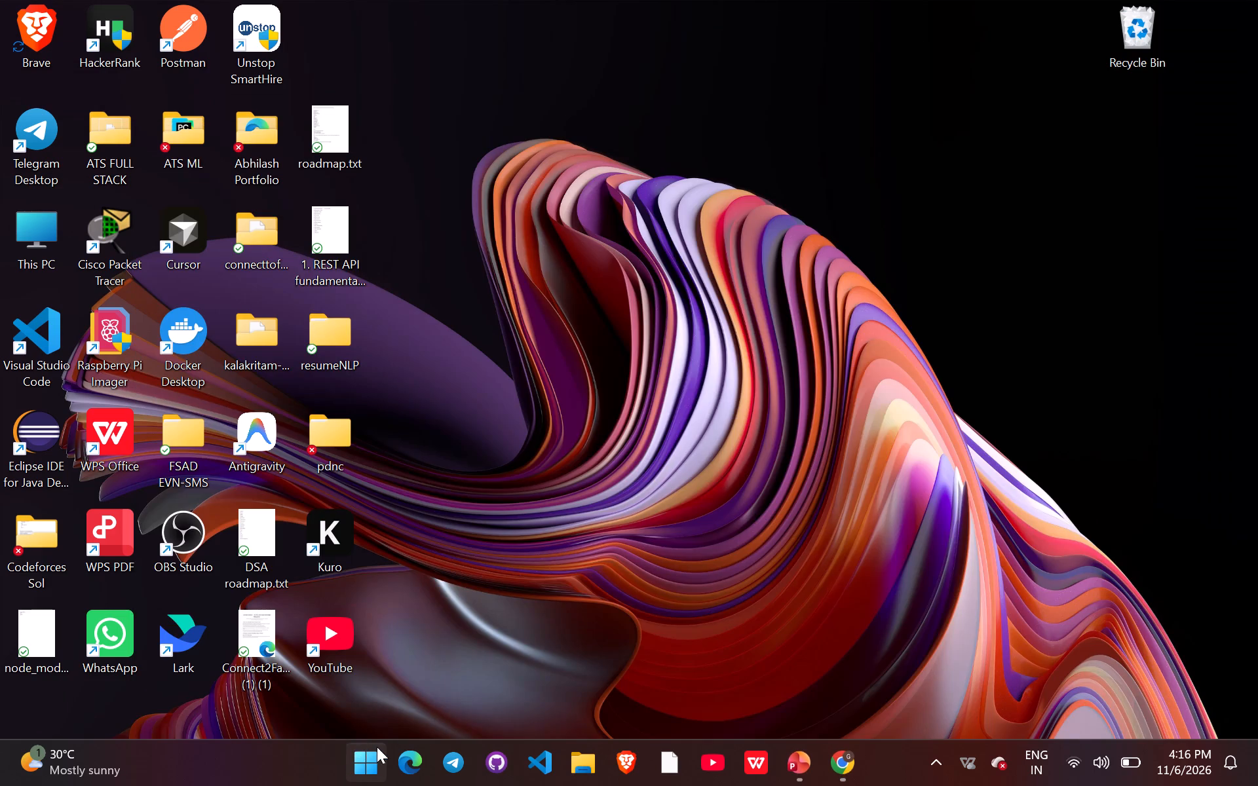
Open the recent Mathematical_Working_of_RNNs presentation from File Explorer as read-only, look through its slides, and return to the recent files.
{"action": "left_click", "coordinate": [580, 770]}
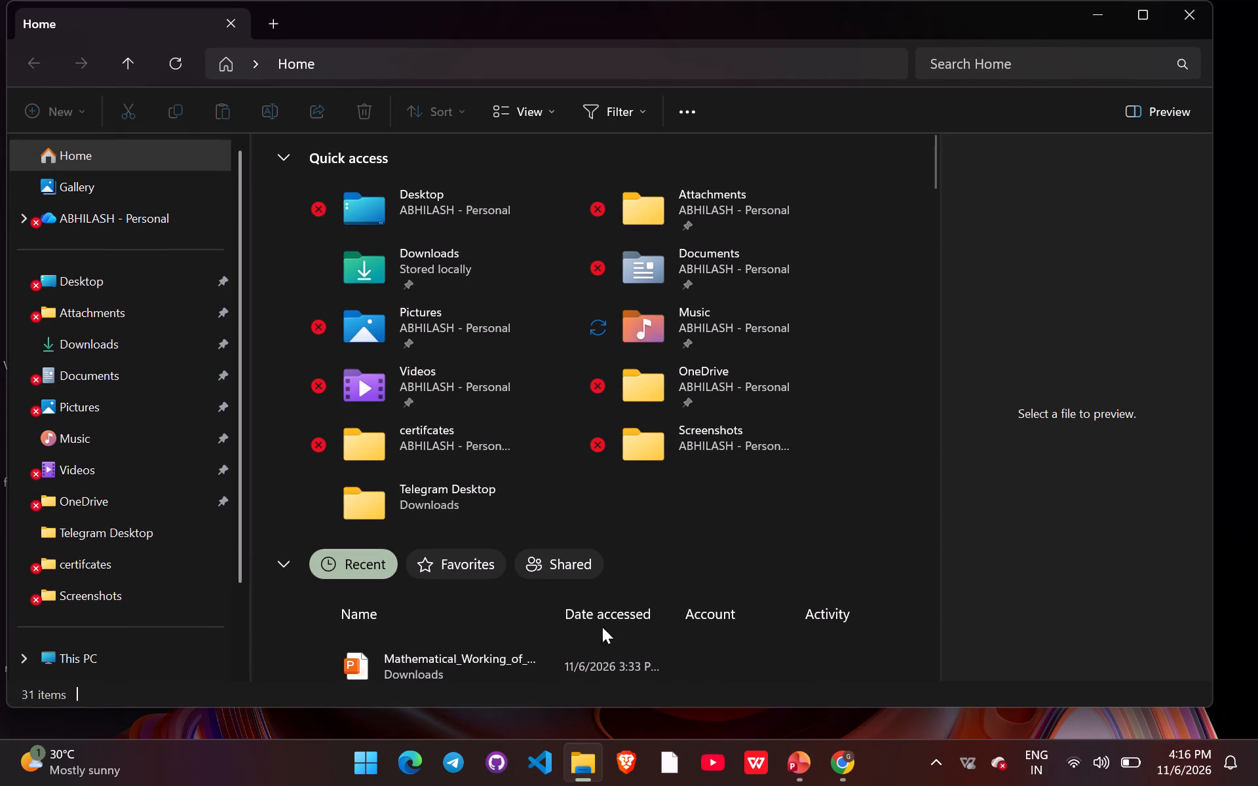
{"action": "double_click", "coordinate": [434, 669]}
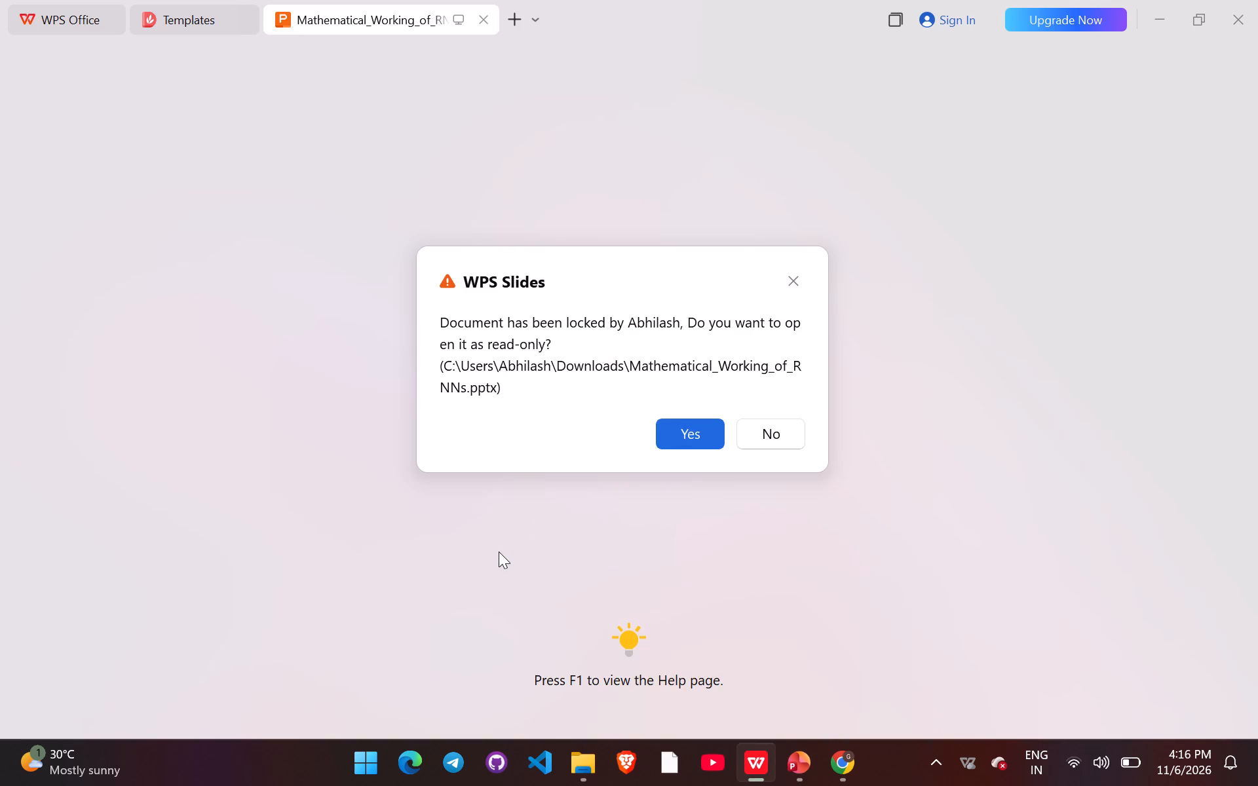
{"action": "left_click", "coordinate": [671, 436]}
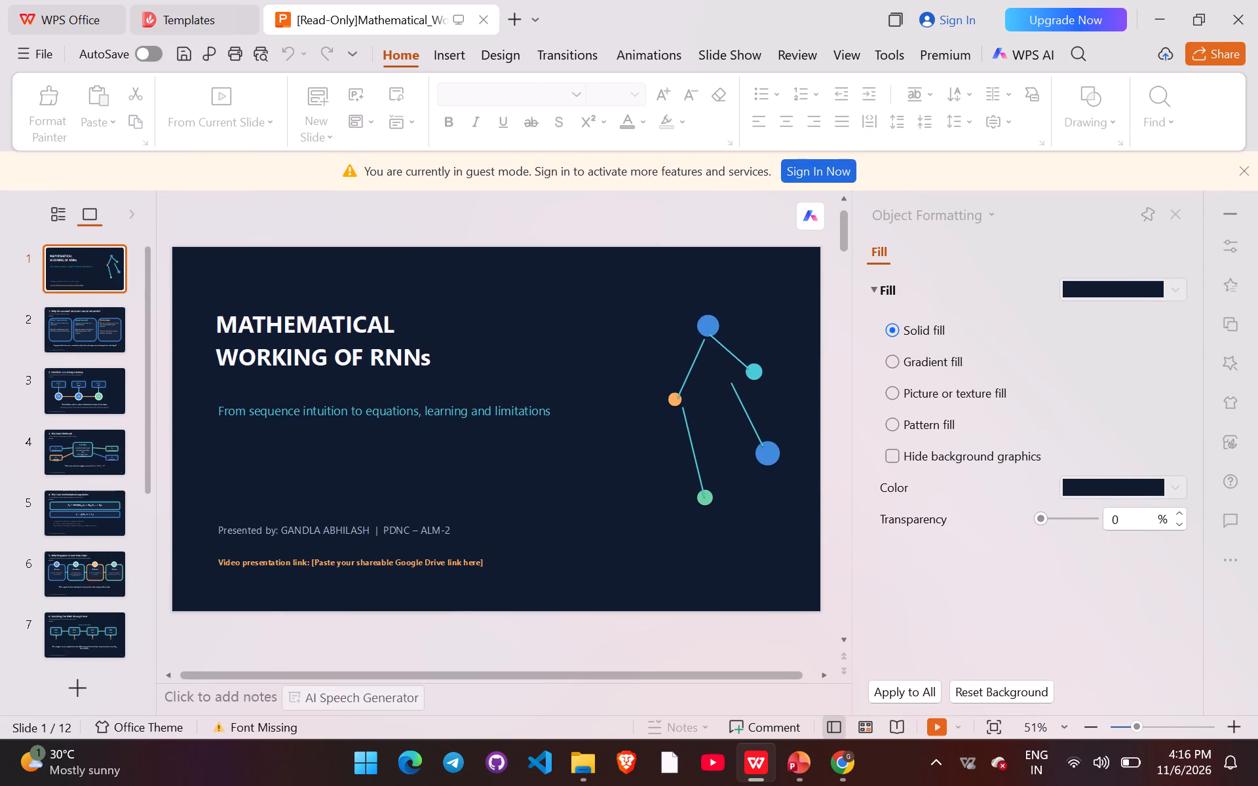
{"action": "scroll", "coordinate": [560, 414], "scroll_direction": "down", "scroll_amount": 5}
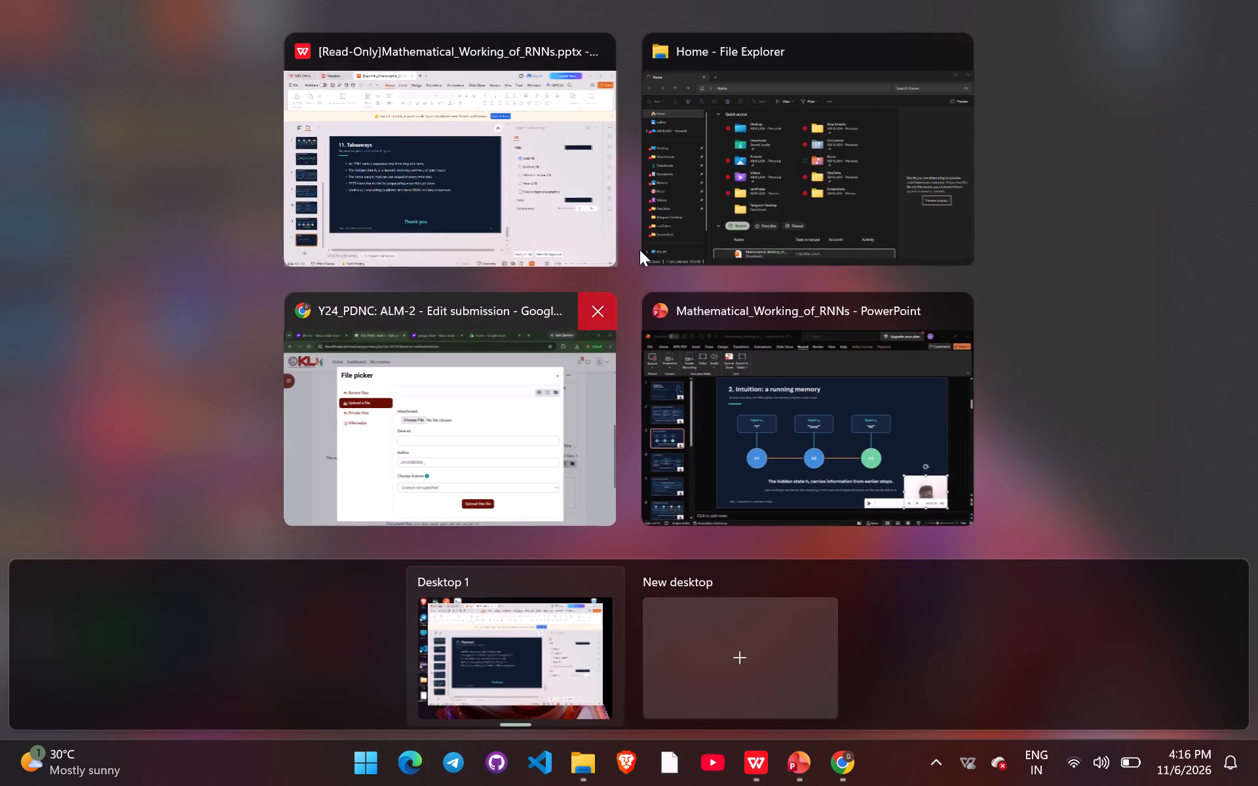
{"action": "left_click", "coordinate": [762, 202]}
{"action": "scroll", "coordinate": [540, 566], "scroll_direction": "down", "scroll_amount": 1}
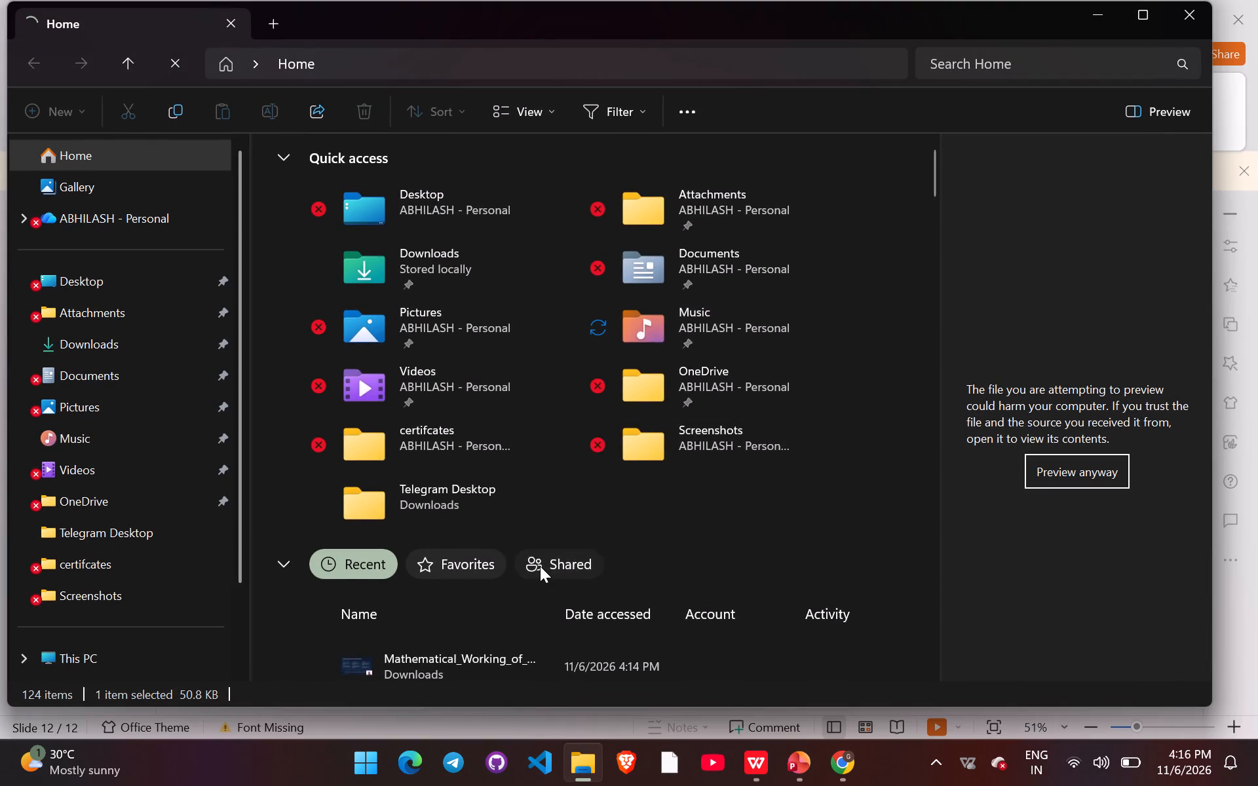
{"action": "scroll", "coordinate": [540, 566], "scroll_direction": "down", "scroll_amount": 2}
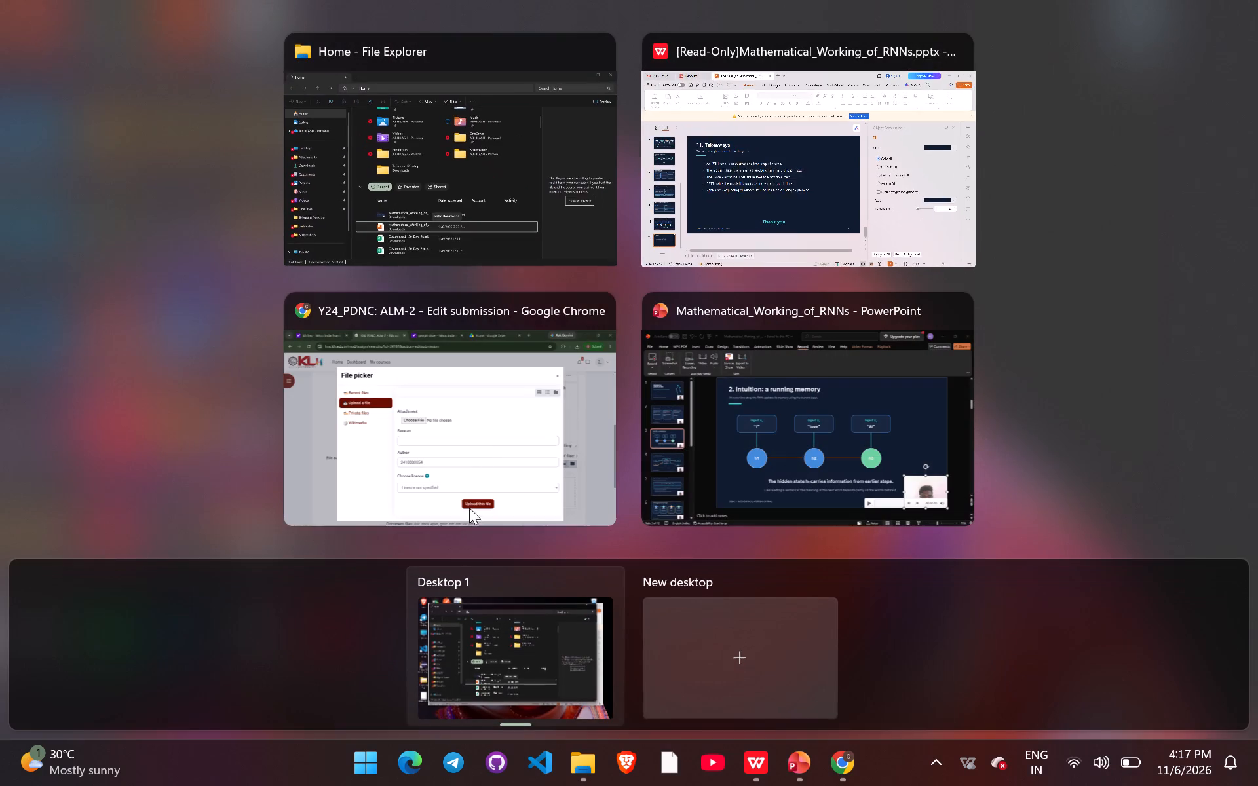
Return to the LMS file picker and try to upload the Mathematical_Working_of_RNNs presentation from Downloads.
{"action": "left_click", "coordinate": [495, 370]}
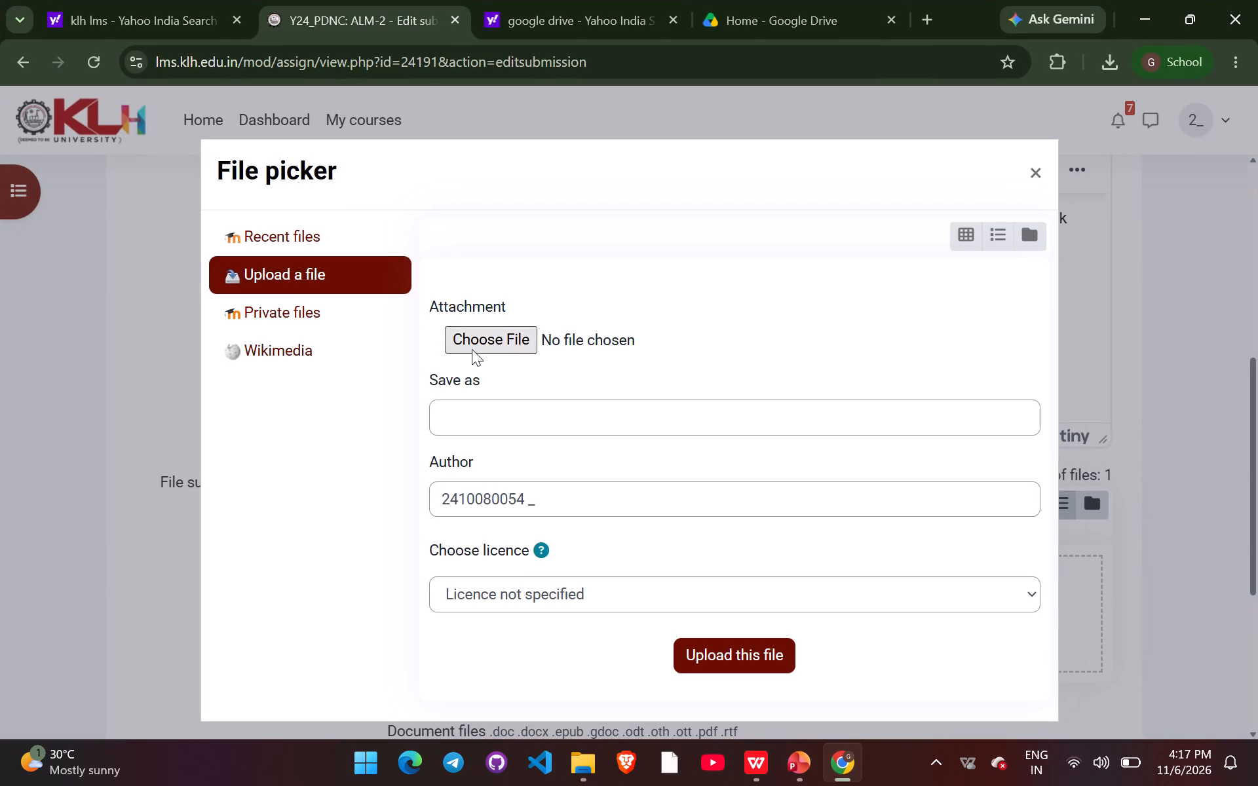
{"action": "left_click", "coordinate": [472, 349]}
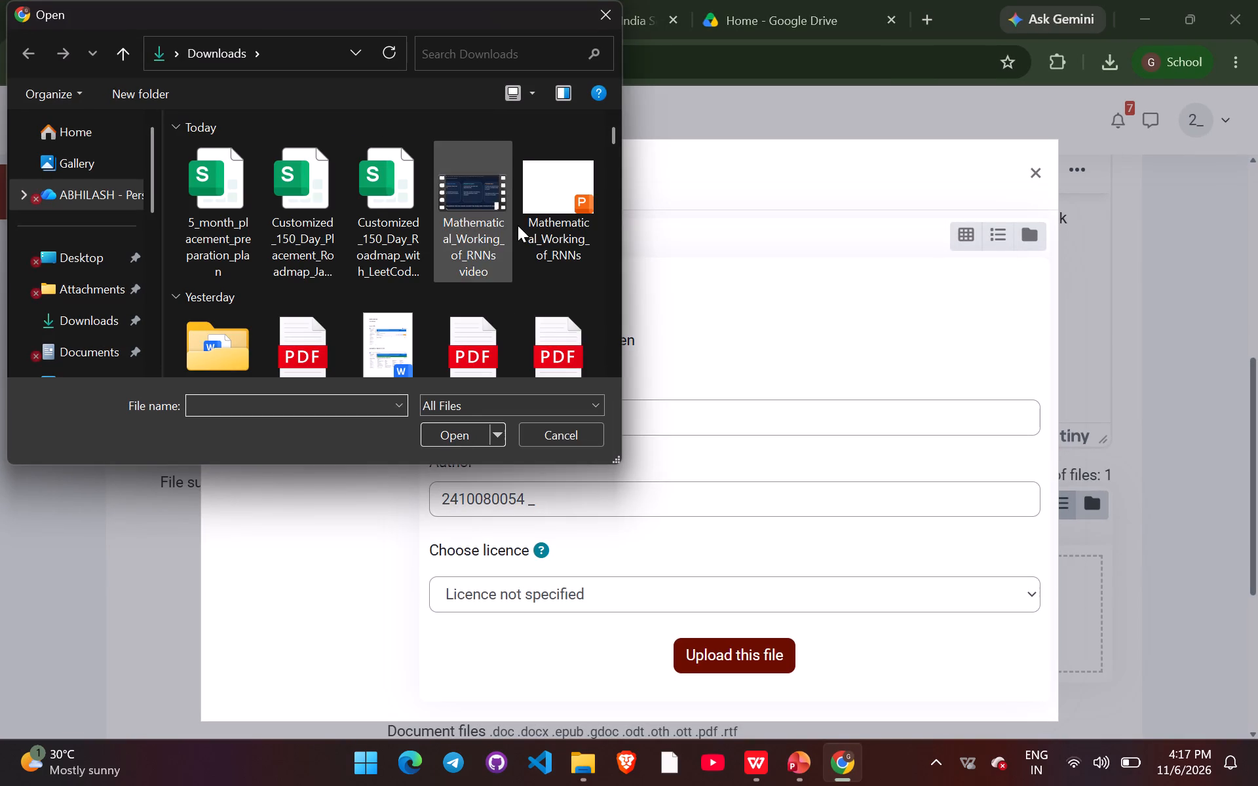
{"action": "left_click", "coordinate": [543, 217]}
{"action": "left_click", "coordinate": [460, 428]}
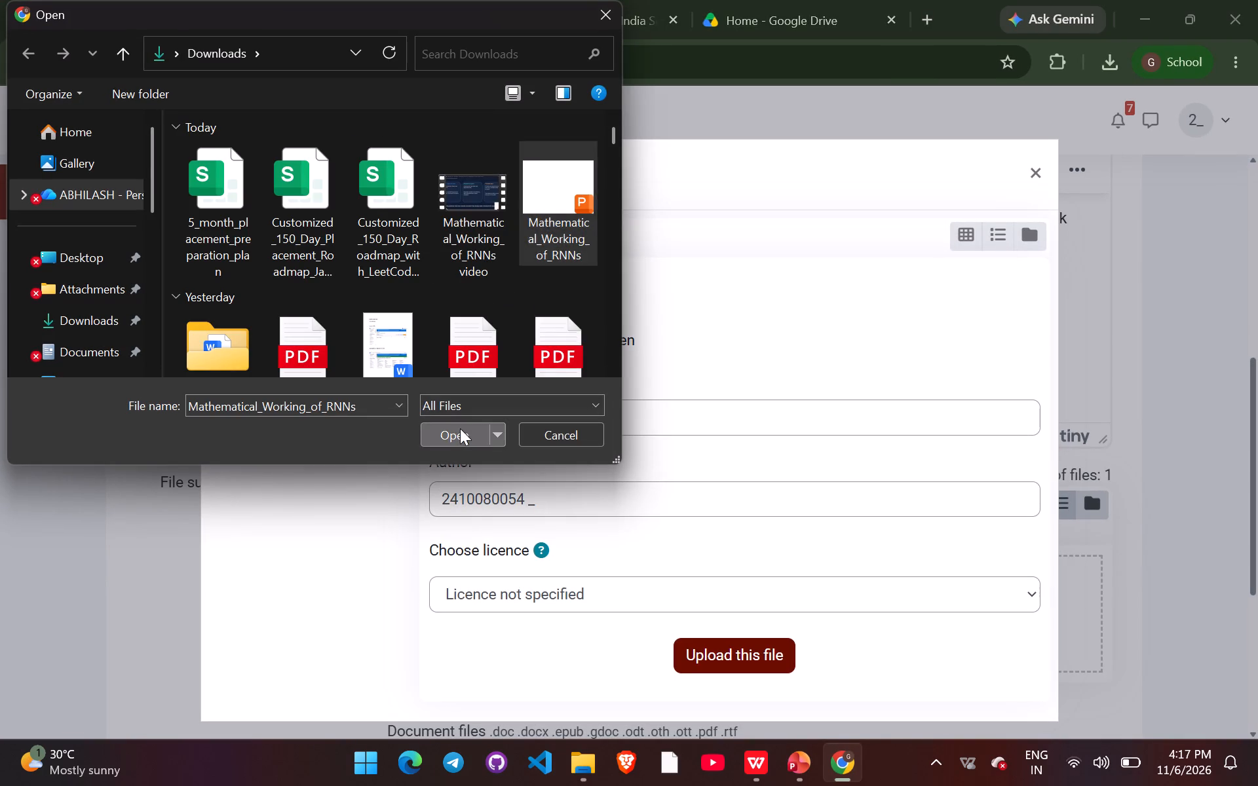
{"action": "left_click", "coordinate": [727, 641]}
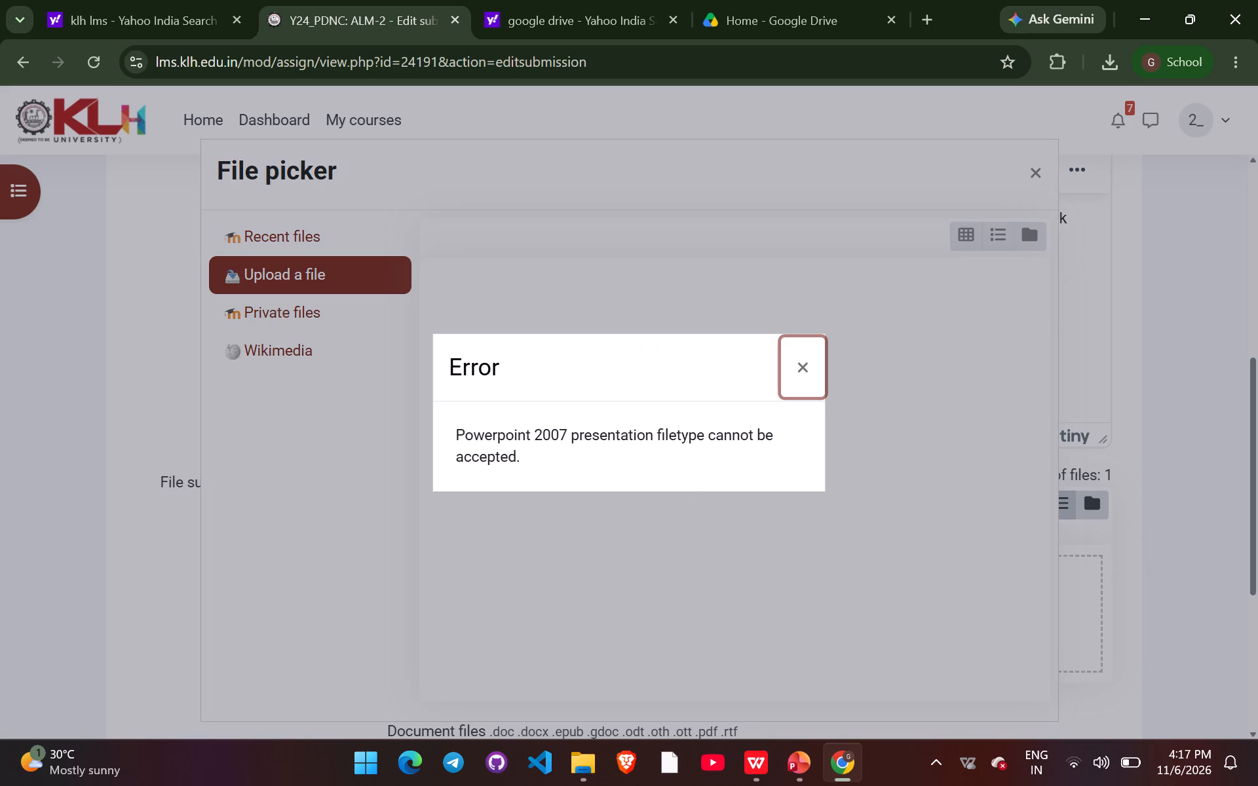
Dismiss the file type error and close the file picker to return to the submission form.
{"action": "left_click", "coordinate": [798, 384]}
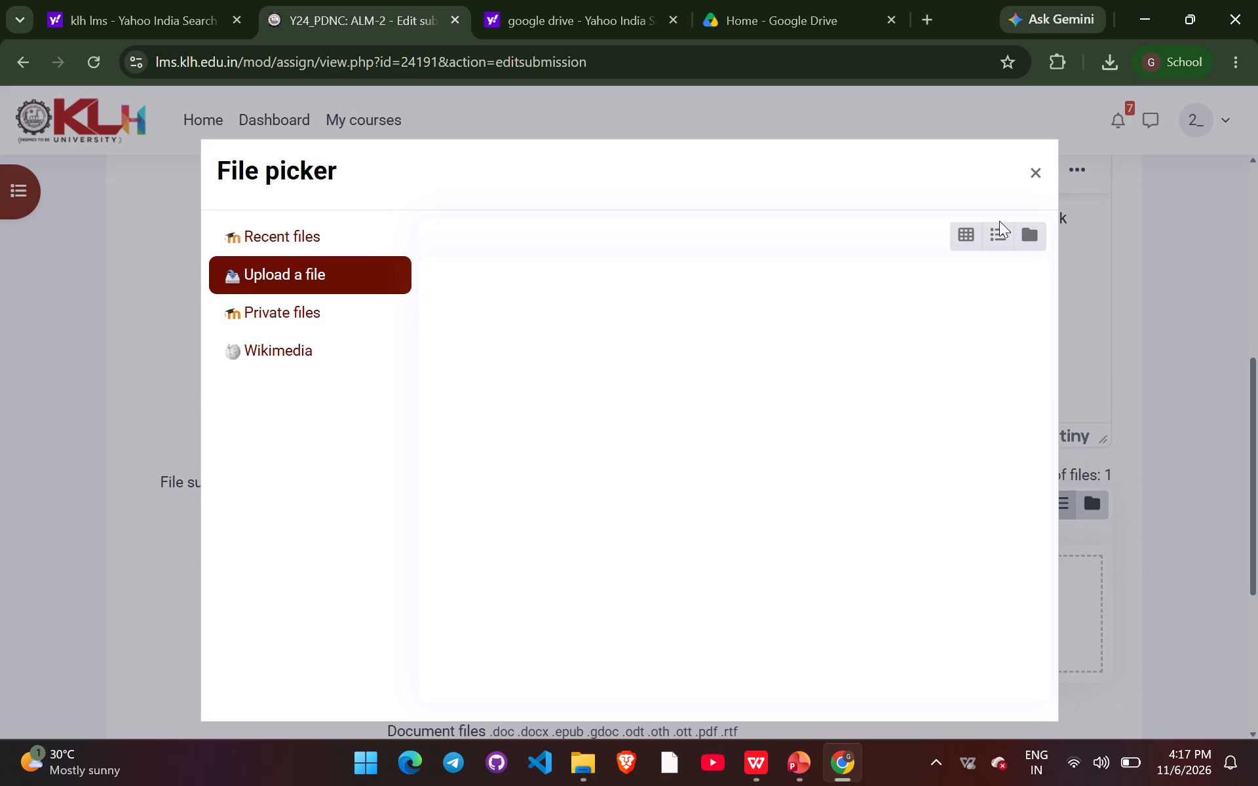
{"action": "left_click", "coordinate": [1039, 180]}
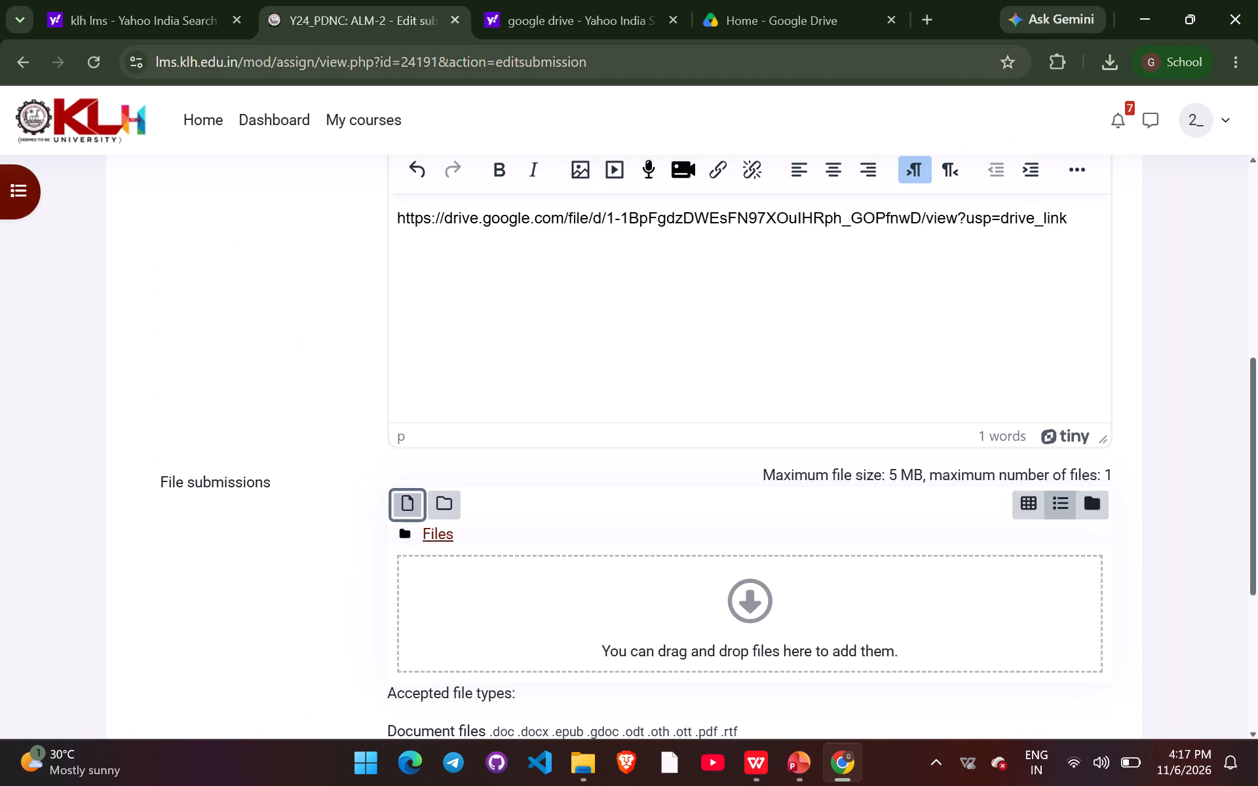
Search the web for "powerpoint to pdf" in a new tab and look at Adobe Acrobat's Convert PPT to PDF page.
{"action": "left_click", "coordinate": [919, 28]}
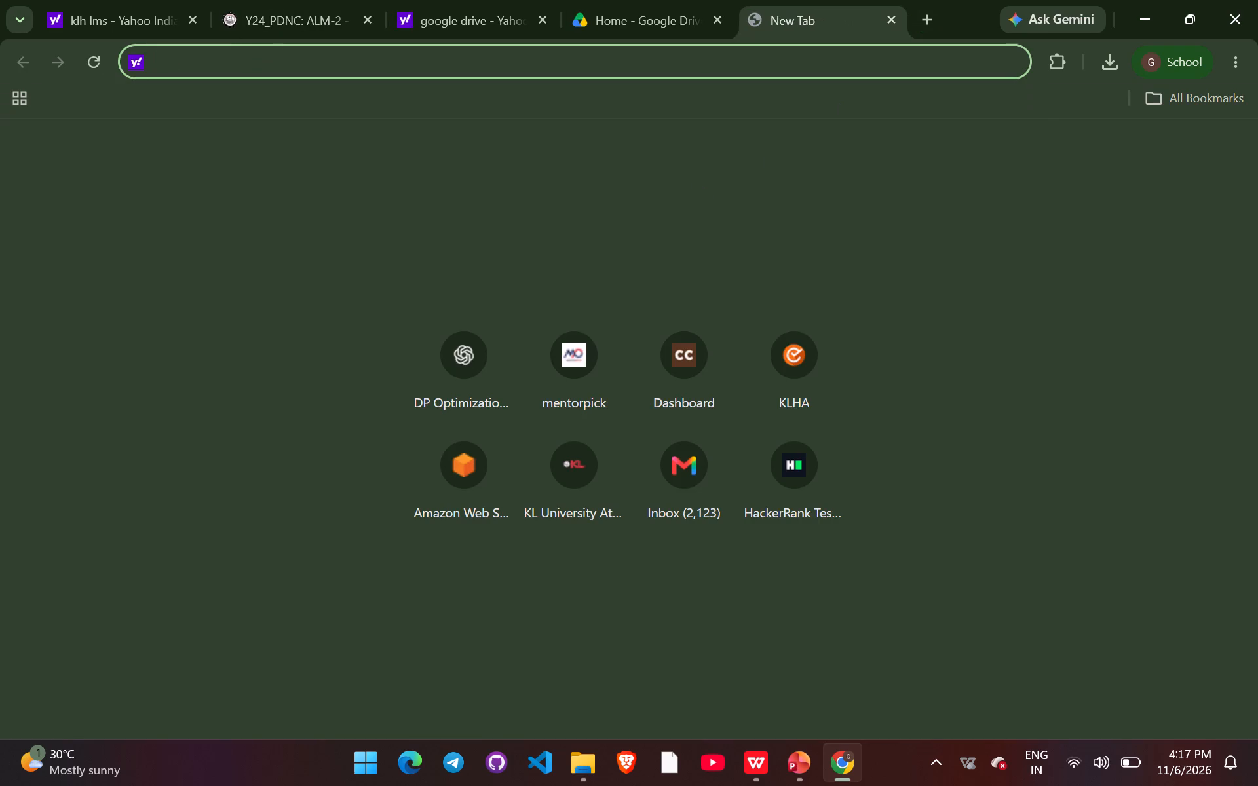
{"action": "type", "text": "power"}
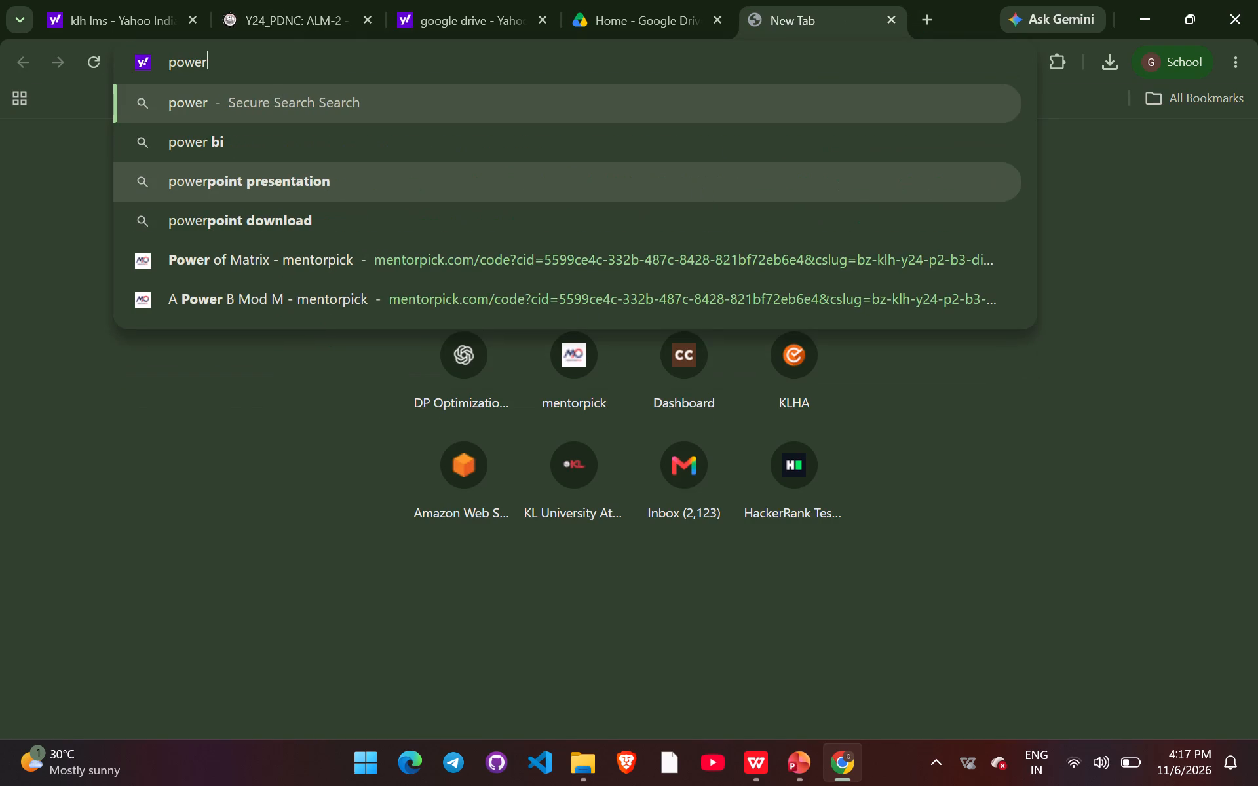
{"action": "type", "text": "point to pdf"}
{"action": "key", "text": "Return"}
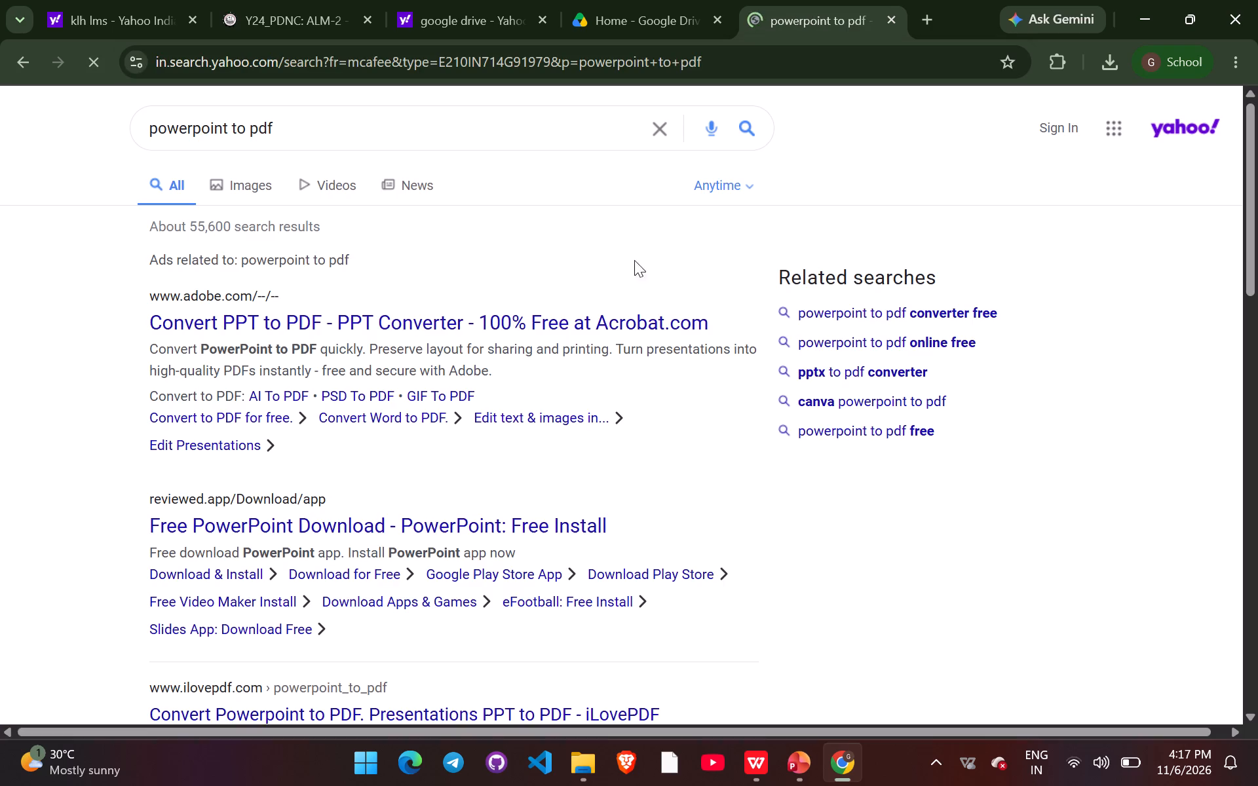
{"action": "left_click", "coordinate": [389, 324]}
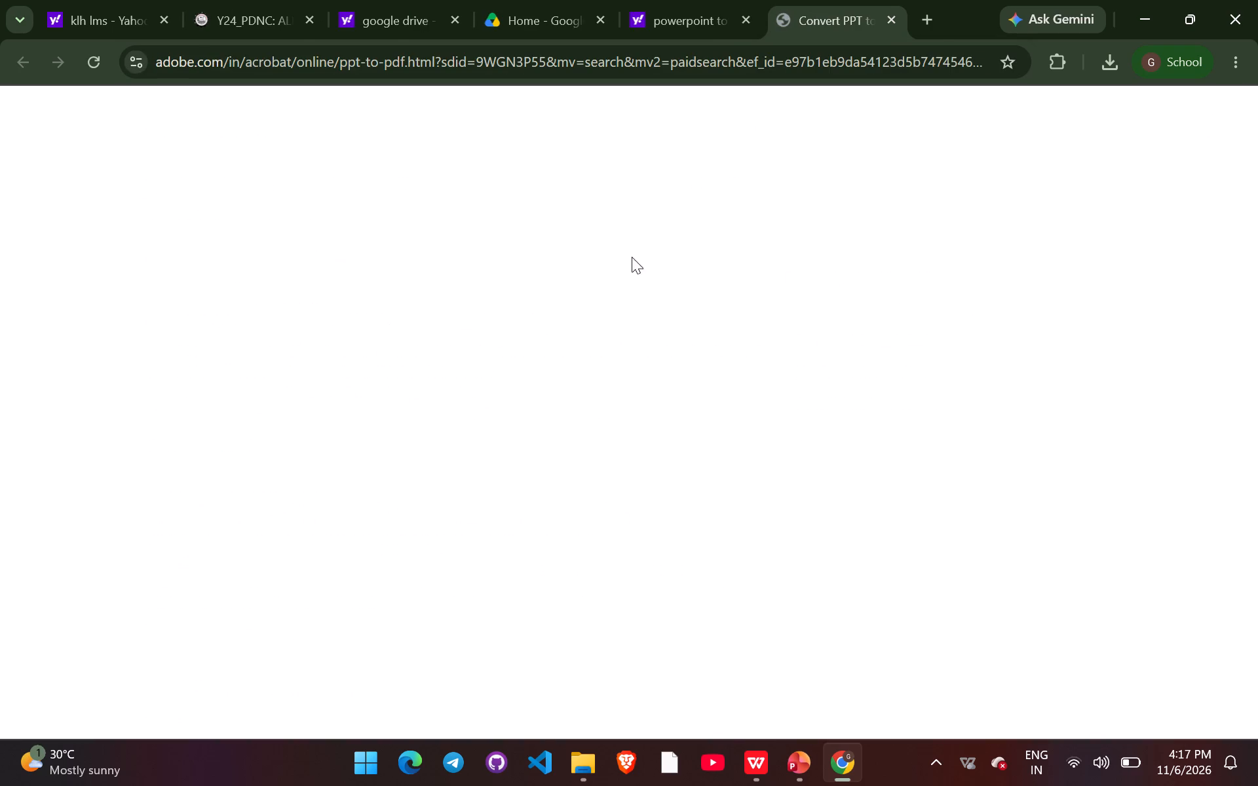
{"action": "scroll", "coordinate": [560, 317], "scroll_direction": "down", "scroll_amount": 2}
{"action": "scroll", "coordinate": [560, 317], "scroll_direction": "up", "scroll_amount": 4}
{"action": "scroll", "coordinate": [560, 317], "scroll_direction": "right", "scroll_amount": 6}
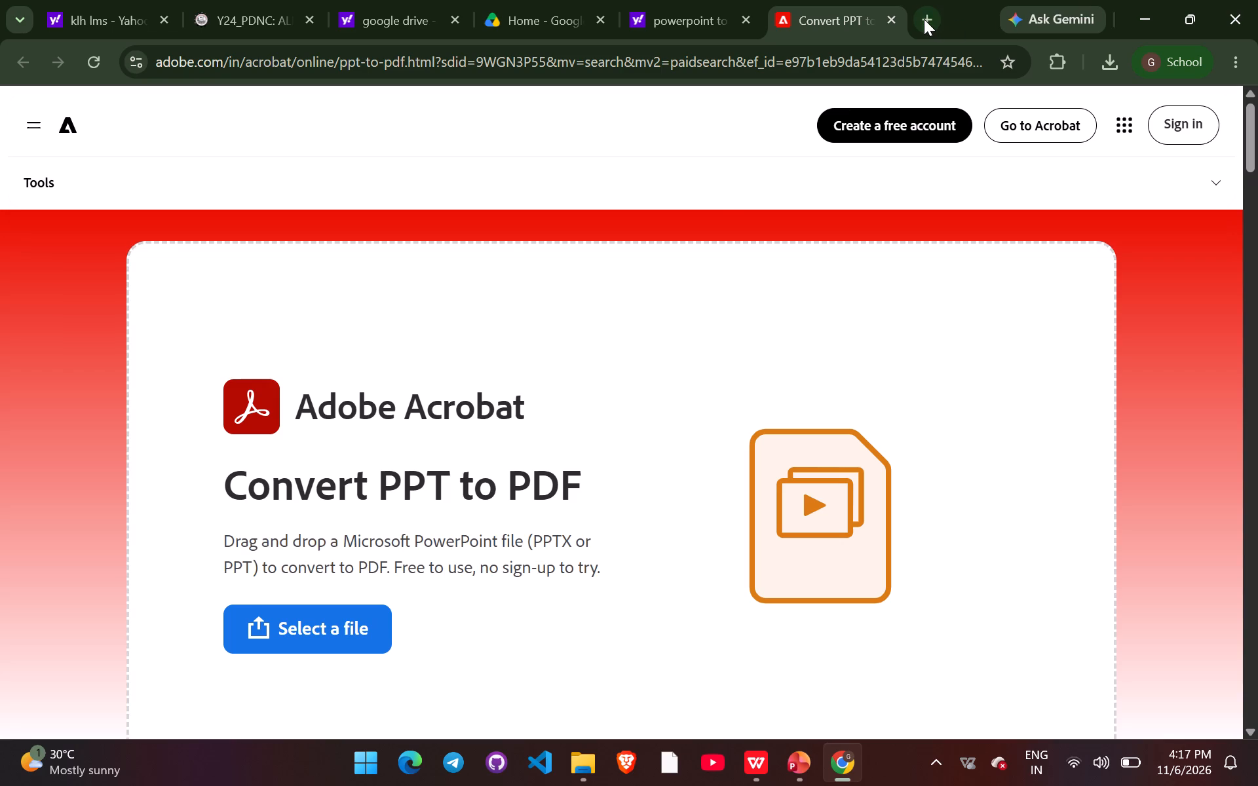
Look up the iLovePDF site in another new tab.
{"action": "left_click", "coordinate": [924, 19]}
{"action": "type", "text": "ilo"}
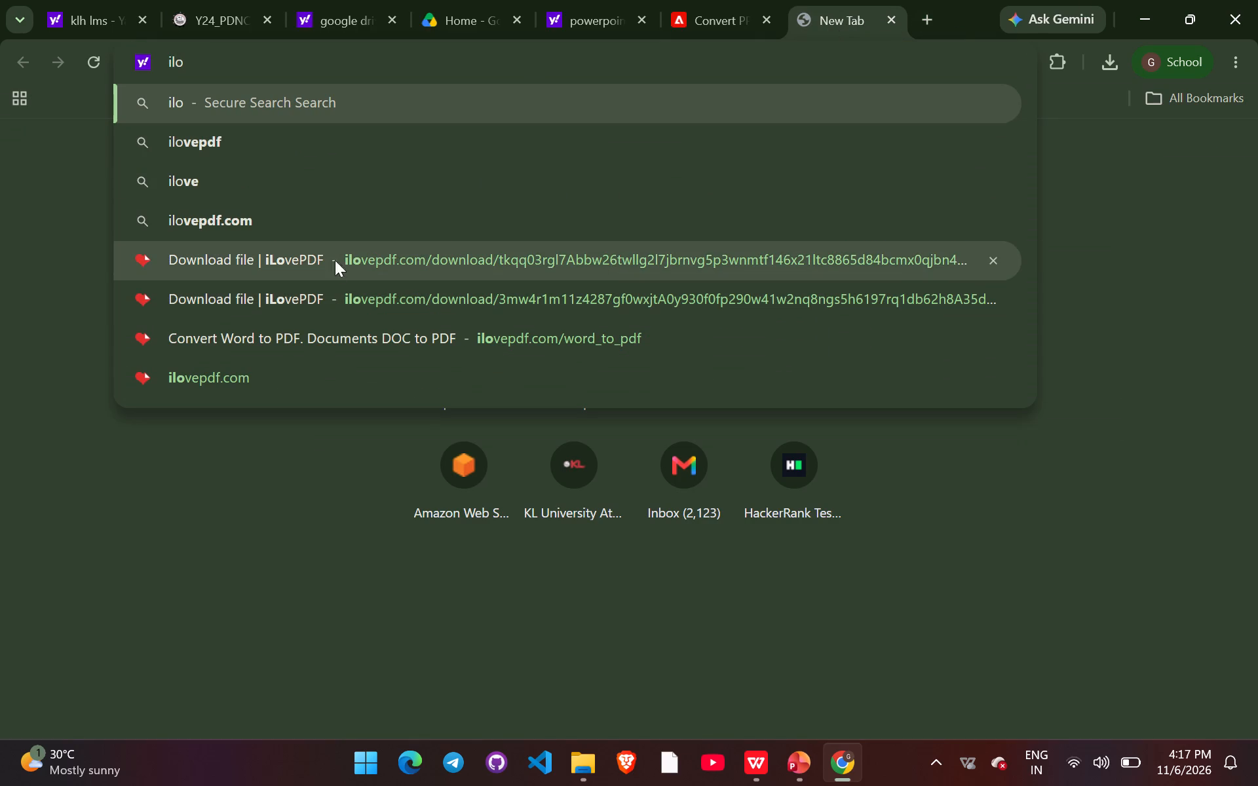
Search the web for ilovepdf.com.
{"action": "left_click", "coordinate": [309, 237]}
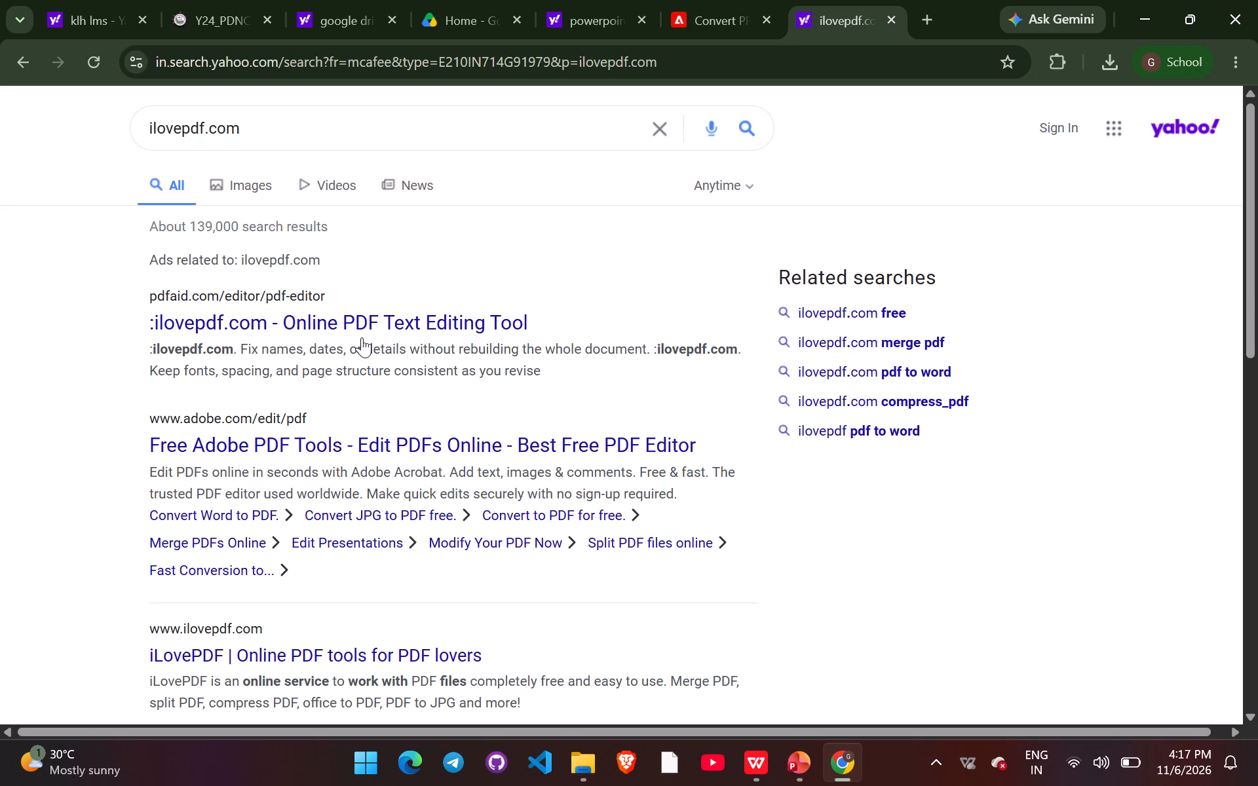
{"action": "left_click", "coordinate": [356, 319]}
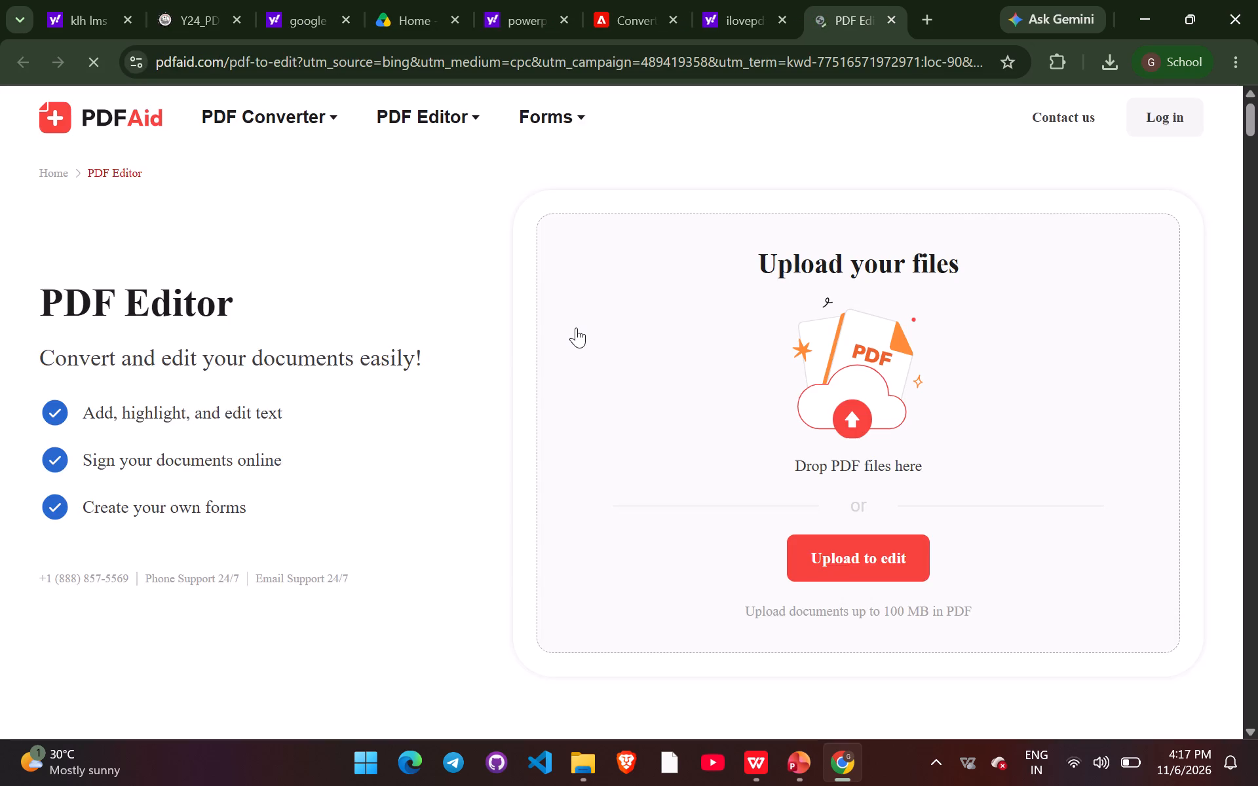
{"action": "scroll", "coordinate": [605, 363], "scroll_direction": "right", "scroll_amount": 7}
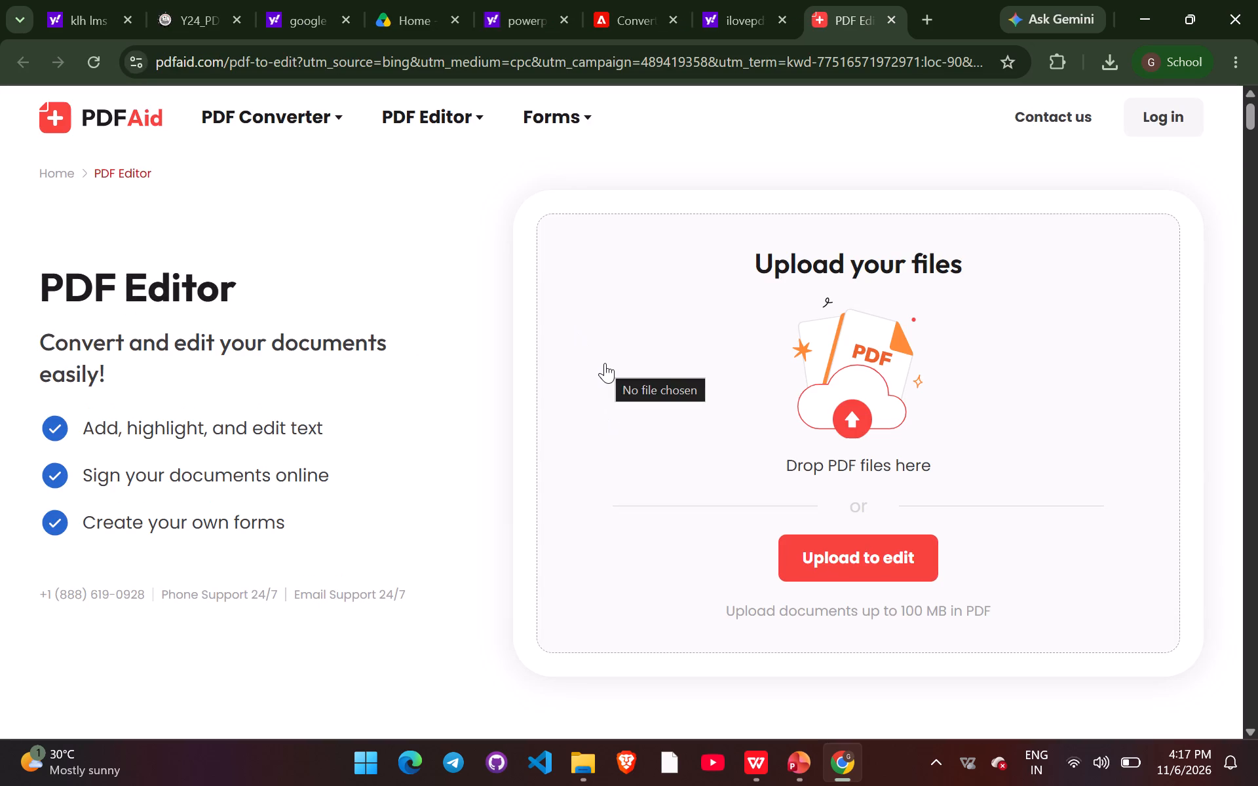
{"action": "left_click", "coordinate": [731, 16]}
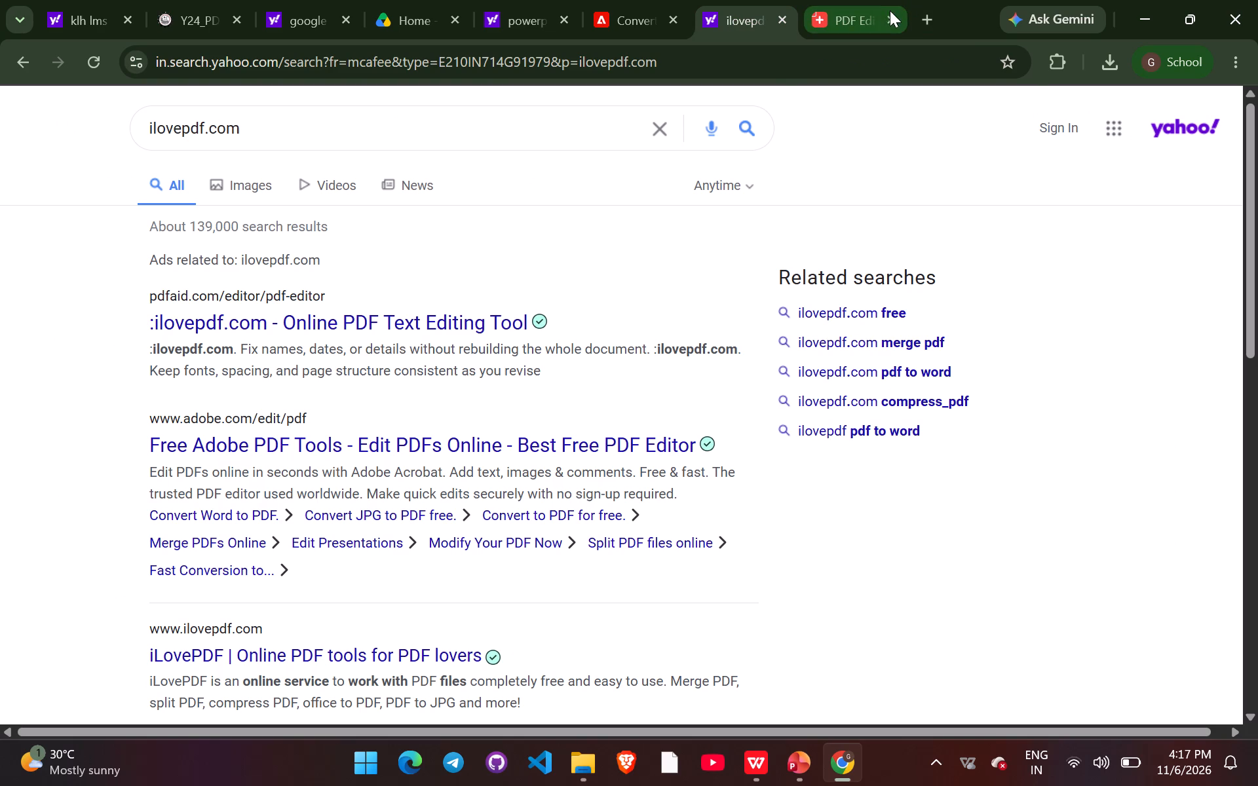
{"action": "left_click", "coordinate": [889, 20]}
Open the iLovePDF website from the search results and open its PowerPoint to PDF tool.
{"action": "scroll", "coordinate": [430, 549], "scroll_direction": "down", "scroll_amount": 2}
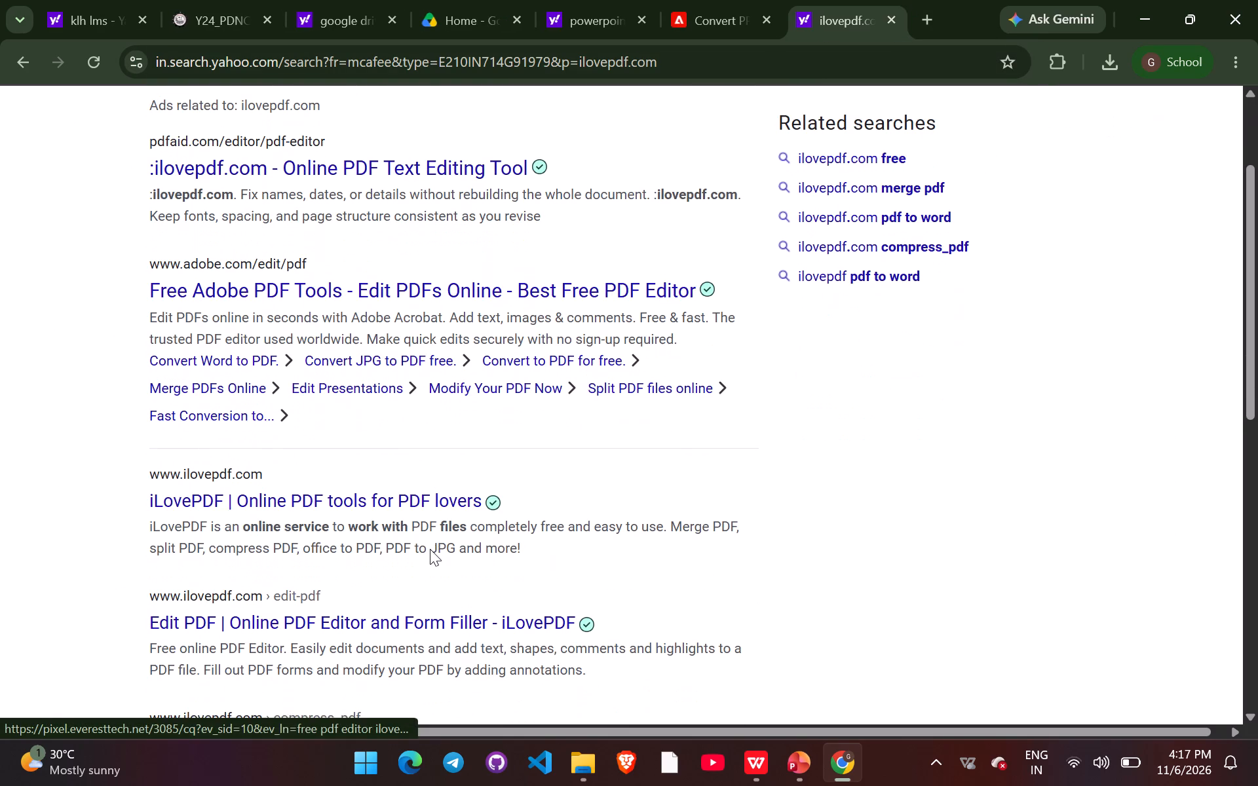
{"action": "left_click", "coordinate": [366, 497]}
{"action": "scroll", "coordinate": [695, 512], "scroll_direction": "right", "scroll_amount": 1}
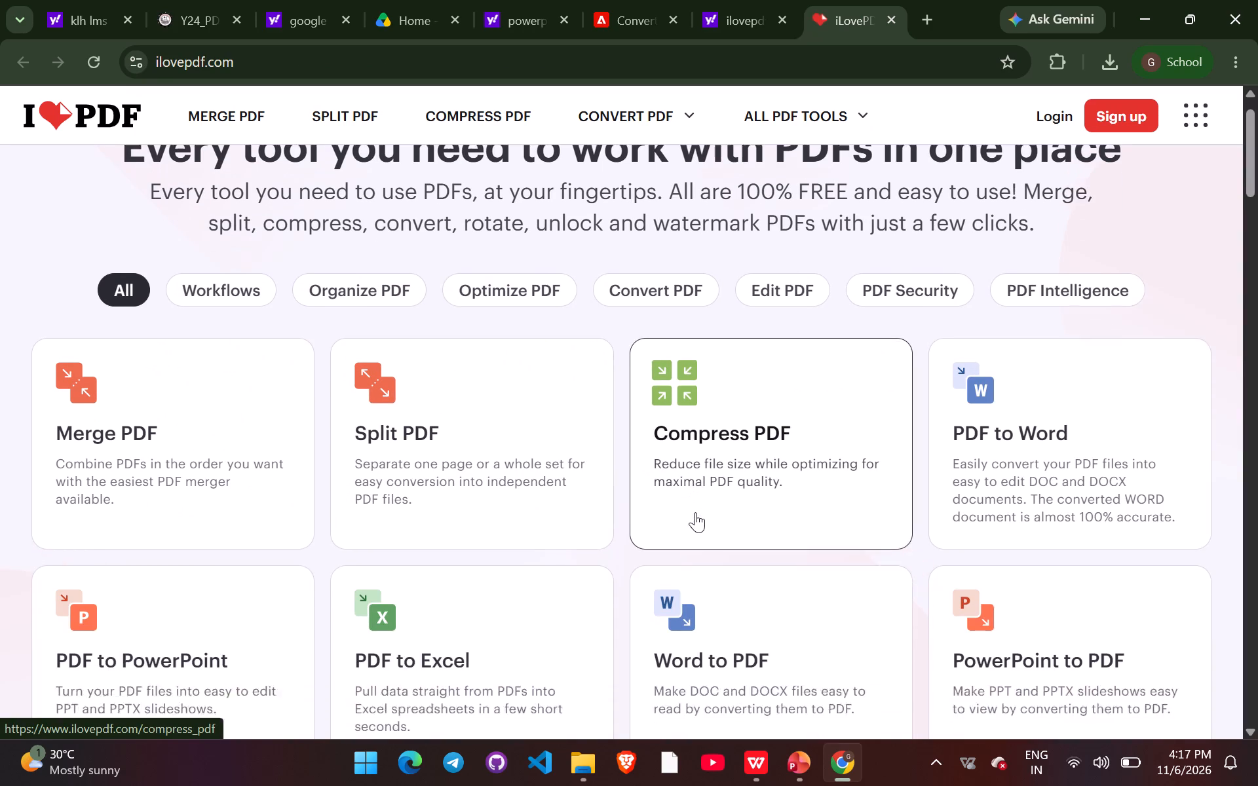
{"action": "scroll", "coordinate": [695, 512], "scroll_direction": "right", "scroll_amount": 1}
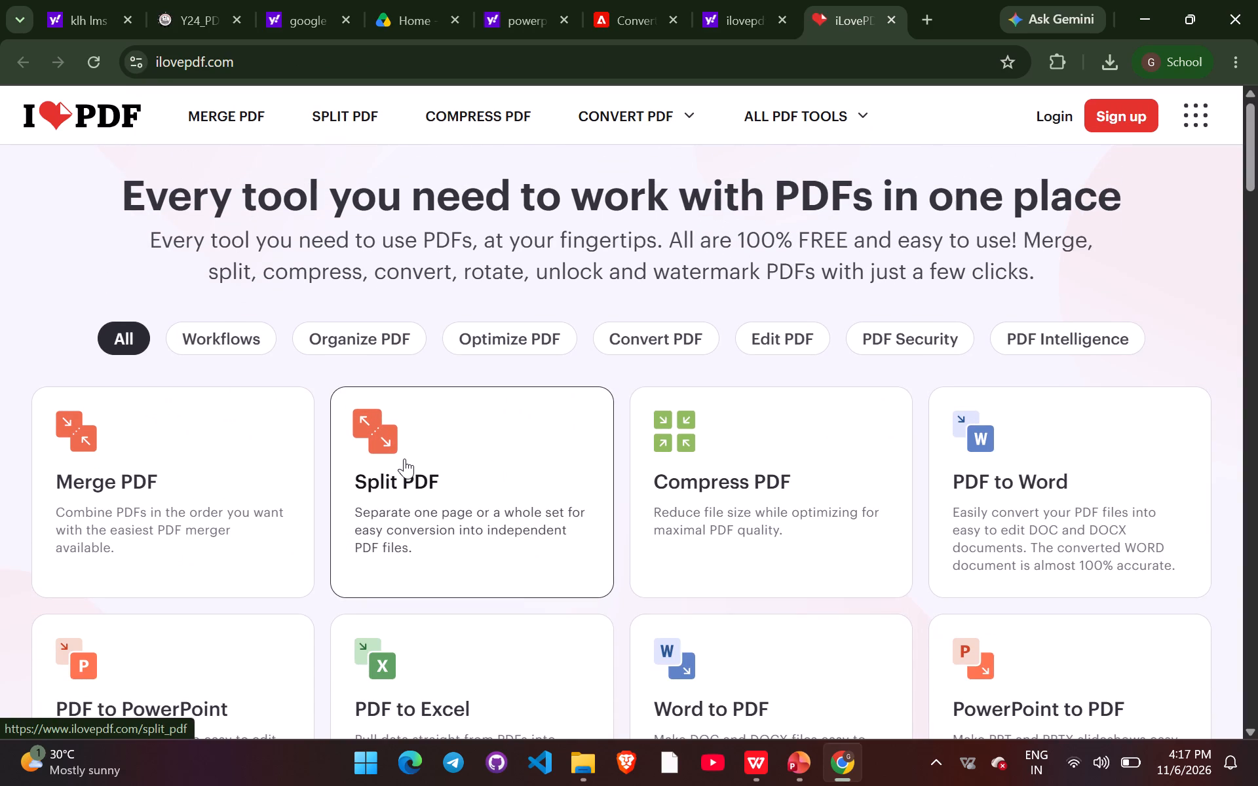
{"action": "scroll", "coordinate": [525, 432], "scroll_direction": "down", "scroll_amount": 1}
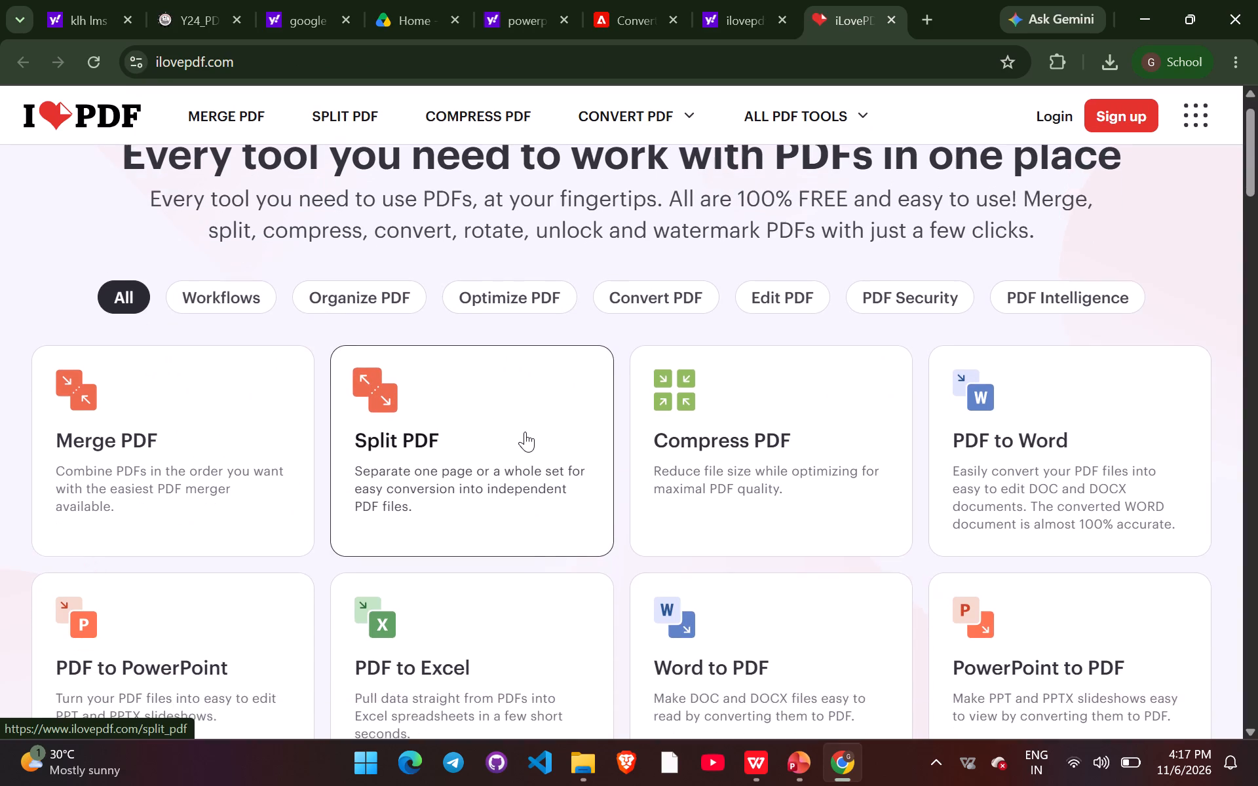
{"action": "scroll", "coordinate": [525, 432], "scroll_direction": "down", "scroll_amount": 1}
{"action": "scroll", "coordinate": [292, 411], "scroll_direction": "down", "scroll_amount": 2}
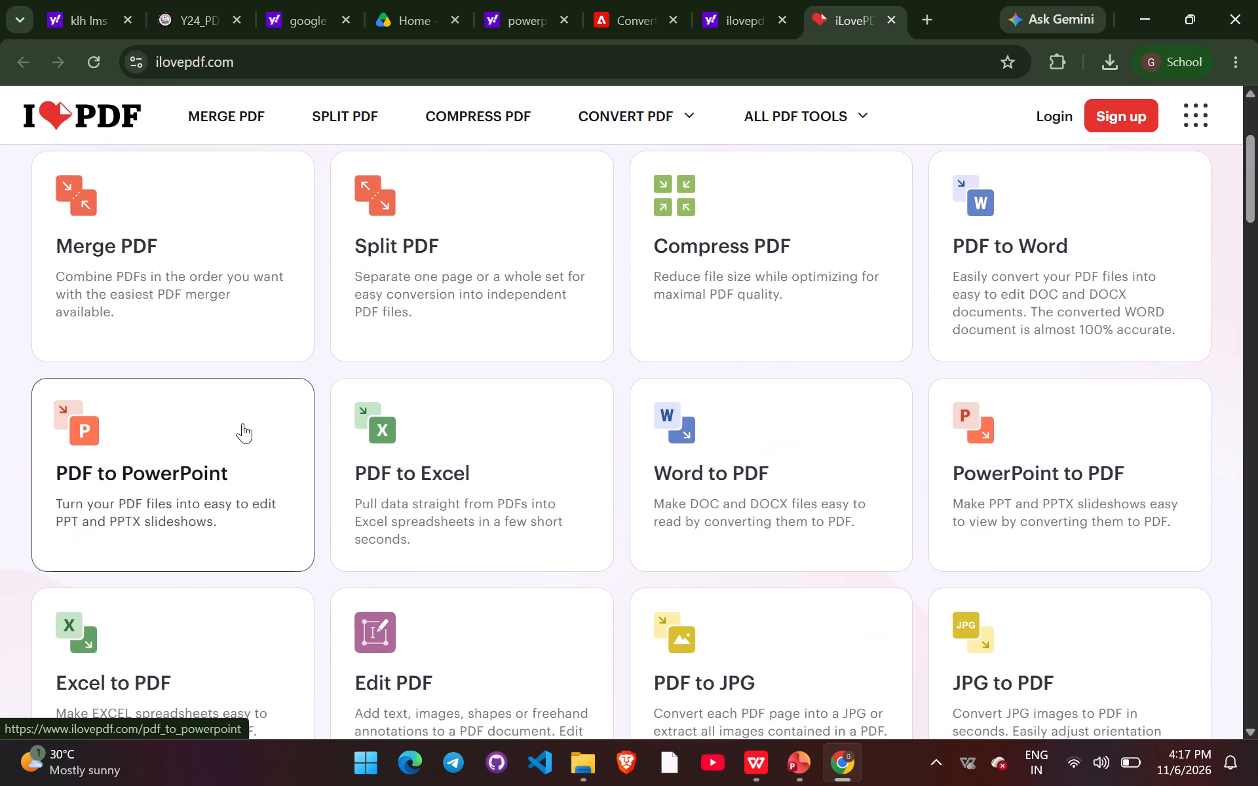
{"action": "scroll", "coordinate": [269, 476], "scroll_direction": "down", "scroll_amount": 1}
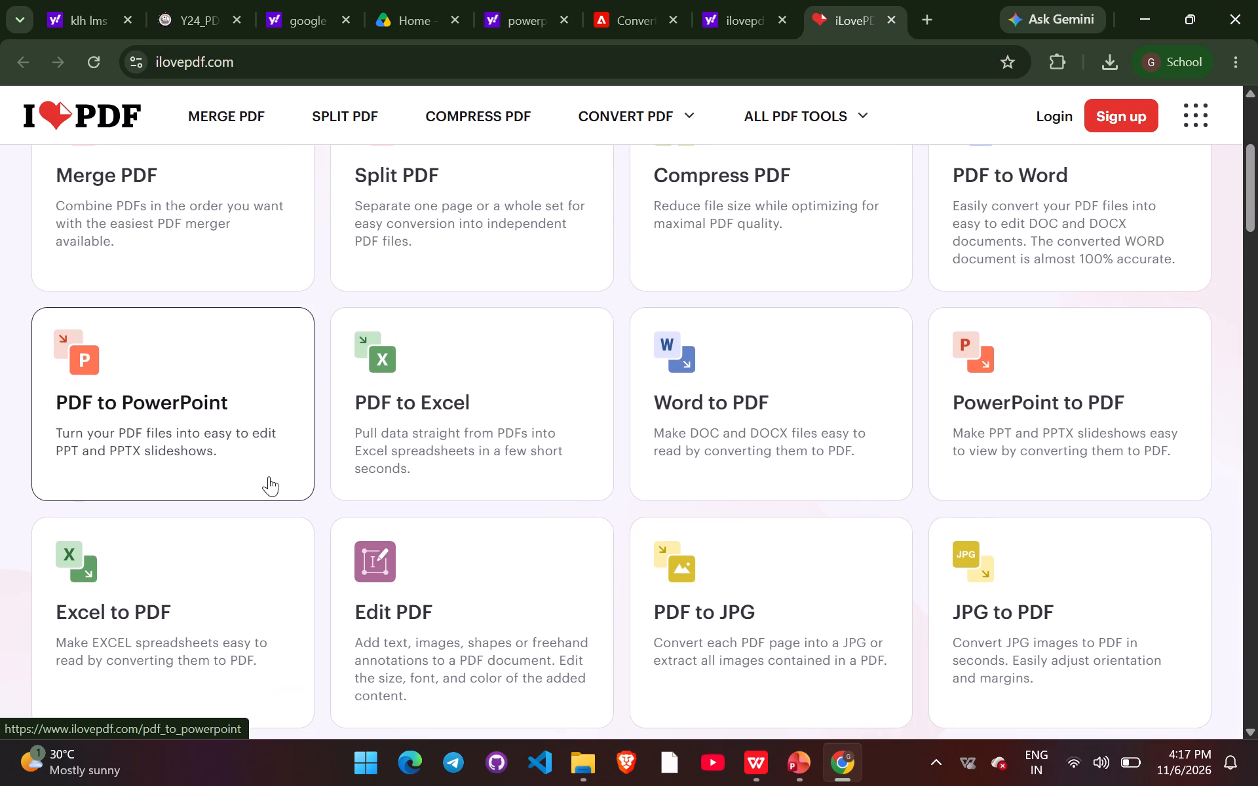
{"action": "left_click", "coordinate": [1080, 428]}
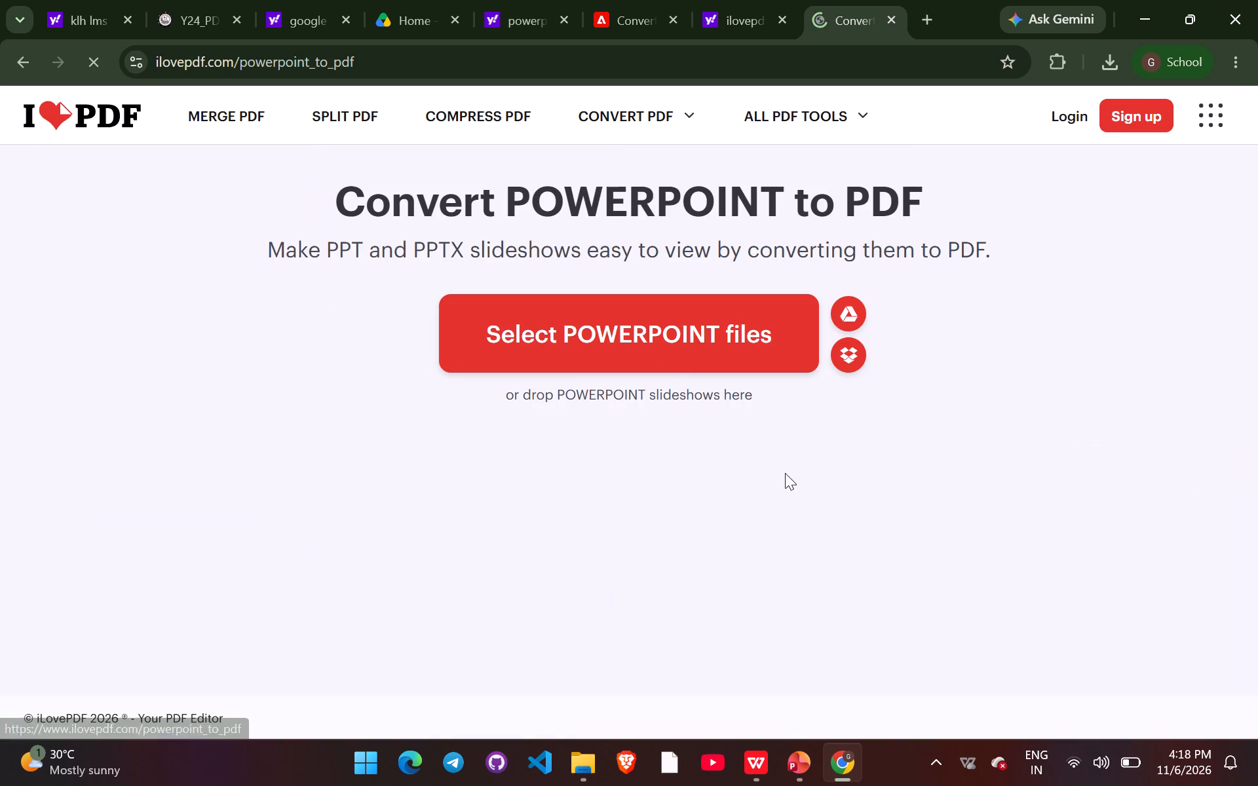
Convert the Mathematical_Working_of_RNNs presentation from Downloads to PDF and download the converted file.
{"action": "left_click", "coordinate": [671, 355]}
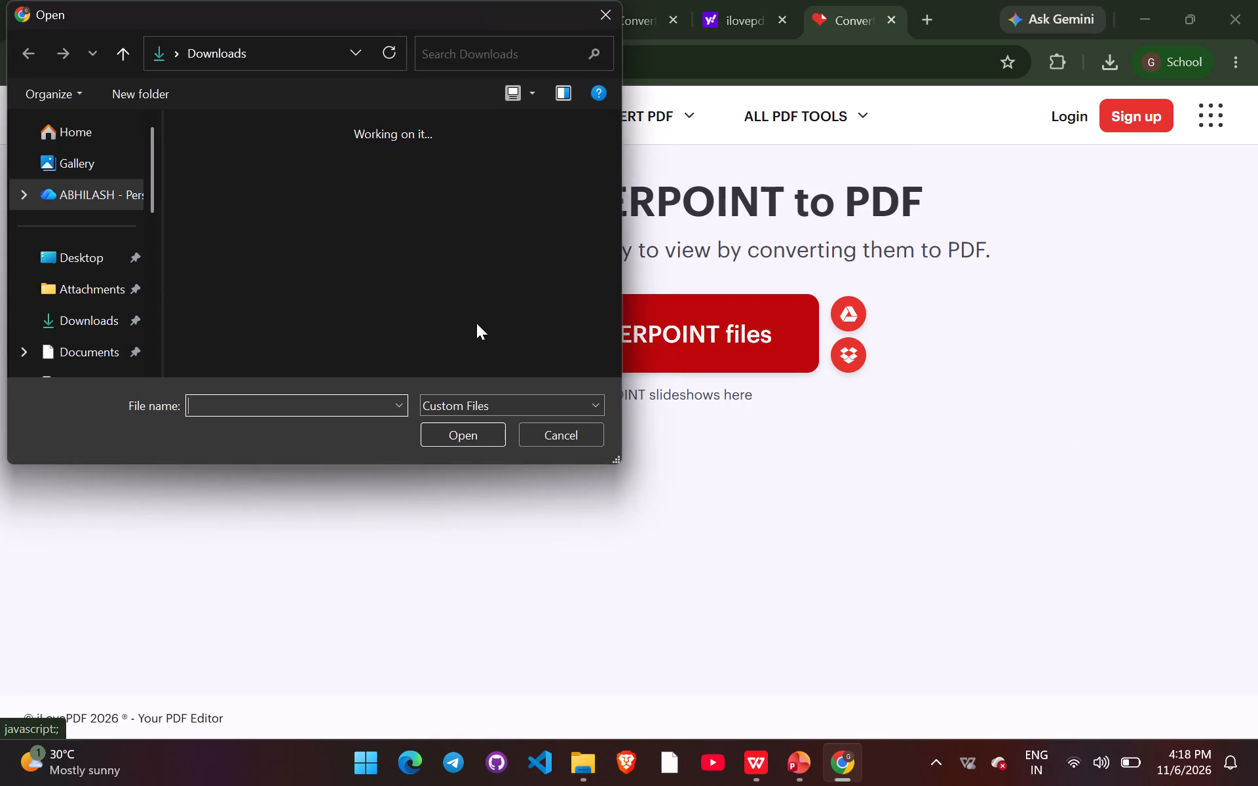
{"action": "left_click", "coordinate": [231, 189]}
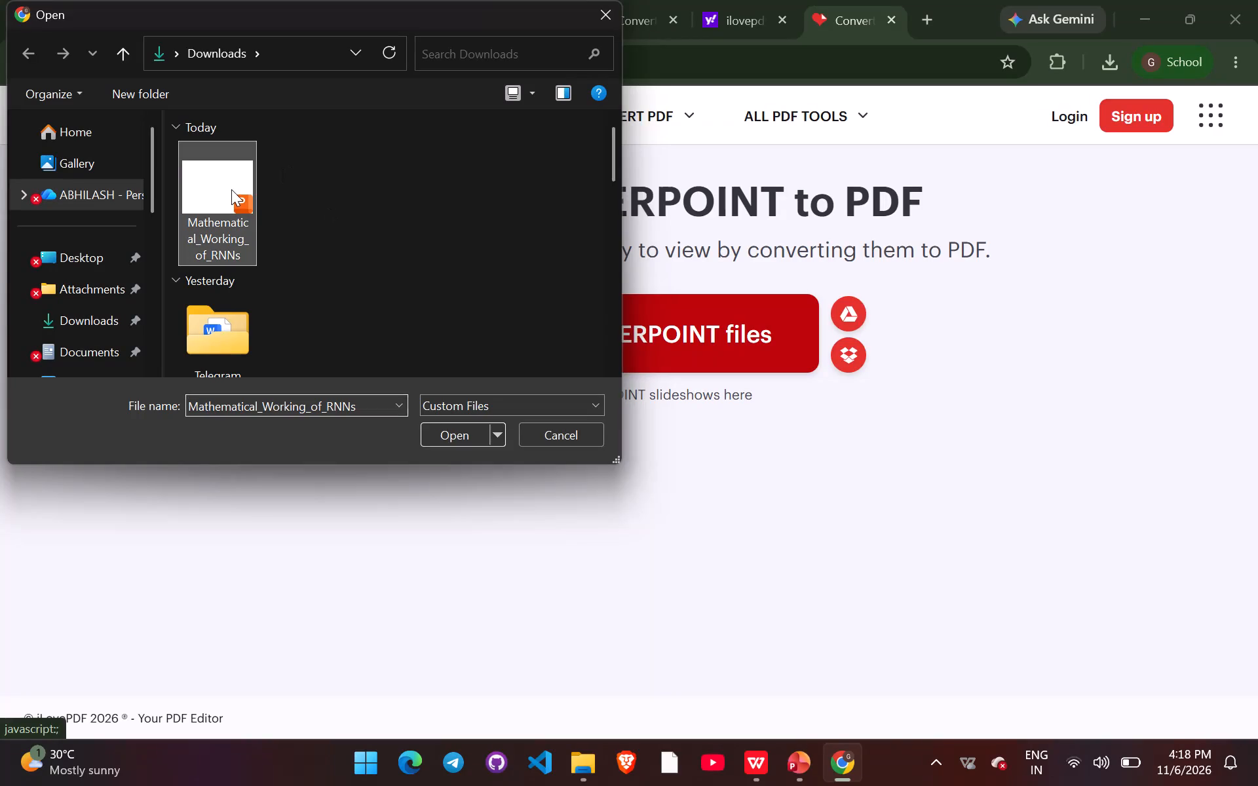
{"action": "left_click", "coordinate": [440, 430]}
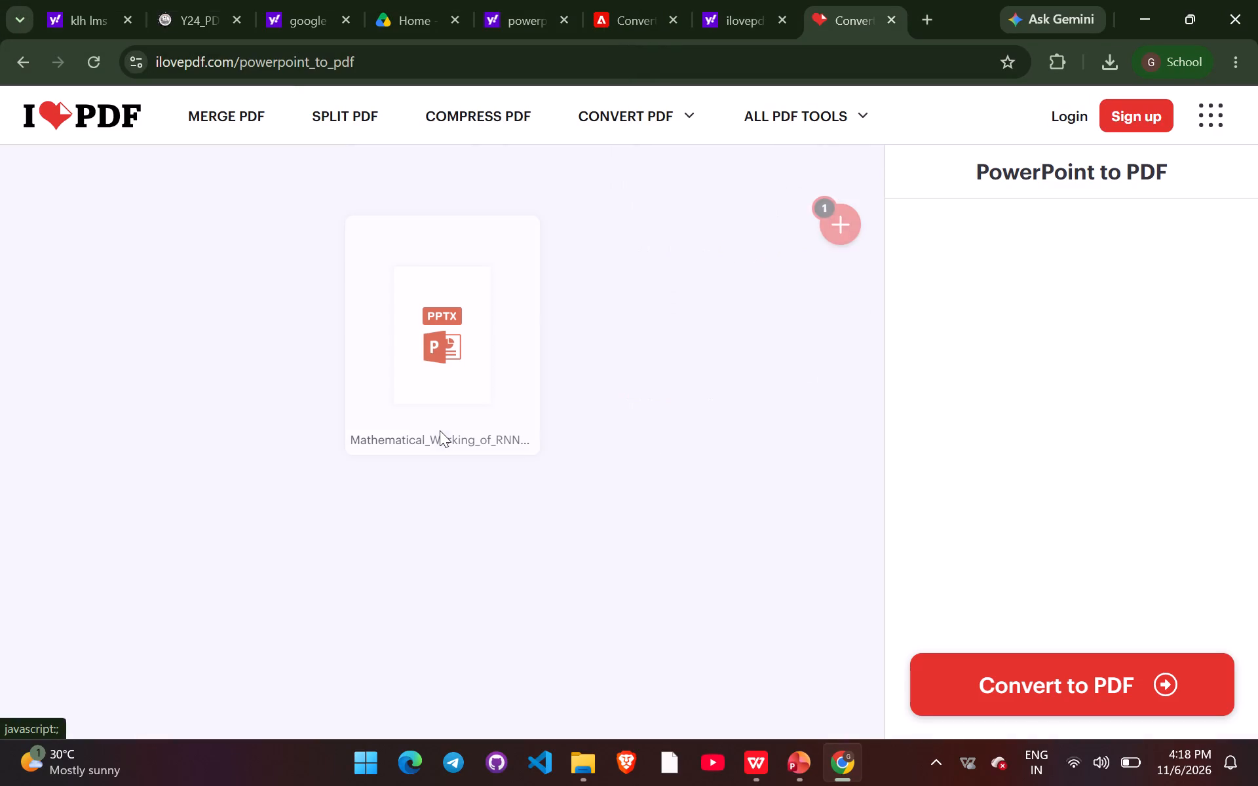
{"action": "left_click", "coordinate": [1105, 681]}
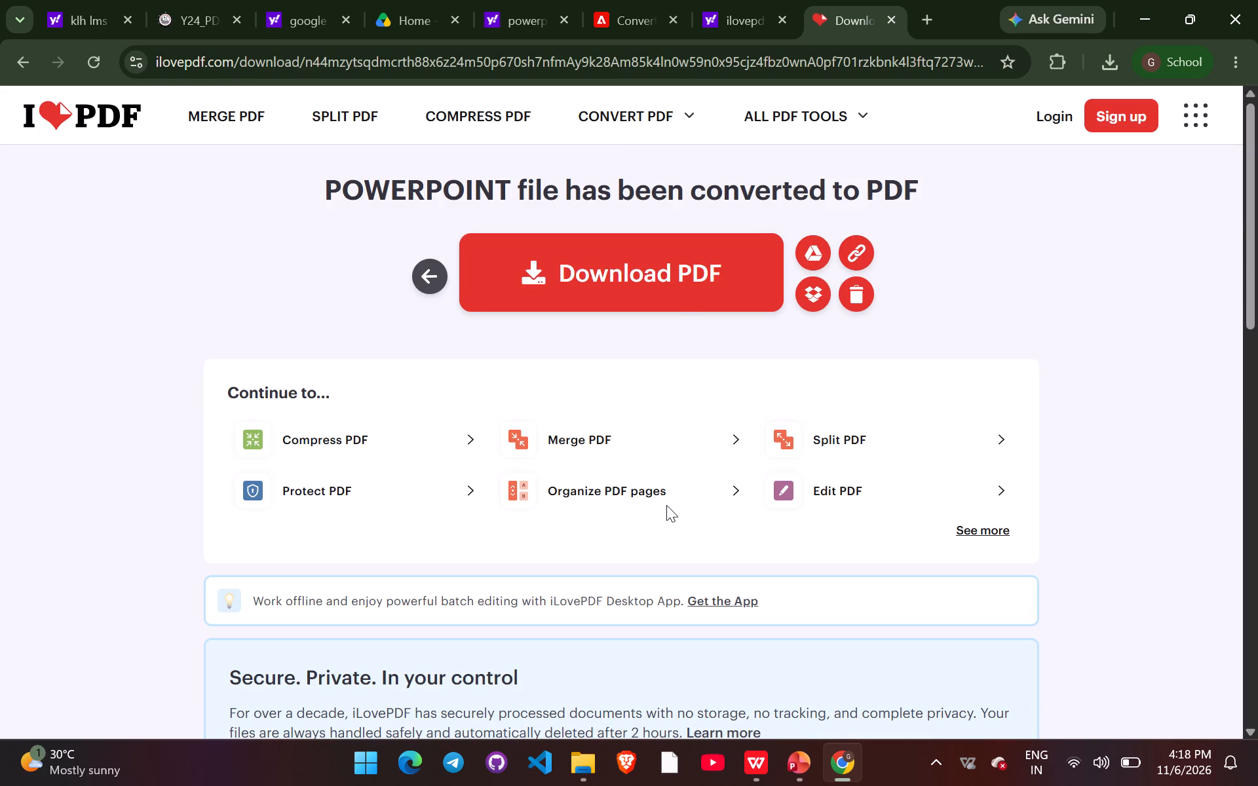
{"action": "left_click", "coordinate": [672, 275]}
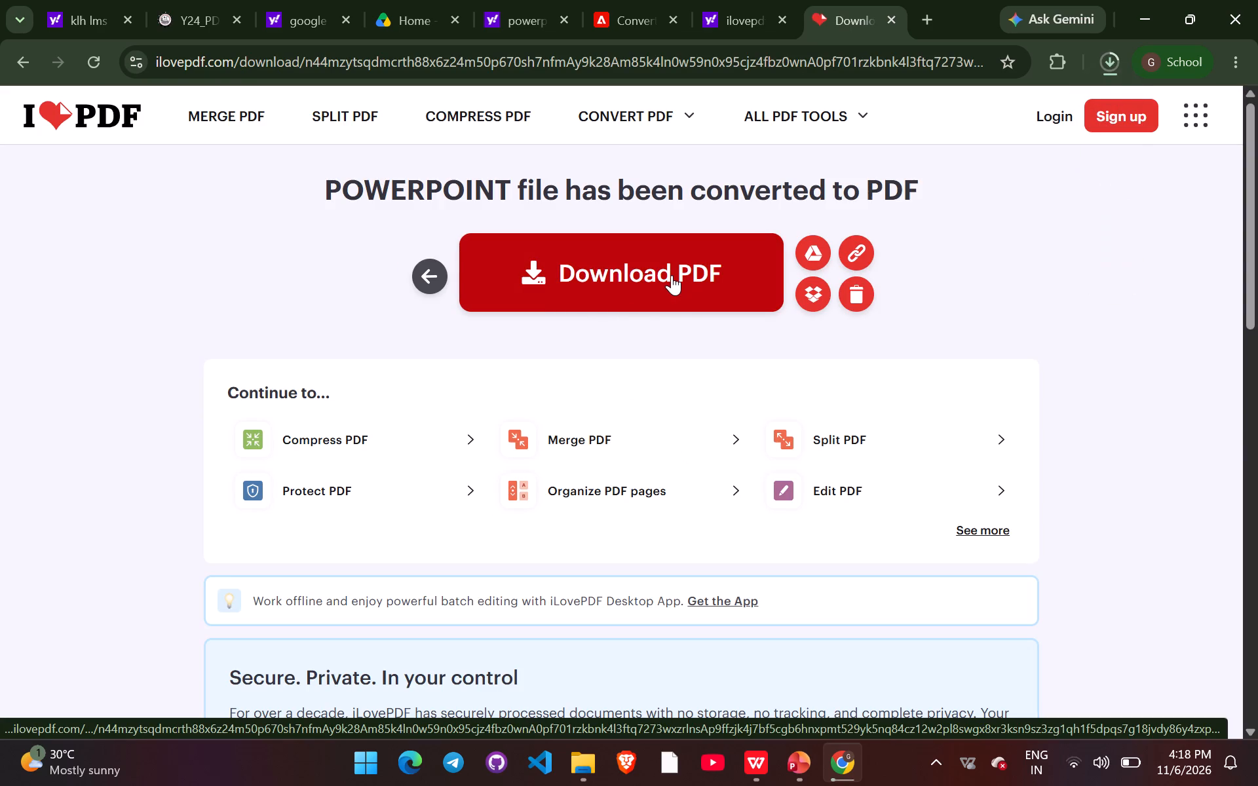
Open the downloaded Mathematical_Working_of_RNNs.pdf in the browser and check its opening slides.
{"action": "left_click", "coordinate": [1115, 67]}
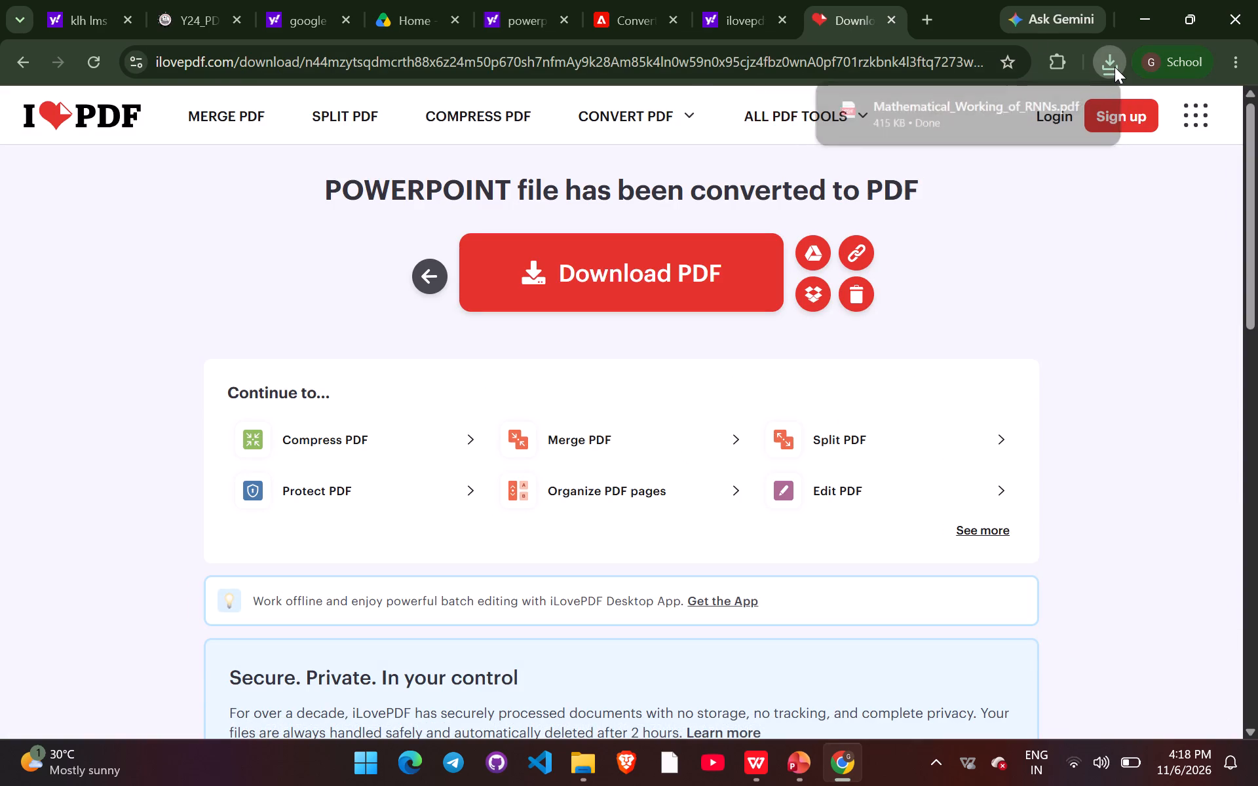
{"action": "left_click", "coordinate": [1115, 67]}
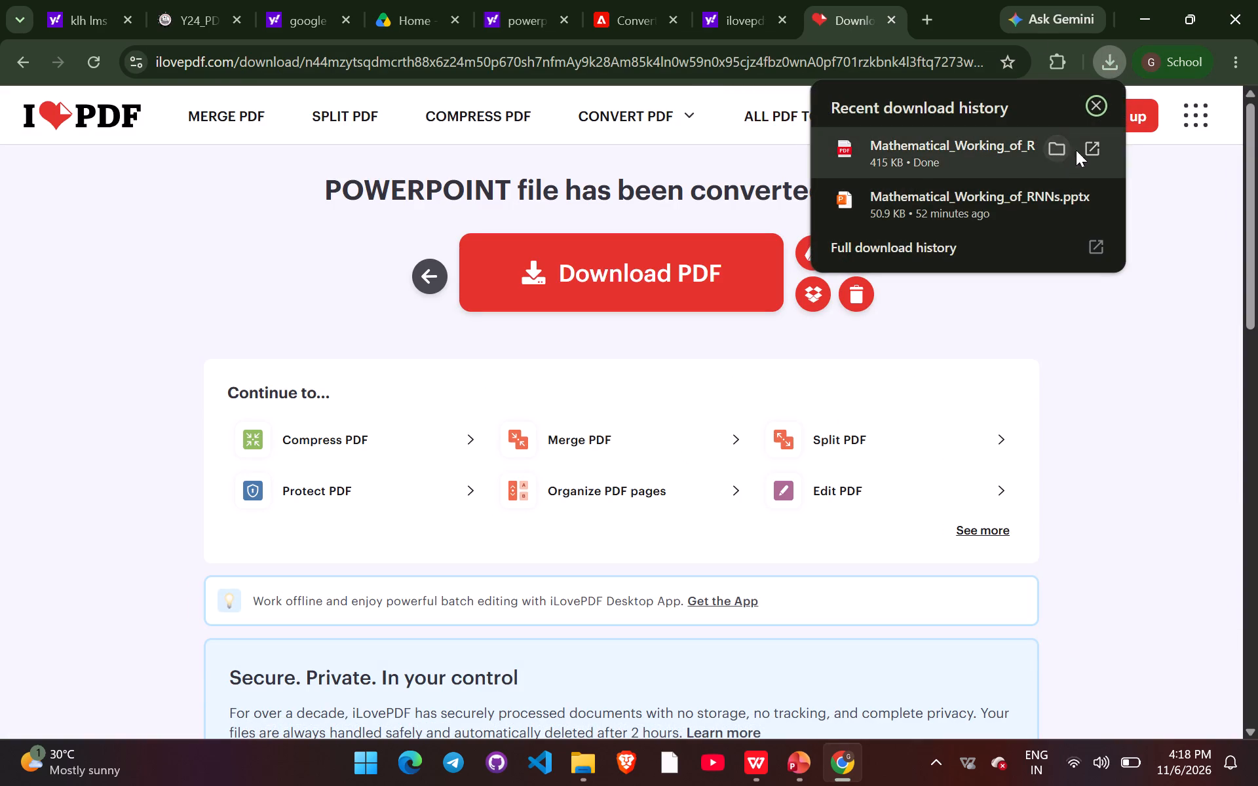
{"action": "left_click", "coordinate": [1095, 143]}
{"action": "scroll", "coordinate": [708, 343], "scroll_direction": "down", "scroll_amount": 1}
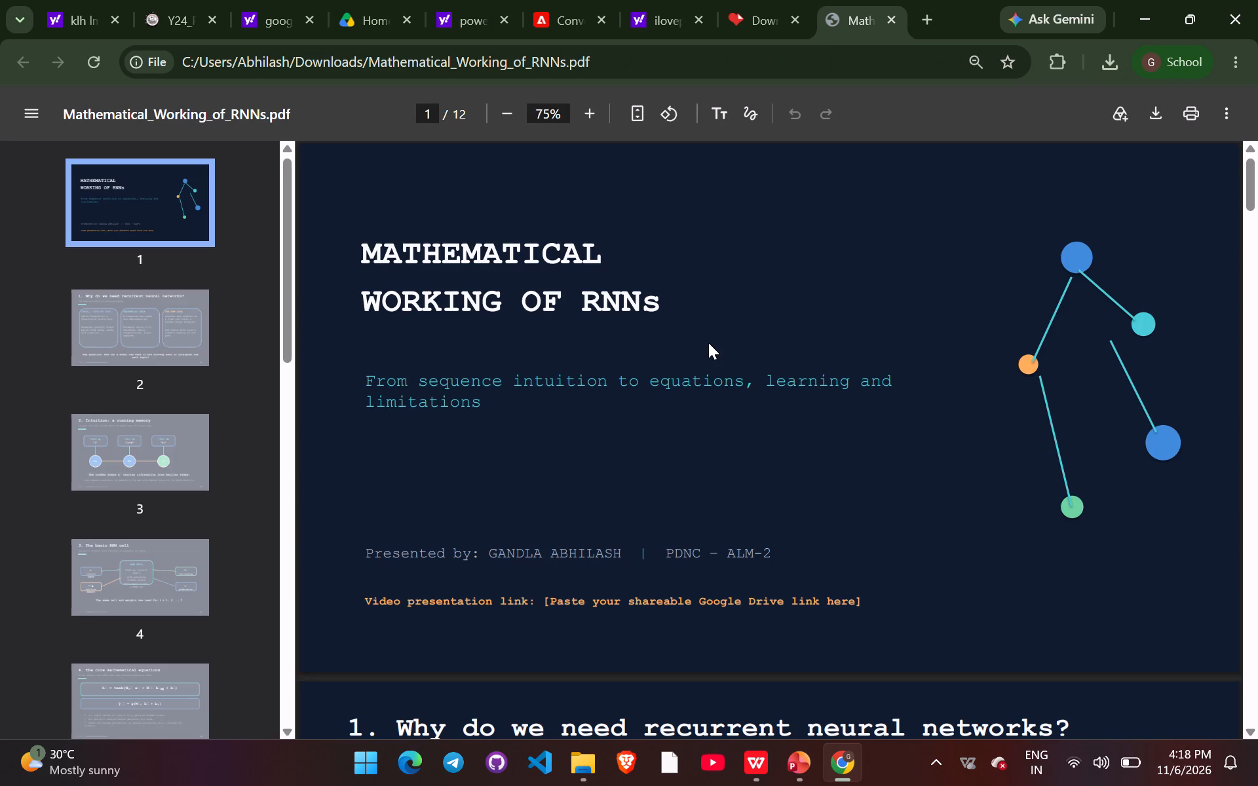
{"action": "scroll", "coordinate": [708, 343], "scroll_direction": "down", "scroll_amount": 1}
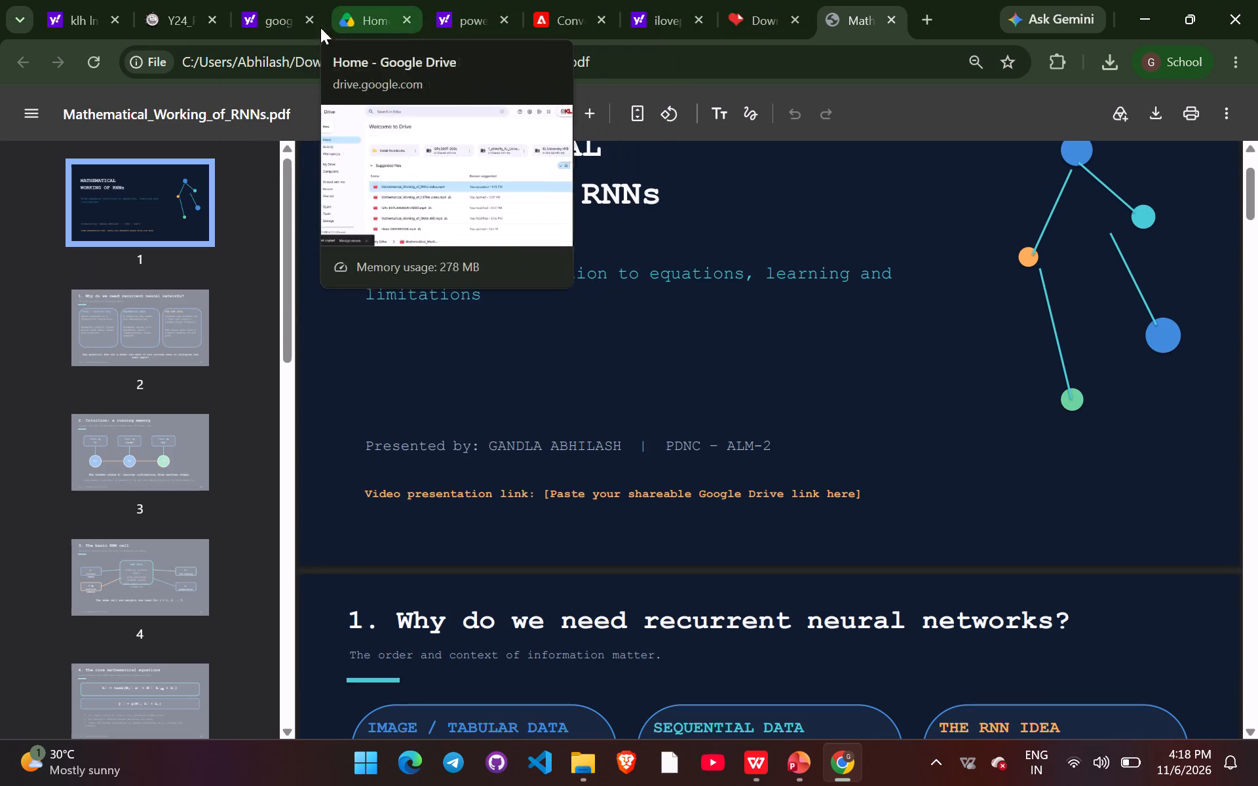
Return to the ALM-2 submission on the LMS and upload Mathematical_Working_of_RNNs.pdf from Downloads as the file submission.
{"action": "left_click", "coordinate": [193, 23]}
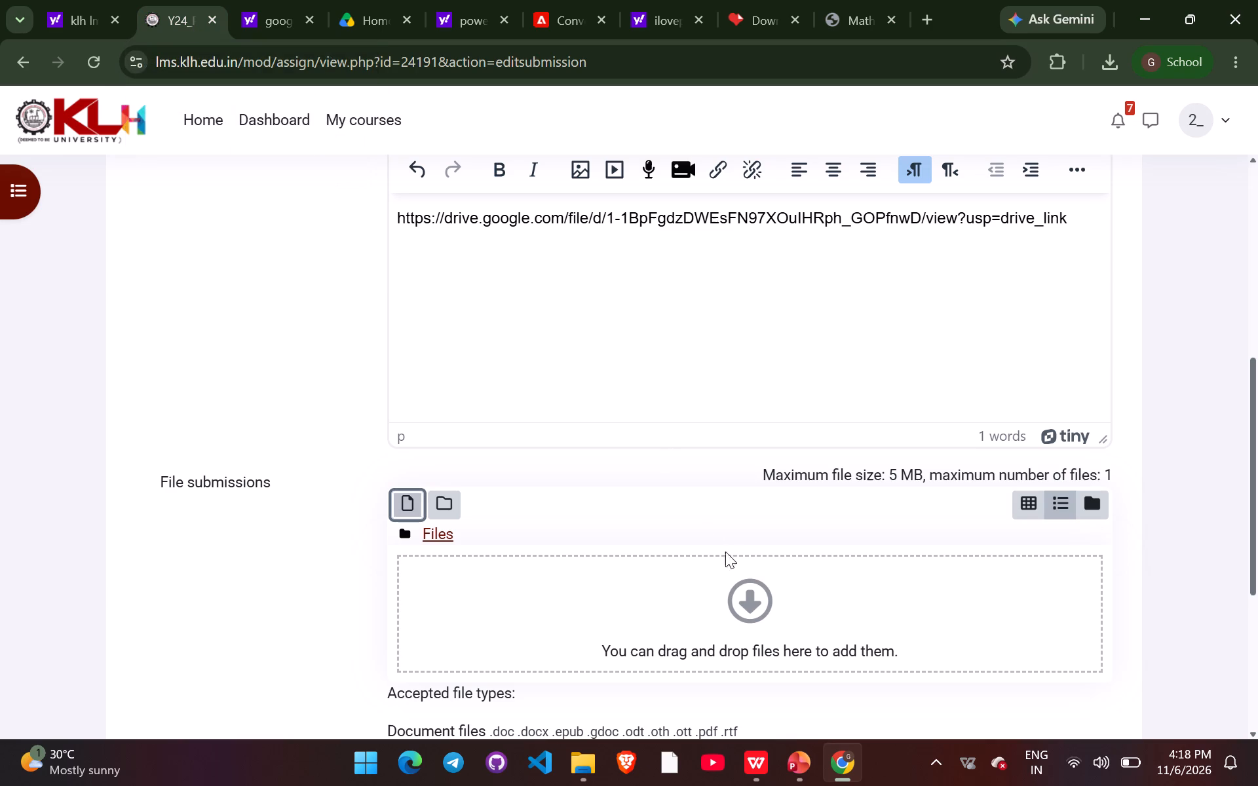
{"action": "left_click", "coordinate": [407, 501]}
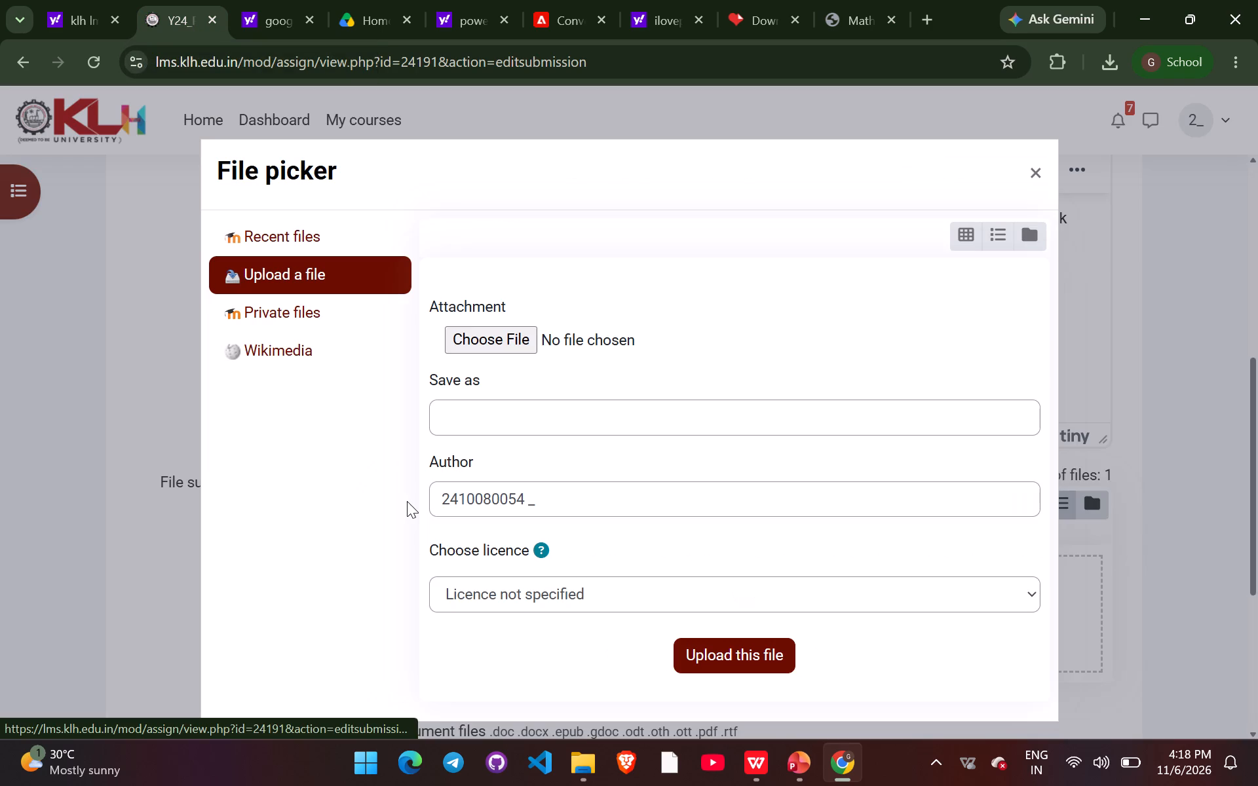
{"action": "left_click", "coordinate": [497, 336]}
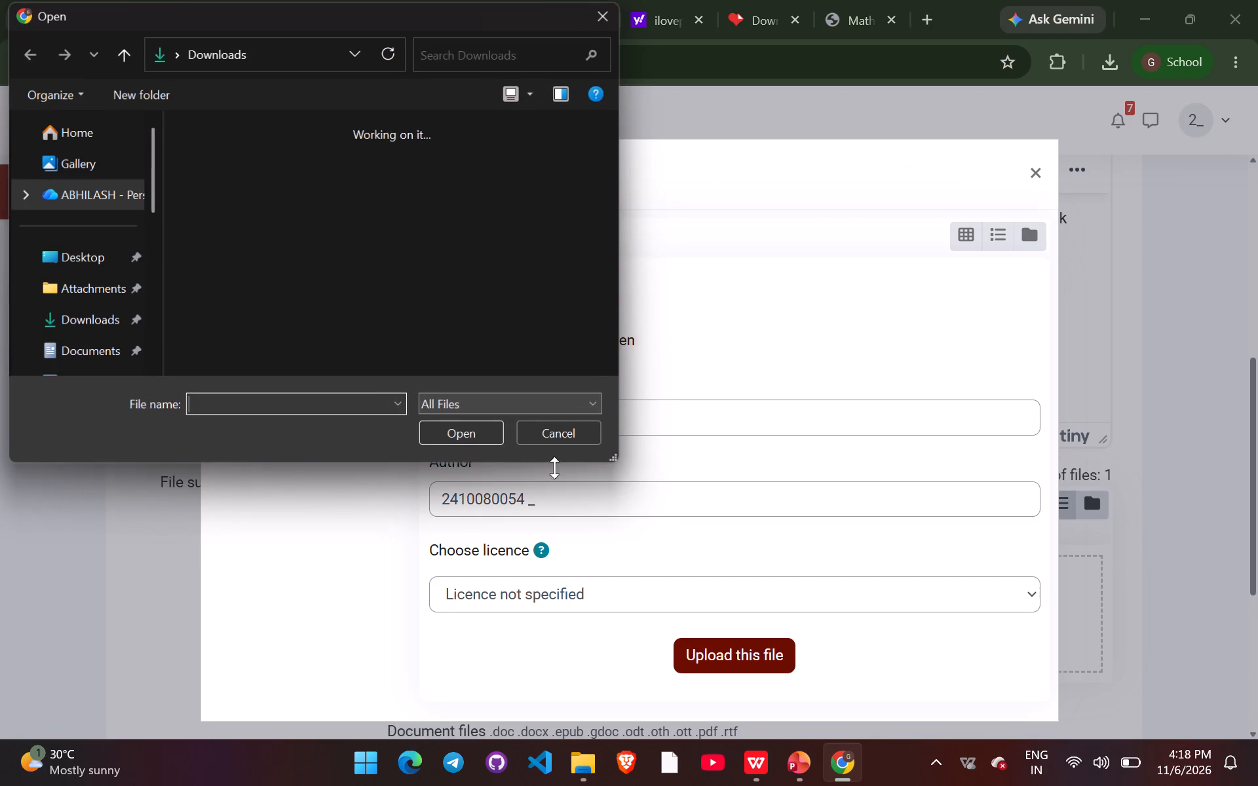
{"action": "left_click", "coordinate": [575, 226]}
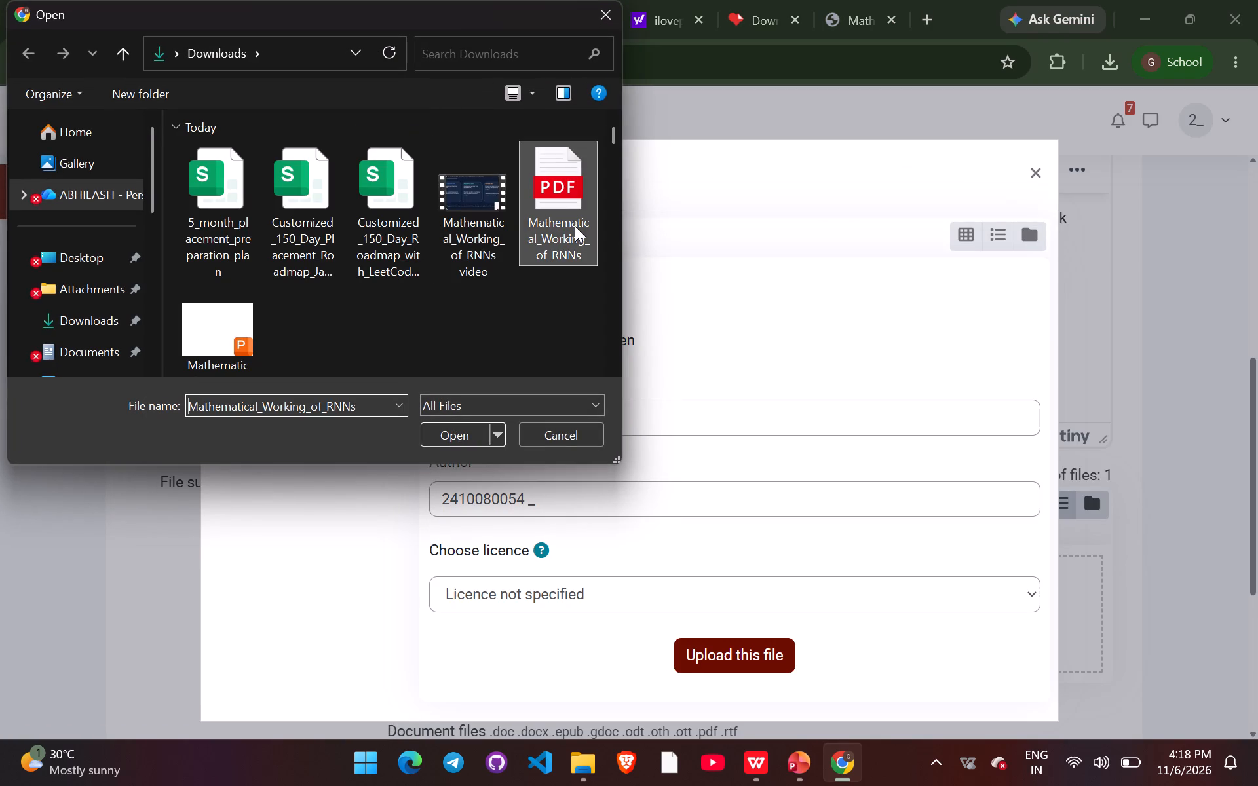
{"action": "left_click", "coordinate": [437, 428]}
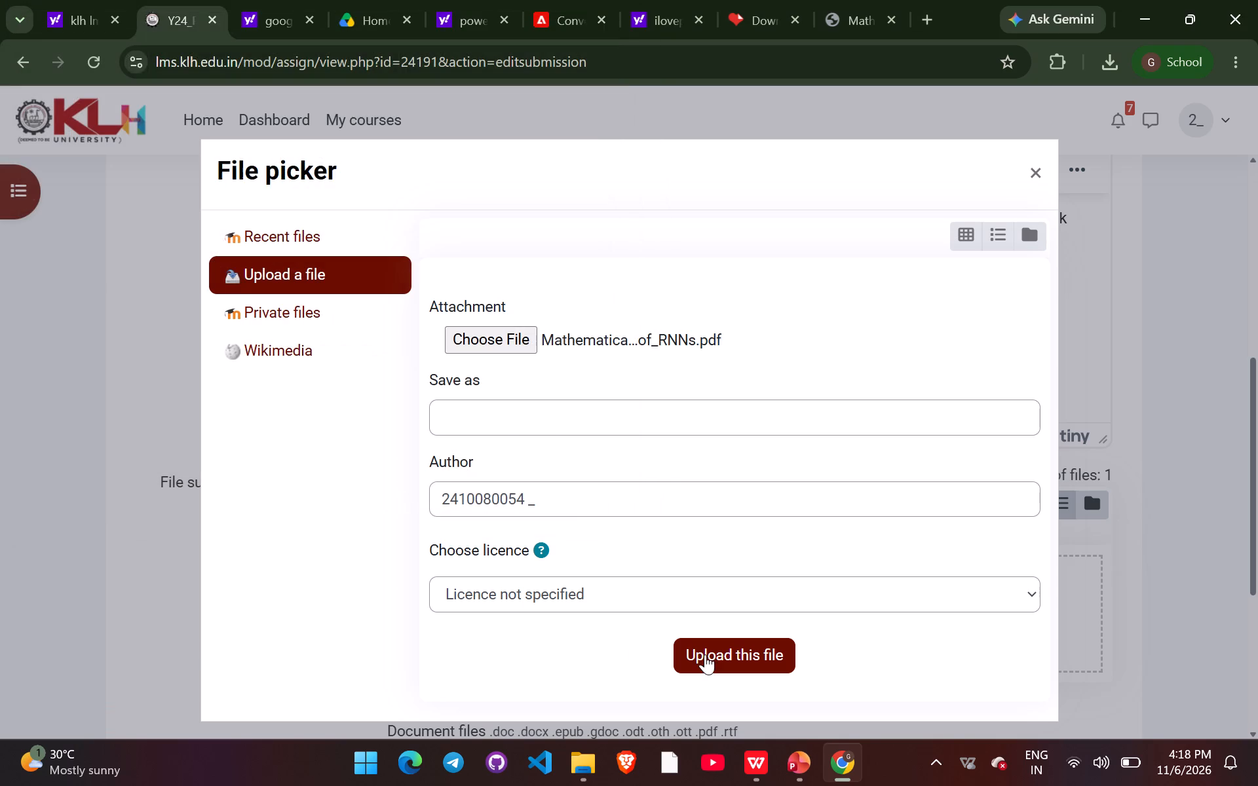
{"action": "left_click", "coordinate": [718, 651]}
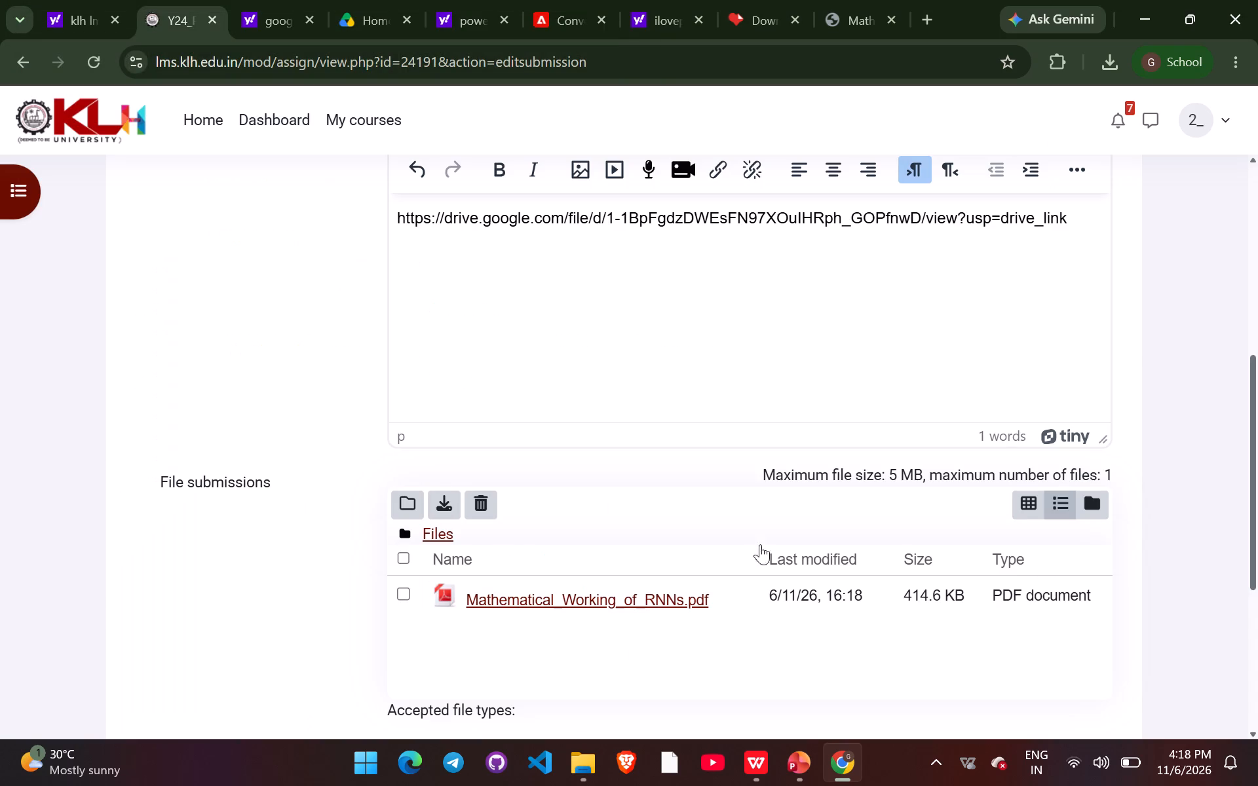
Save the ALM-2 submission with the Drive link and PDF, and review its submission status.
{"action": "scroll", "coordinate": [767, 520], "scroll_direction": "down", "scroll_amount": 3}
{"action": "left_click", "coordinate": [438, 507]}
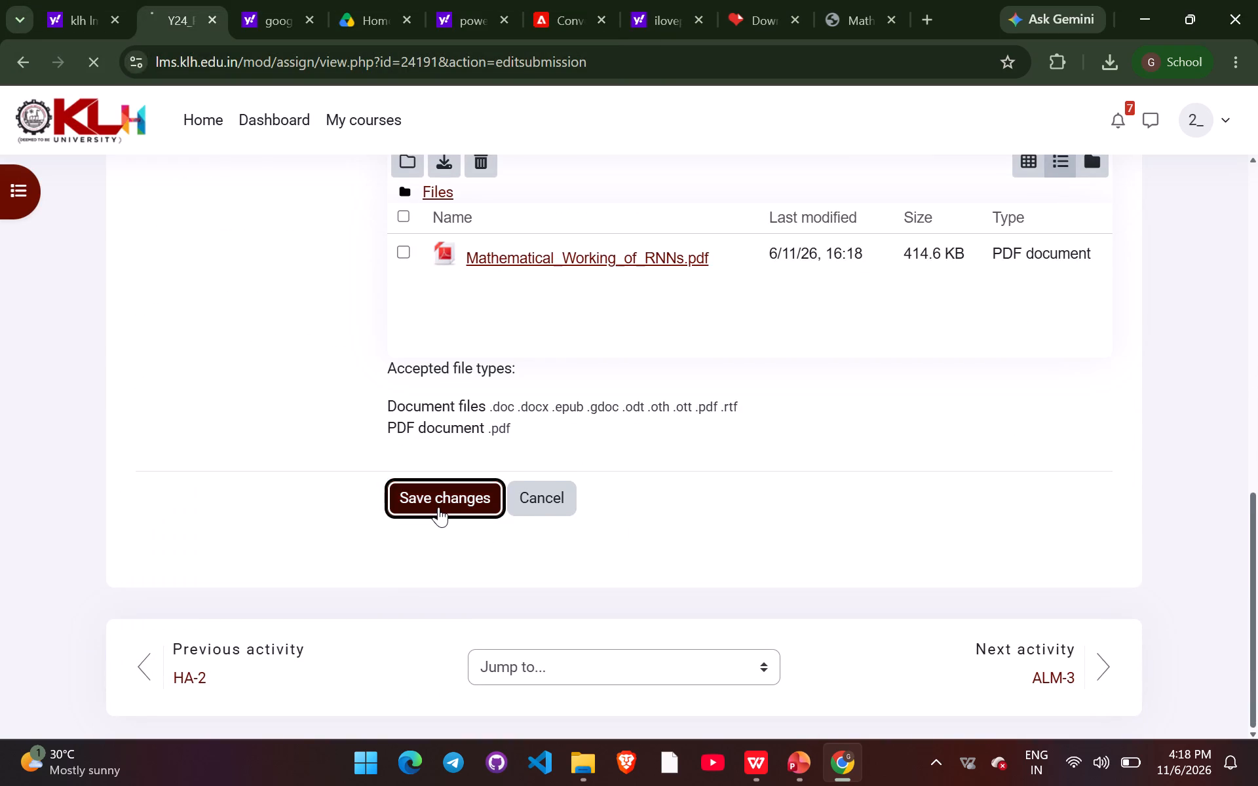
{"action": "scroll", "coordinate": [528, 356], "scroll_direction": "down", "scroll_amount": 3}
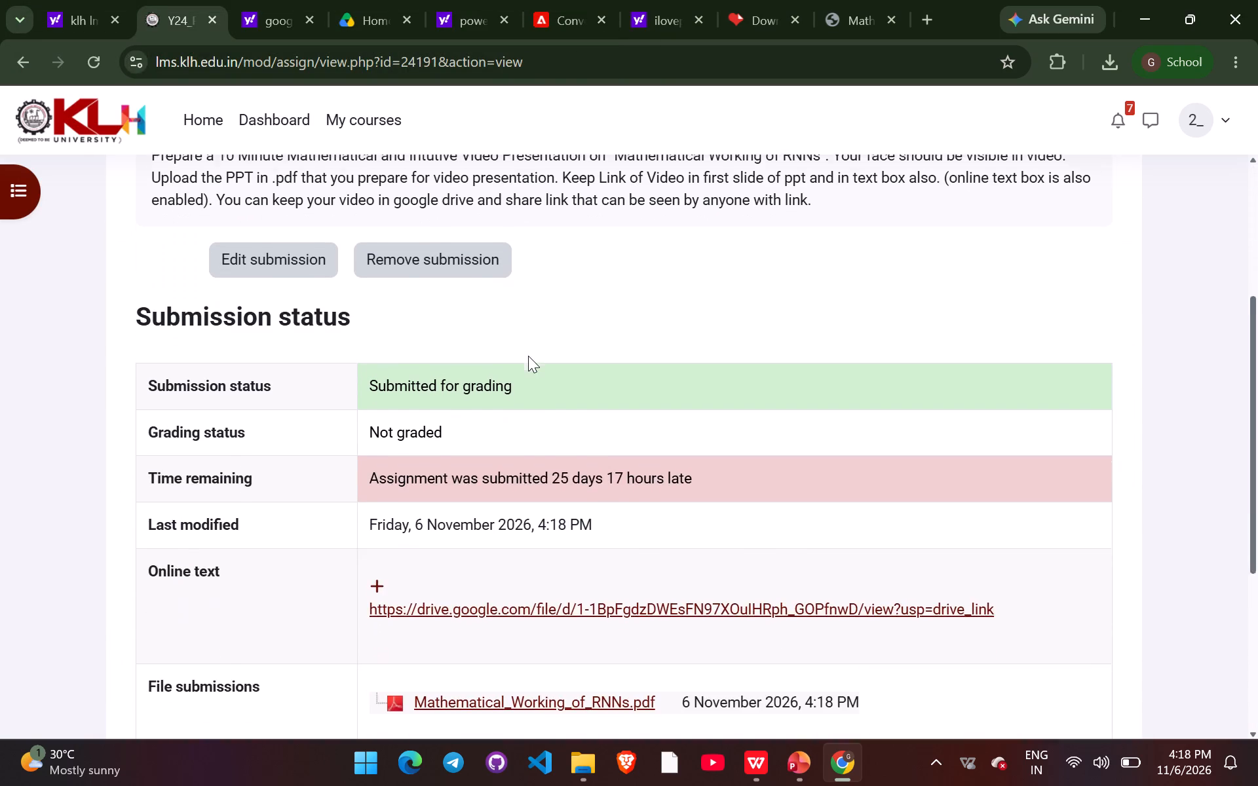
{"action": "scroll", "coordinate": [528, 356], "scroll_direction": "up", "scroll_amount": 7}
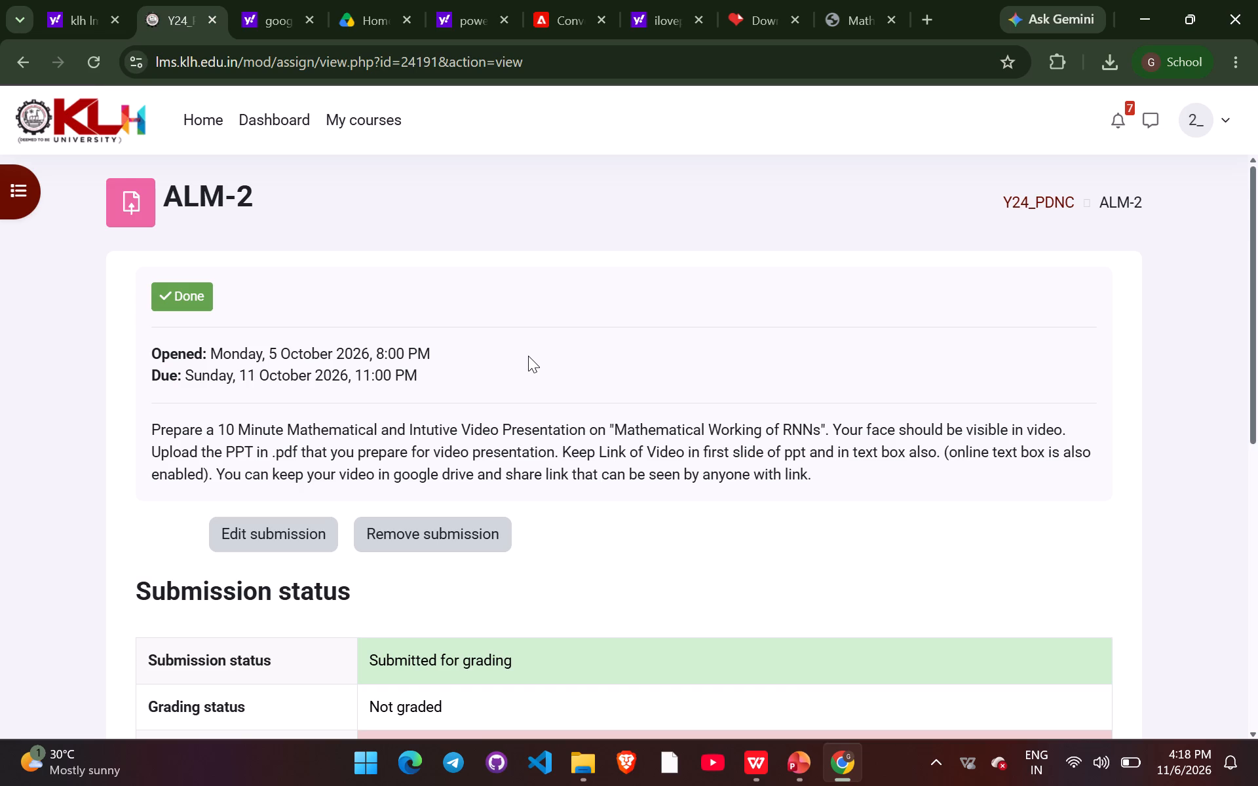
{"action": "left_click", "coordinate": [522, 221]}
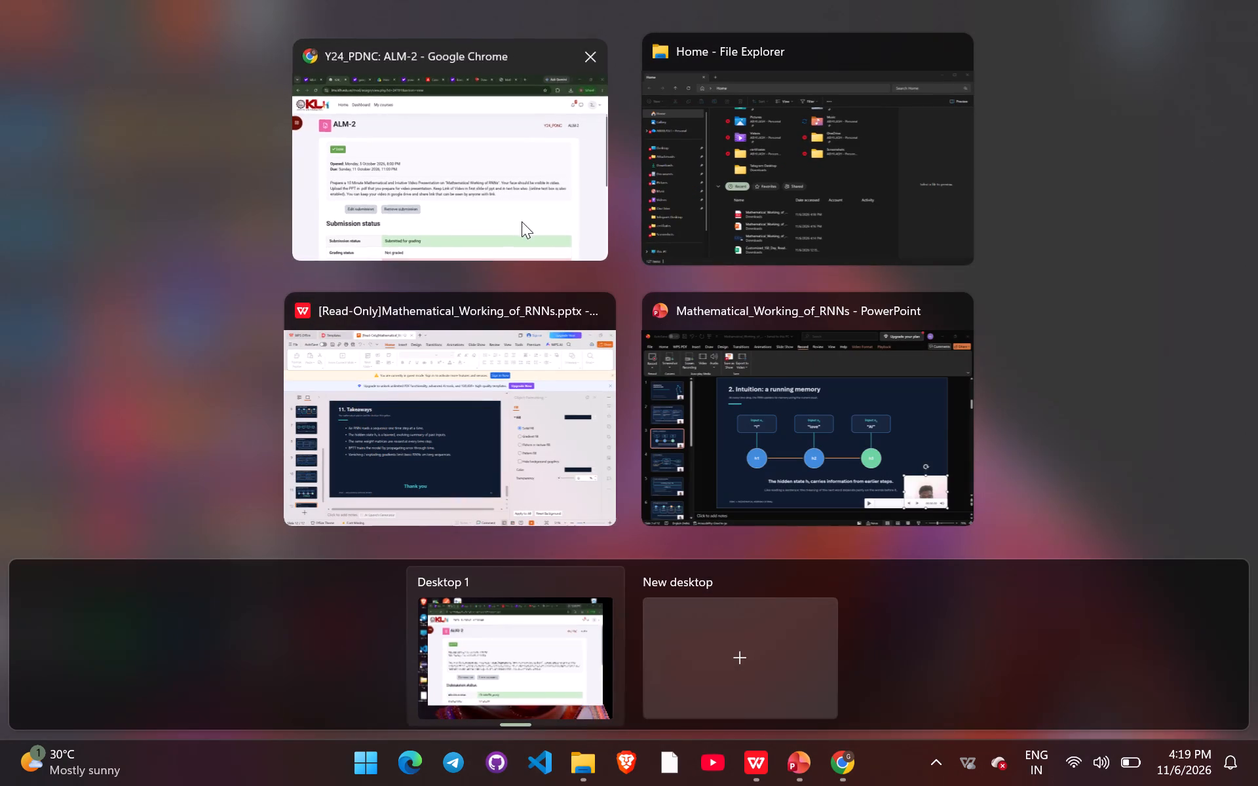
{"action": "scroll", "coordinate": [560, 472], "scroll_direction": "down", "scroll_amount": 4}
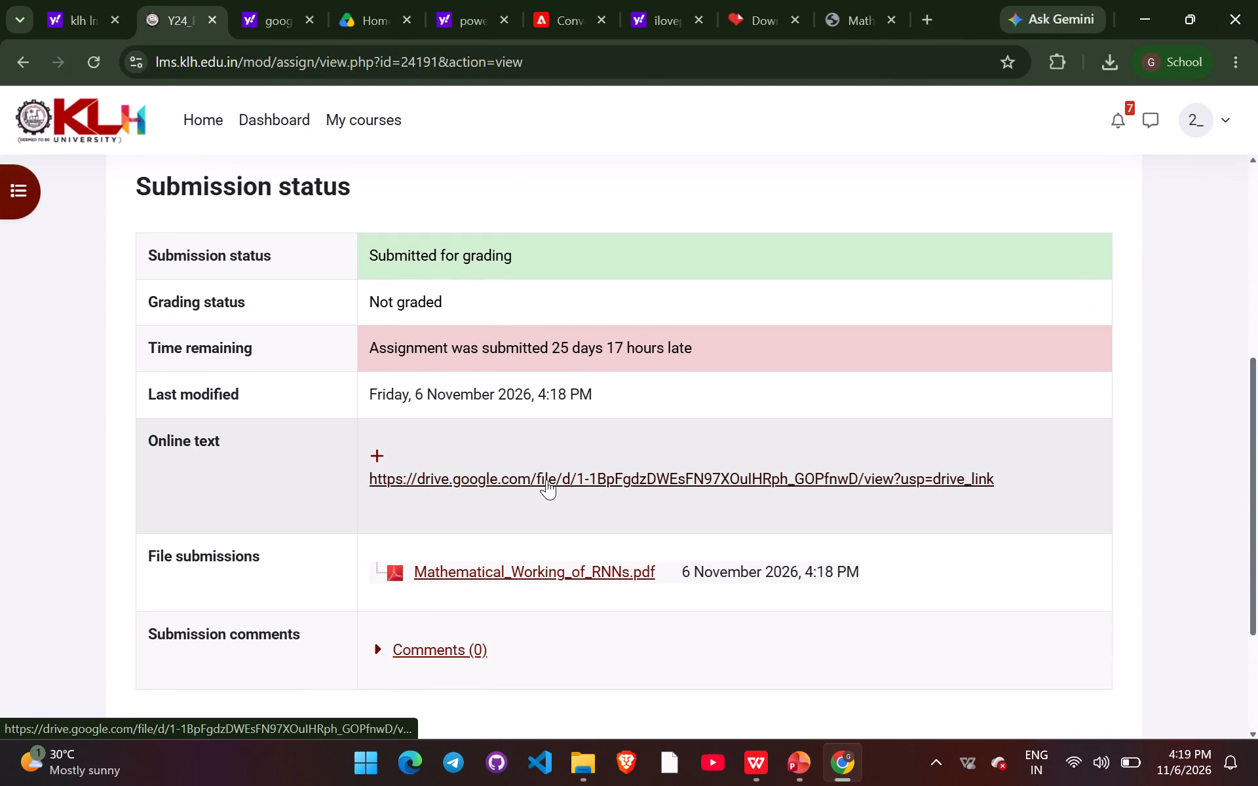
Return to Google Drive and look over the file actions available for Mathematical_Working_of_RNNs video.mp4.
{"action": "left_click", "coordinate": [370, 20]}
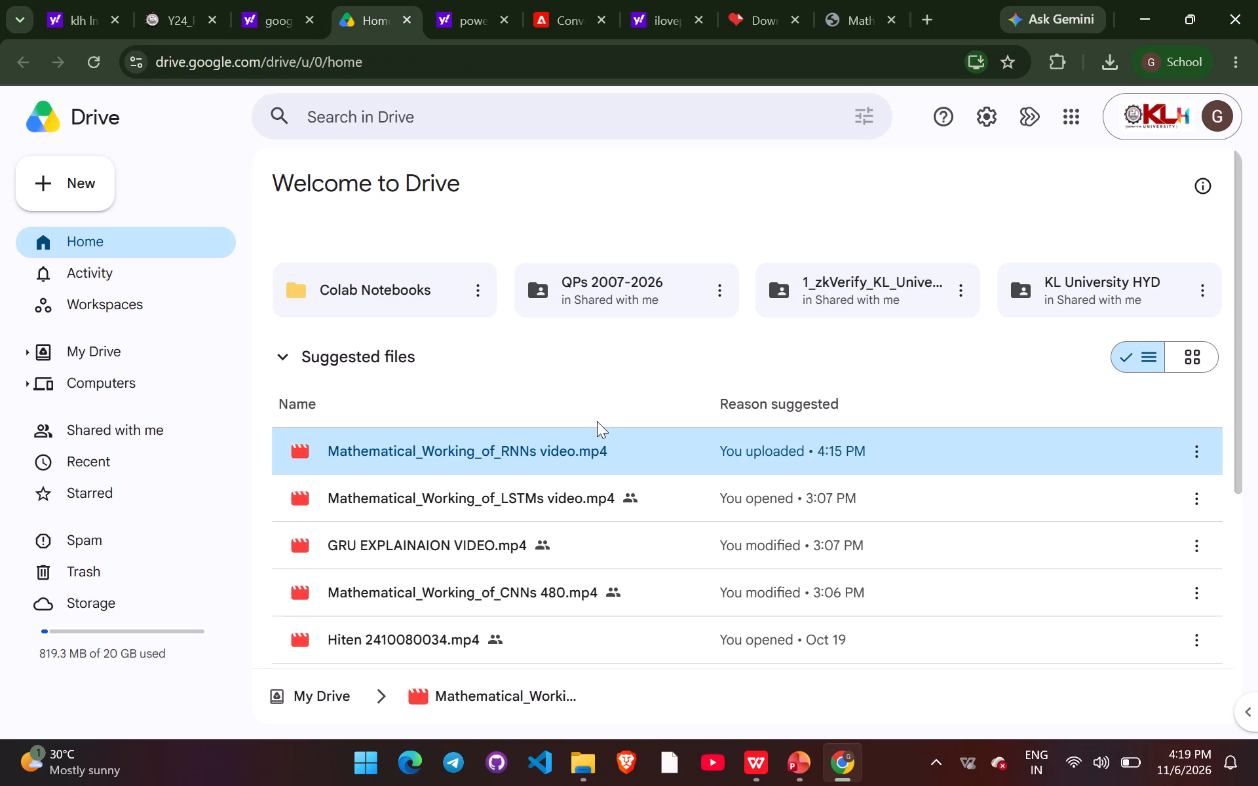
{"action": "left_click", "coordinate": [1202, 444]}
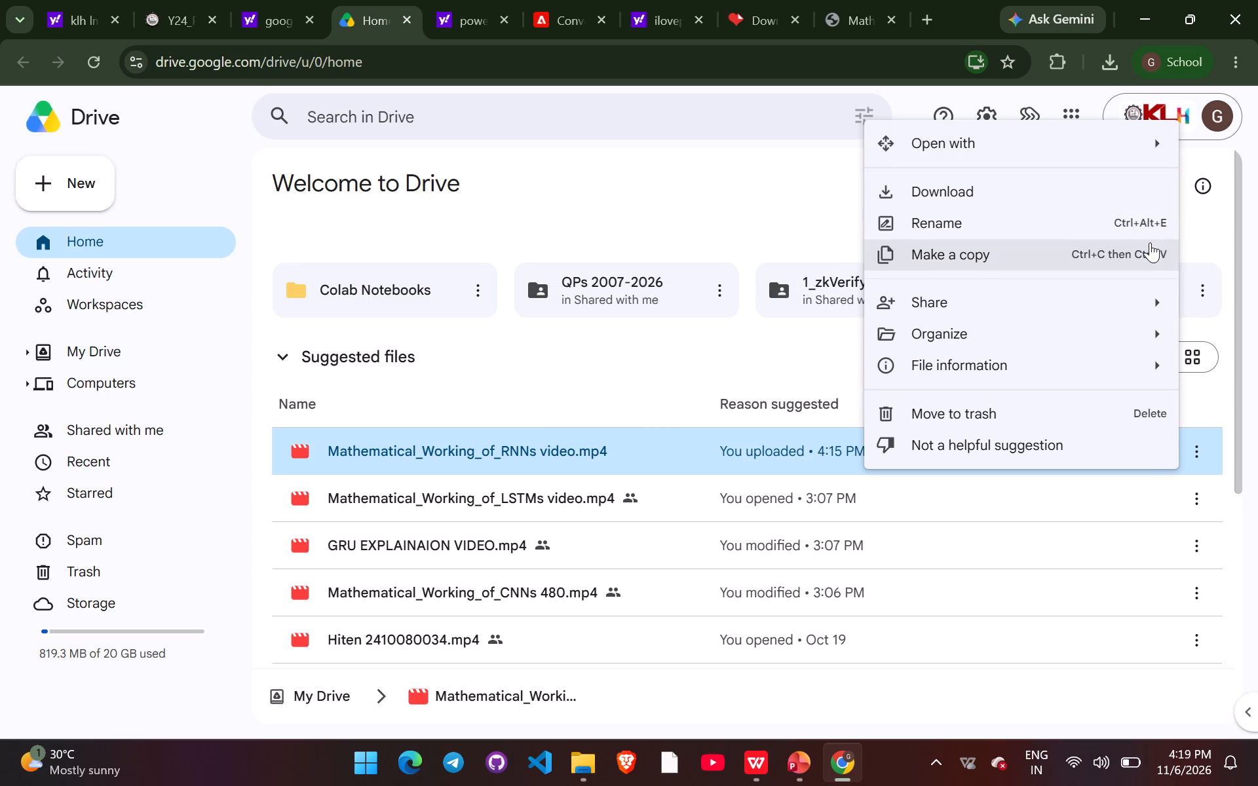
{"action": "left_click", "coordinate": [1195, 214]}
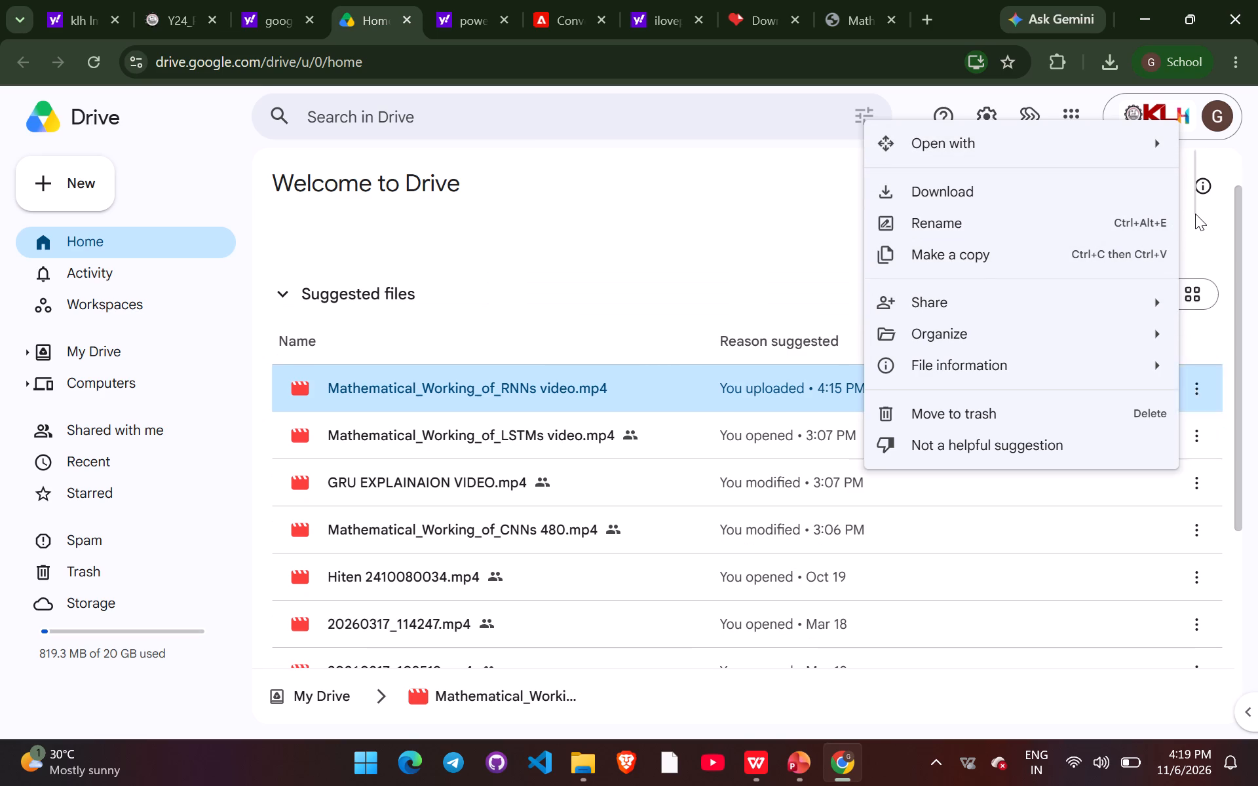
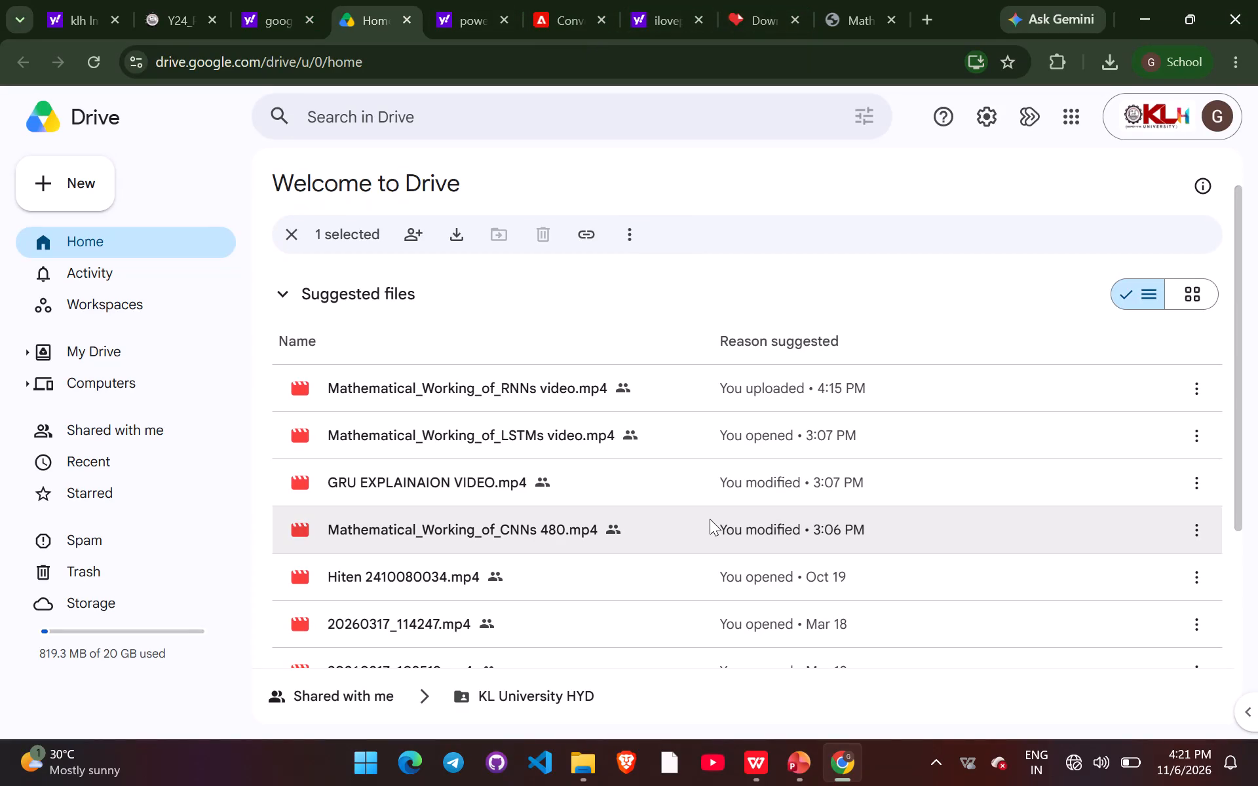
Close the Google Drive, PDF-conversion and related search tabs, keeping the LMS and Mathematical_Working_of_RNNs.pdf tabs open.
{"action": "left_click", "coordinate": [279, 22]}
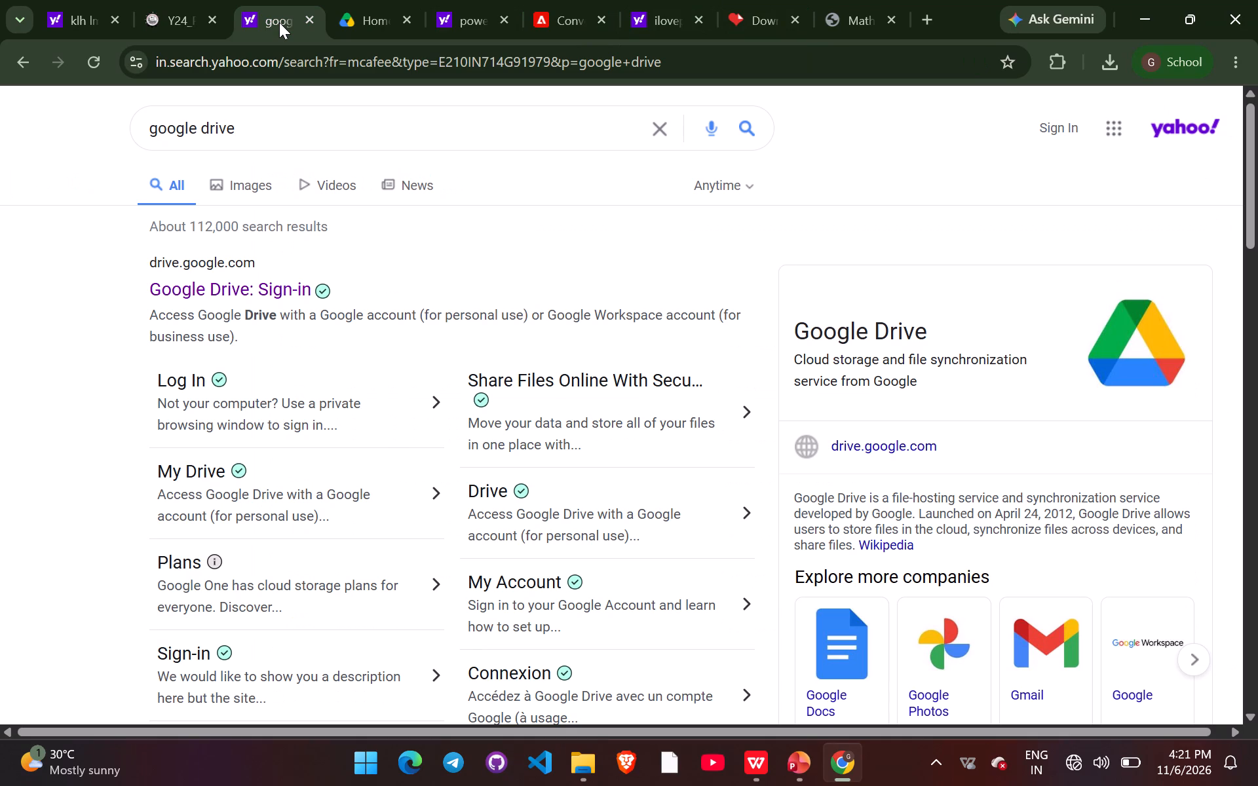
{"action": "left_click", "coordinate": [305, 21]}
{"action": "left_click", "coordinate": [305, 21]}
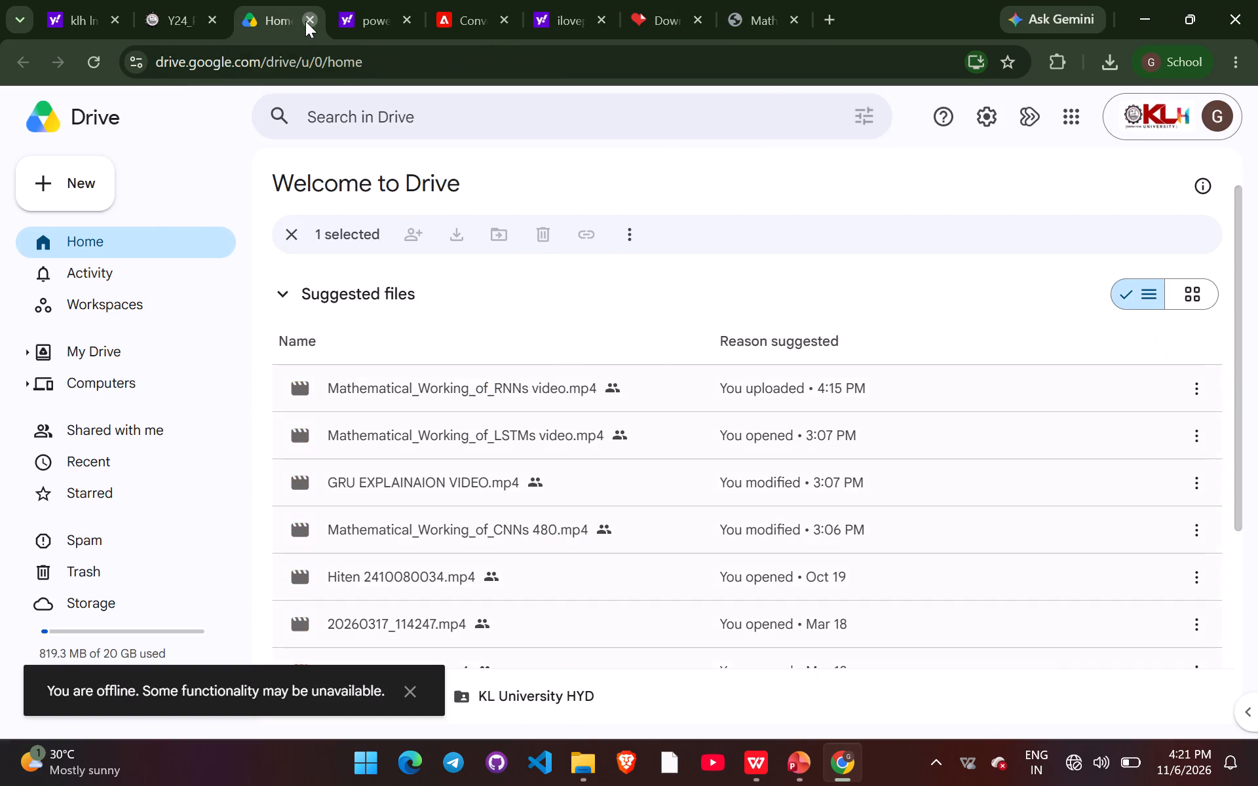
{"action": "left_click", "coordinate": [305, 21]}
{"action": "left_click", "coordinate": [305, 21]}
{"action": "left_click", "coordinate": [305, 21]}
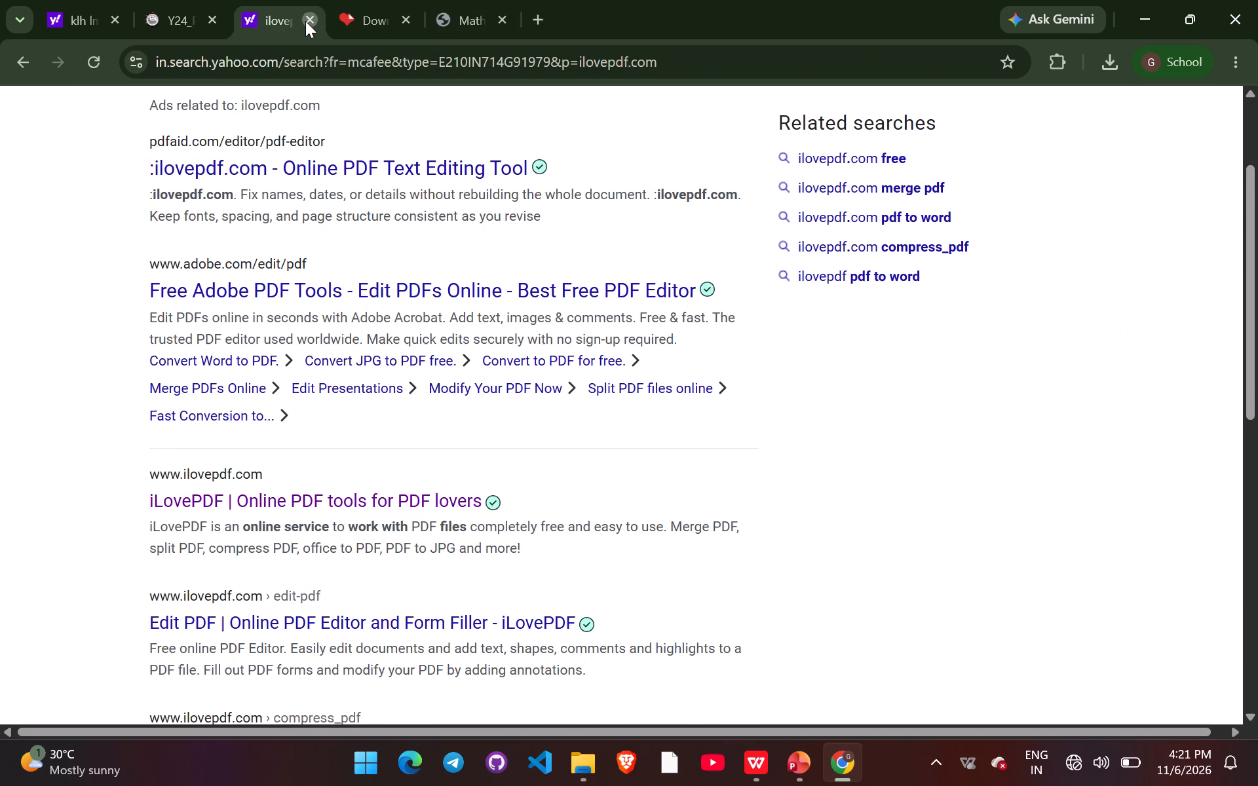
{"action": "left_click", "coordinate": [305, 21]}
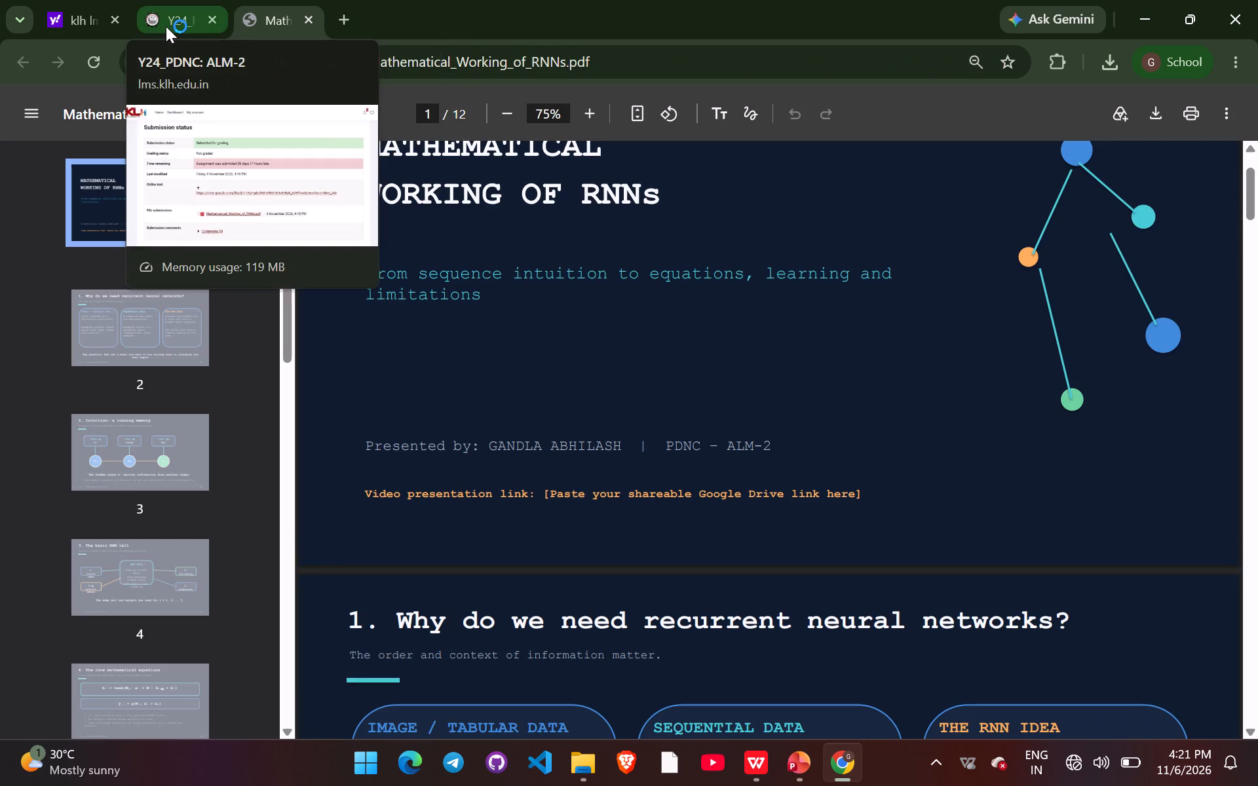
Return to the ALM-2 submission on the LMS, look back over its pages and go to My courses.
{"action": "left_click", "coordinate": [166, 26]}
{"action": "scroll", "coordinate": [404, 379], "scroll_direction": "up", "scroll_amount": 4}
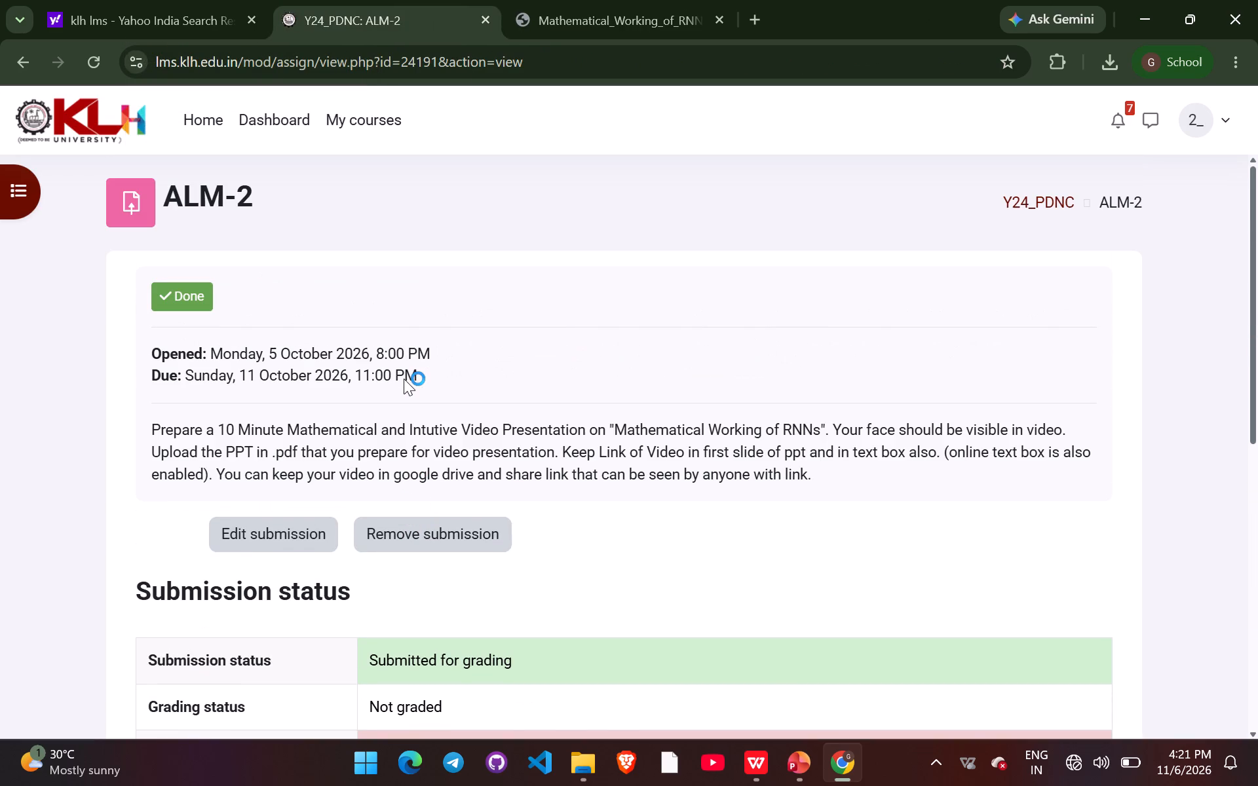
{"action": "scroll", "coordinate": [404, 379], "scroll_direction": "right", "scroll_amount": 5}
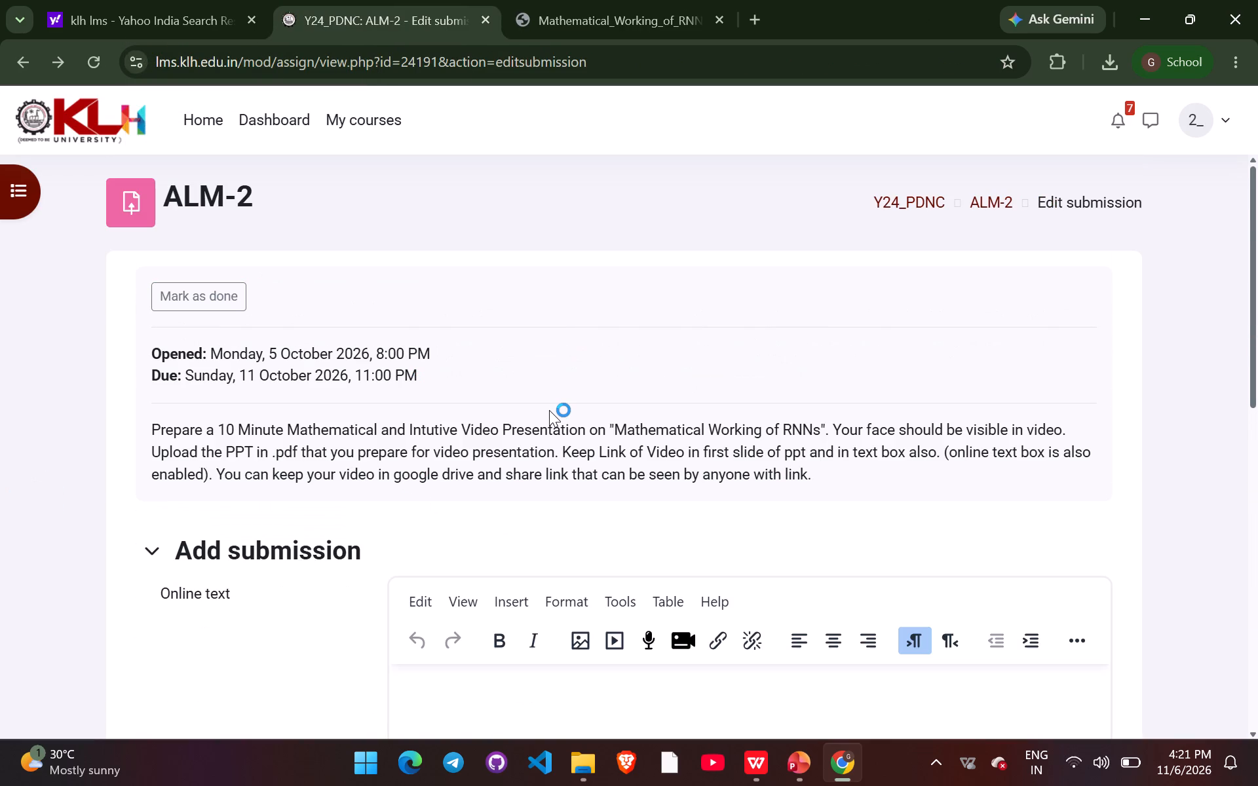
{"action": "scroll", "coordinate": [552, 407], "scroll_direction": "right", "scroll_amount": 5}
{"action": "left_click", "coordinate": [362, 113]}
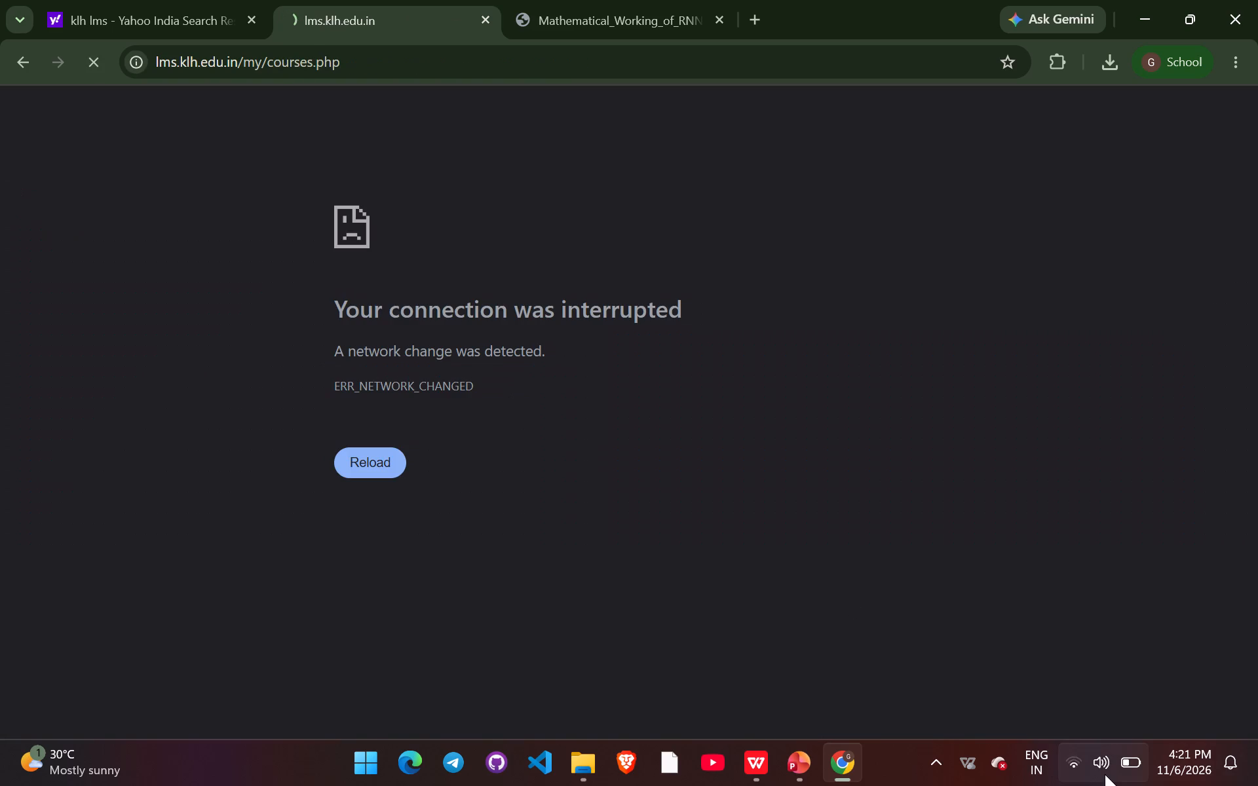
Connect the computer to the MQ Hostel_5G Wi-Fi network.
{"action": "left_click", "coordinate": [1101, 772]}
{"action": "left_click", "coordinate": [977, 393]}
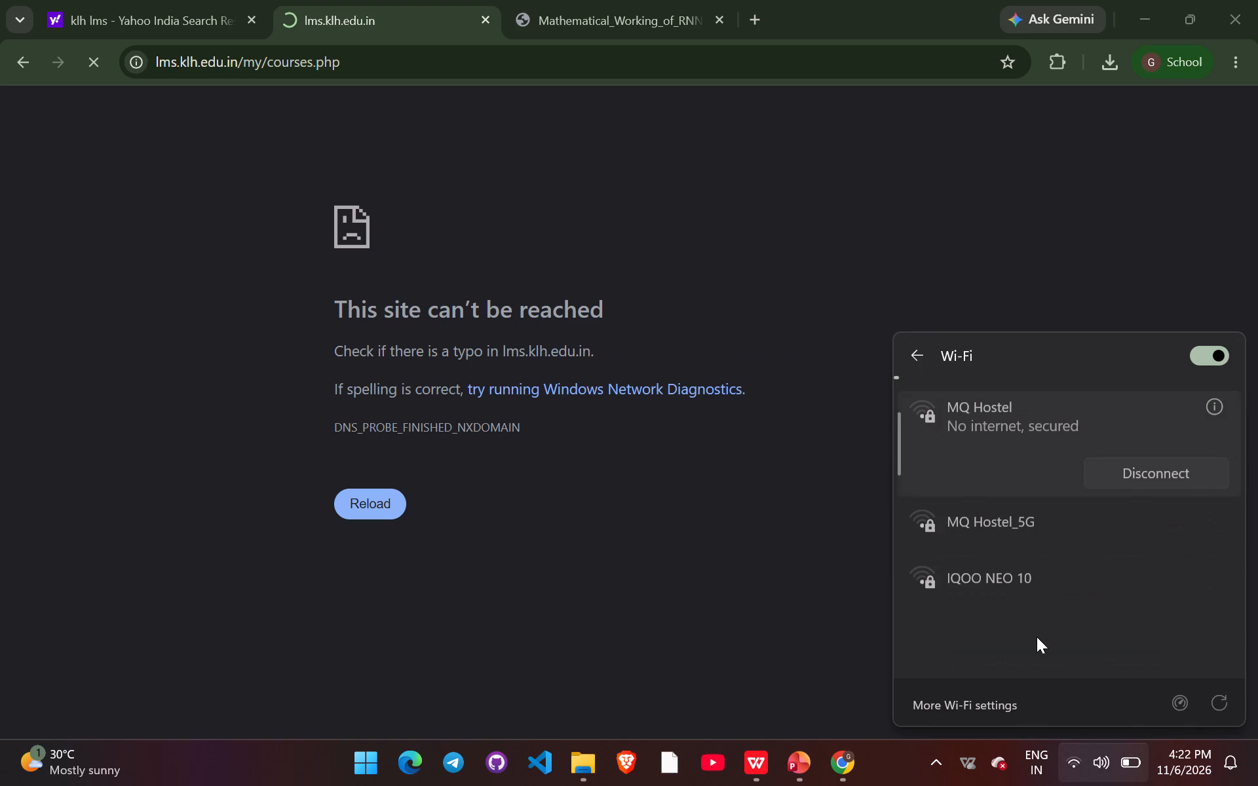
{"action": "left_click", "coordinate": [995, 510]}
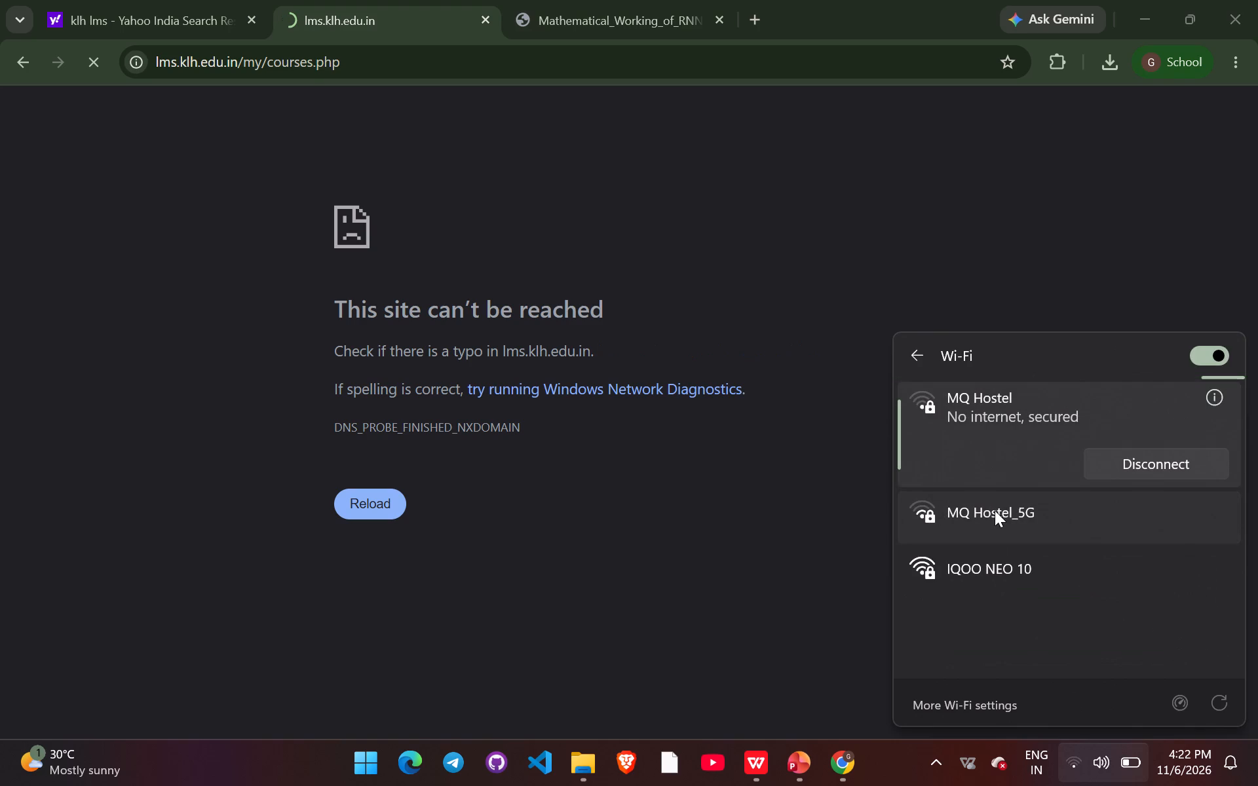
{"action": "left_click", "coordinate": [1107, 545]}
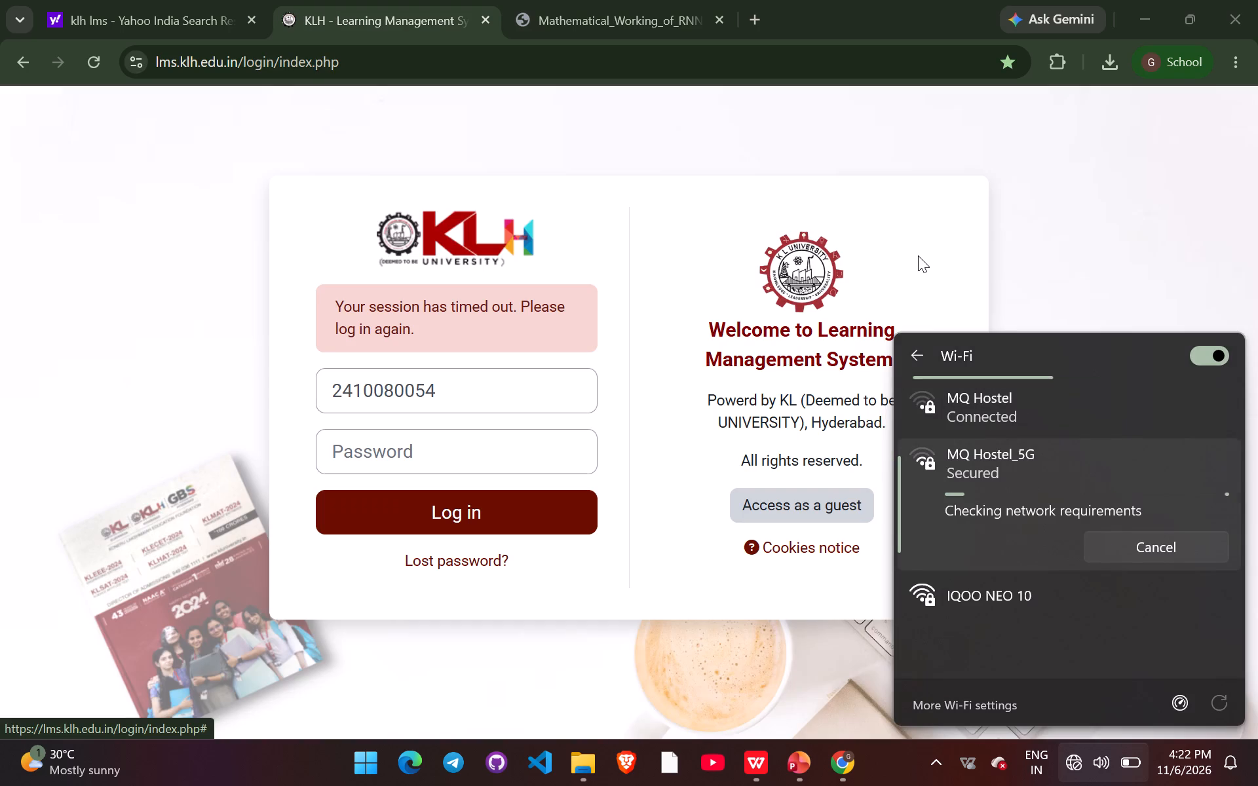